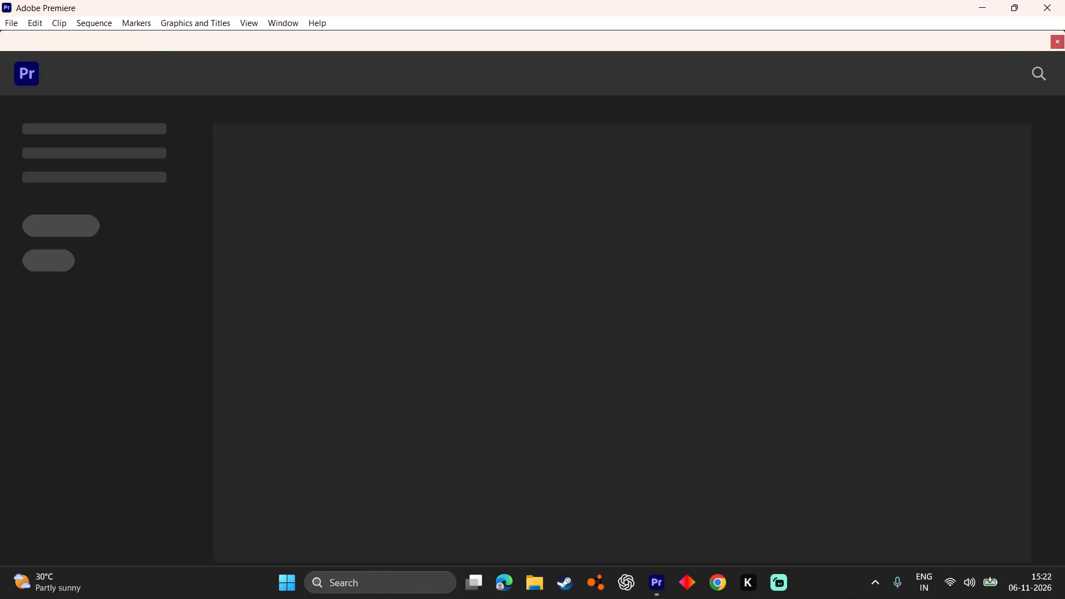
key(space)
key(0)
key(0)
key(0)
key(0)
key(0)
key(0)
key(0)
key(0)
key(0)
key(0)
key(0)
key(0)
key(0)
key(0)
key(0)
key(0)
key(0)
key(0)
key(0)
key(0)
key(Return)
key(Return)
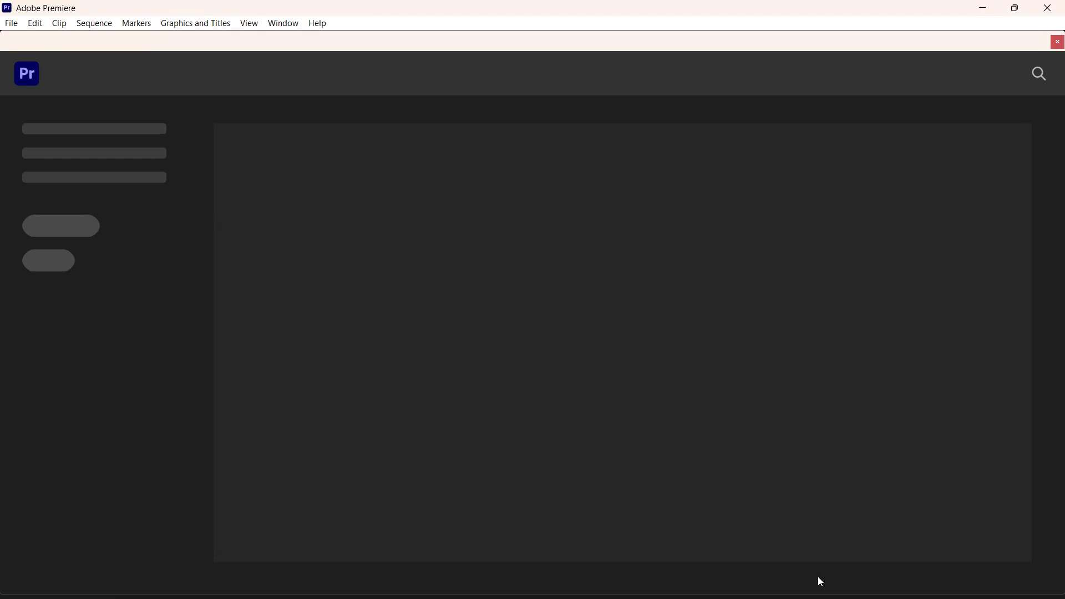
Close the Premiere window whose start screen is still loading.
click(1064, 12)
click(1064, 12)
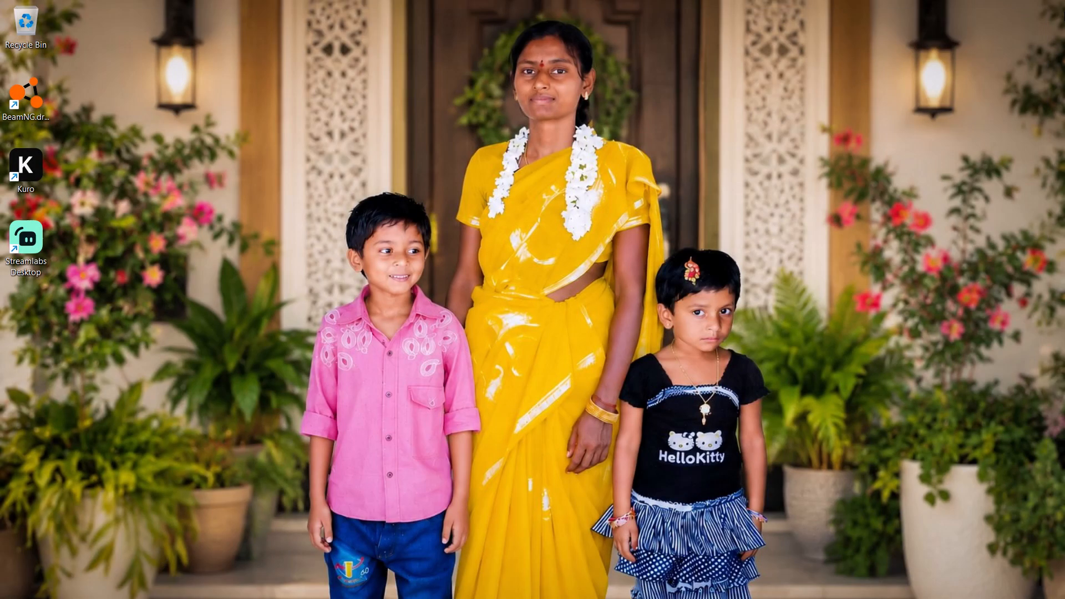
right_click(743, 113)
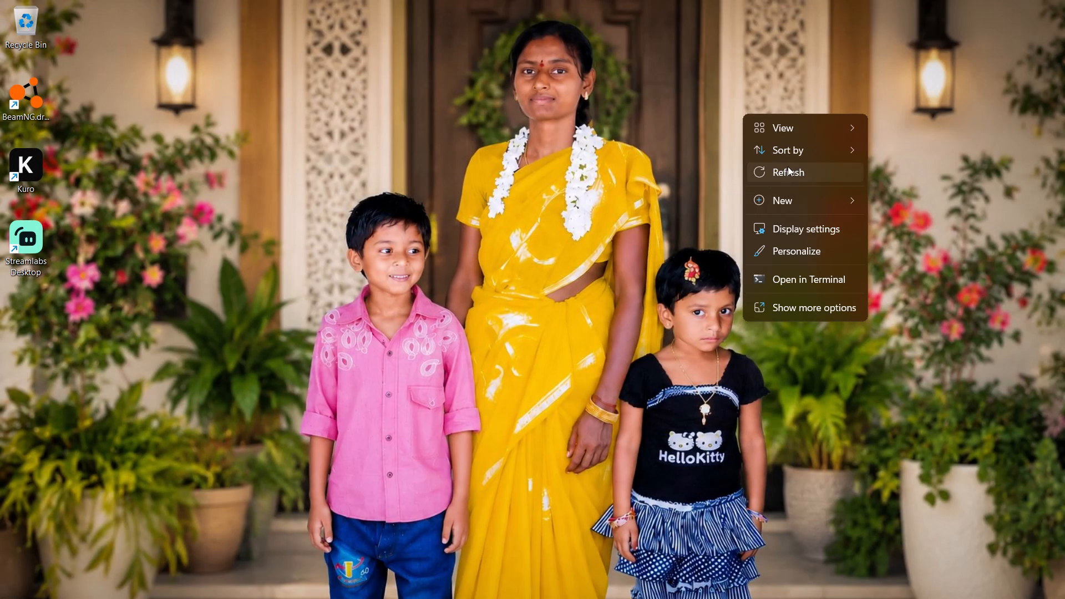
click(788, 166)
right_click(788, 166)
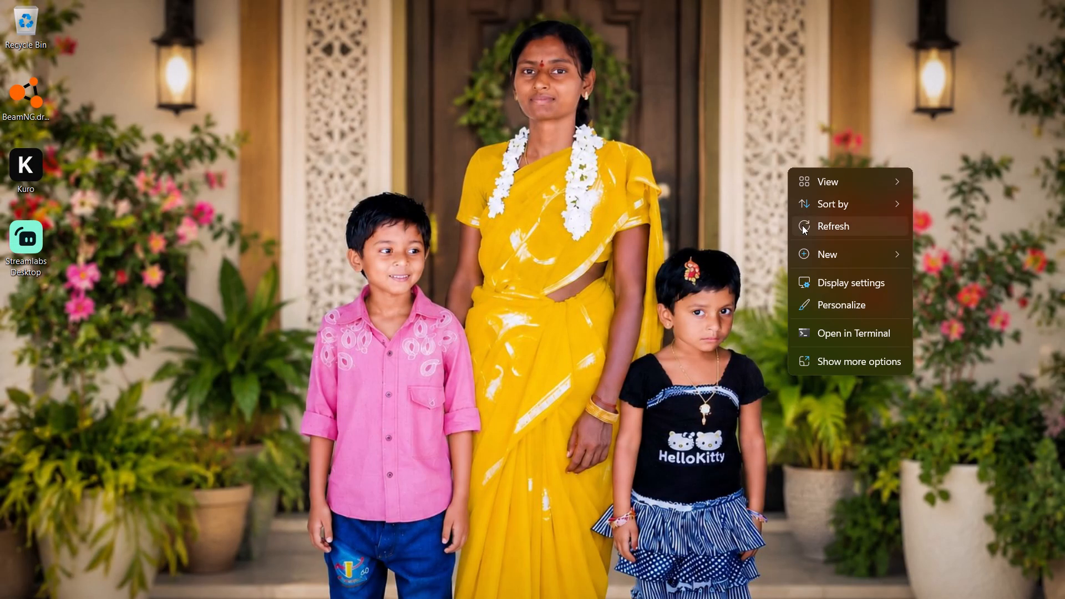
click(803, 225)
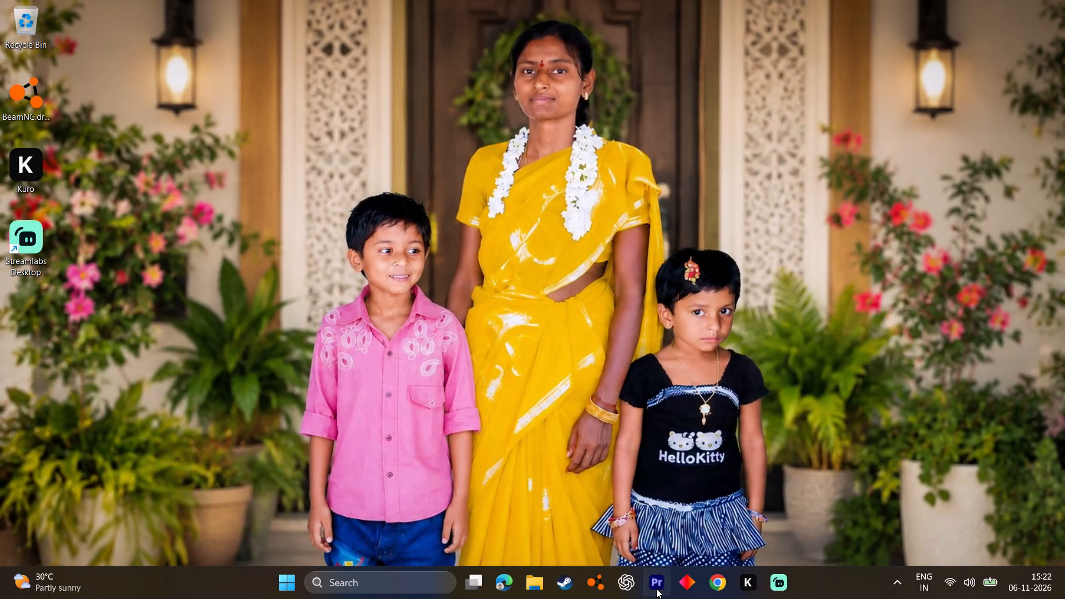
Launch Adobe Premiere and create a new project named 620.
click(656, 588)
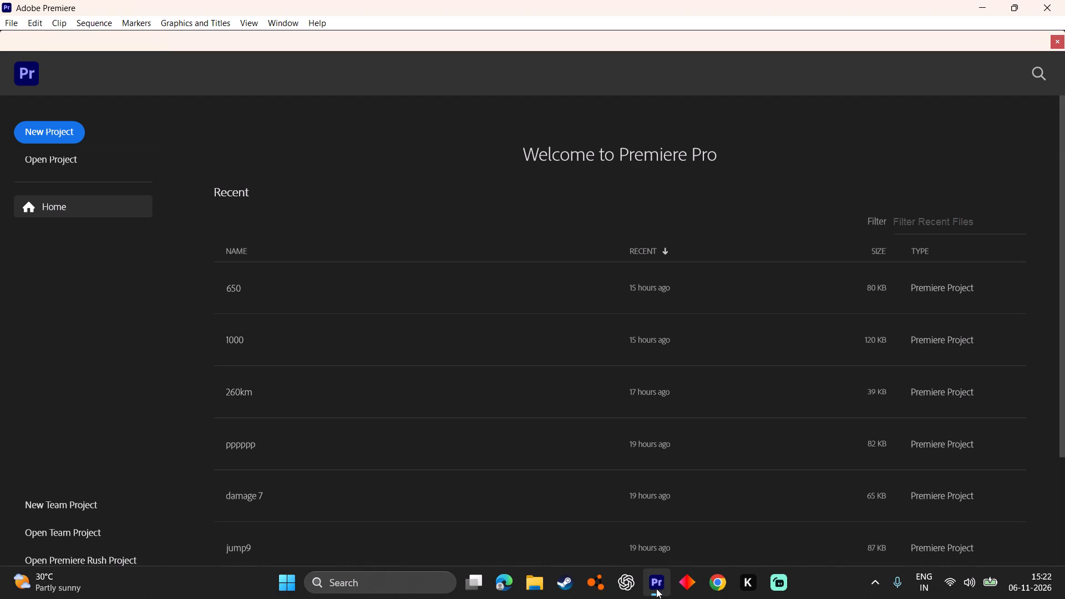
click(56, 138)
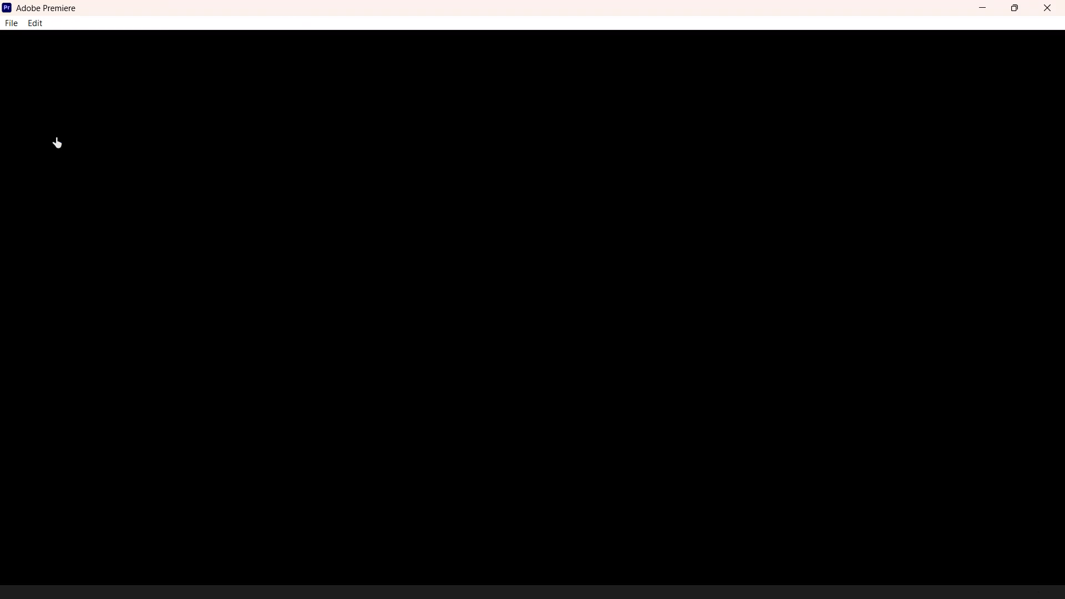
key(BackSpace)
text(620)
key(Return)
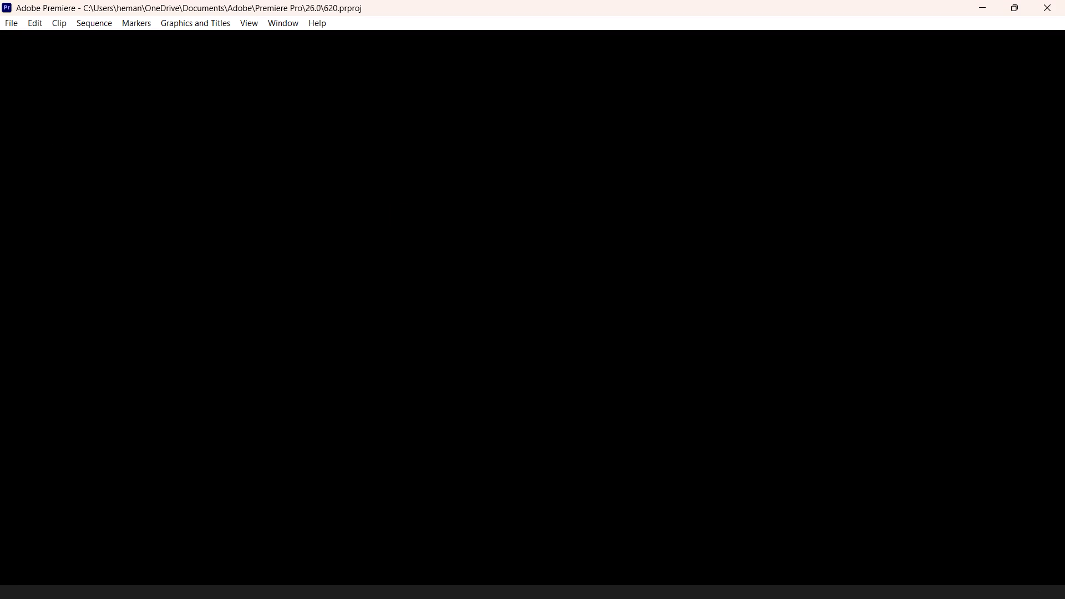
In File Explorer's Videos folder, select the 2026-11-06 clips 09-28-57, 15-09-02, 15-11-42, 15-15-04 and 15-19-03.
click(536, 588)
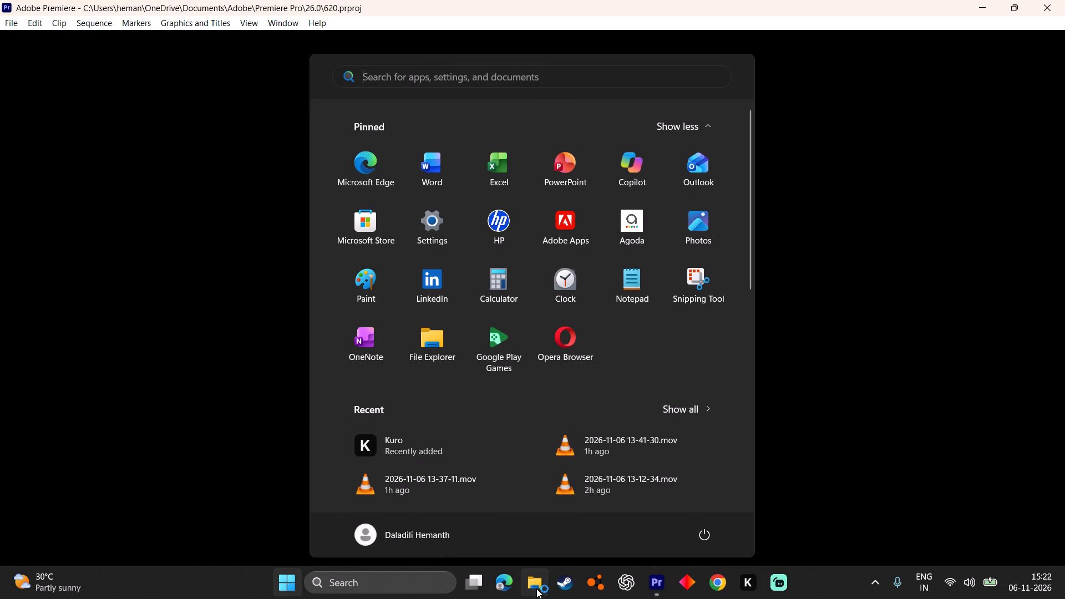
click(42, 195)
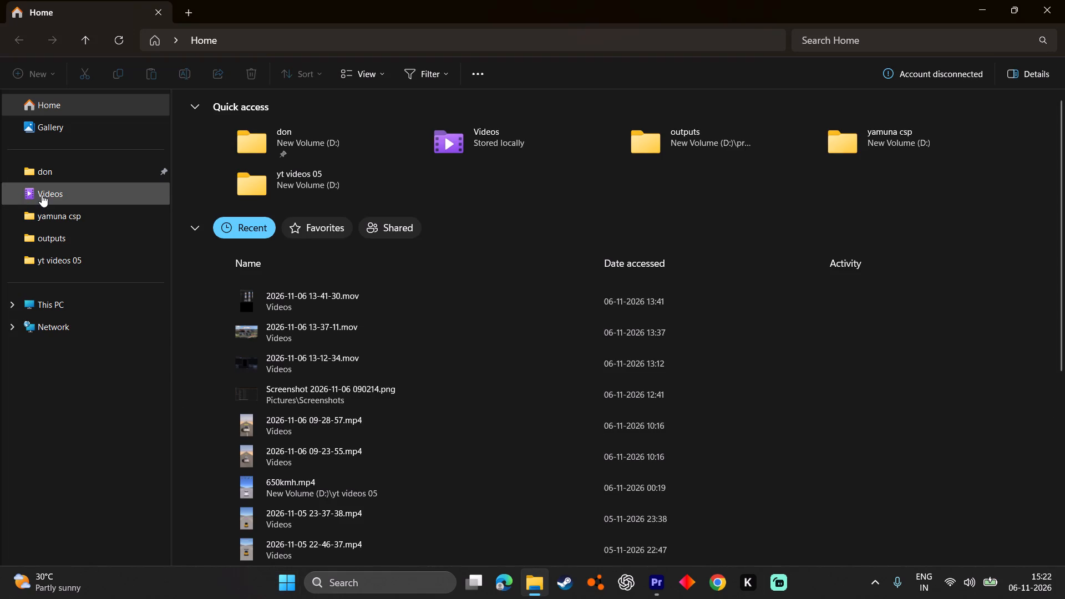
scroll(628, 342, down, 14)
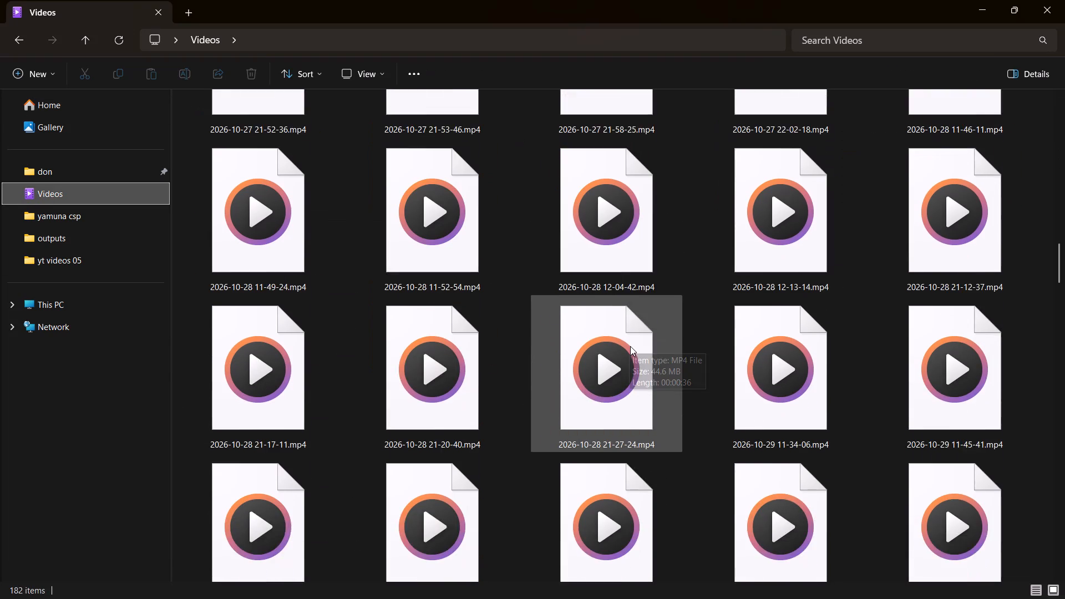
scroll(630, 346, down, 17)
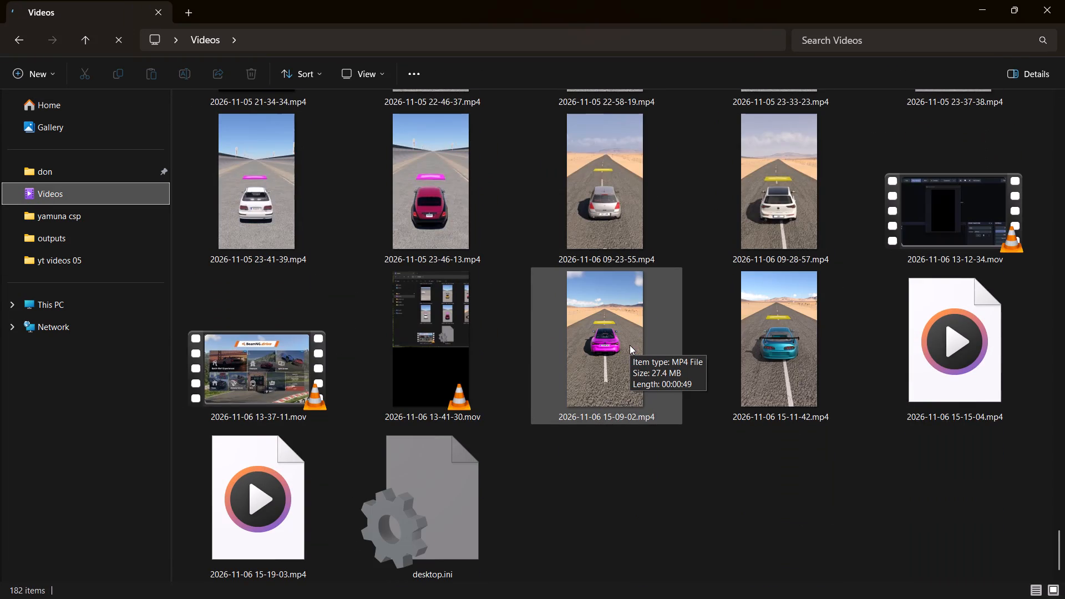
click(630, 345)
ctrl+click(816, 365)
ctrl+click(981, 366)
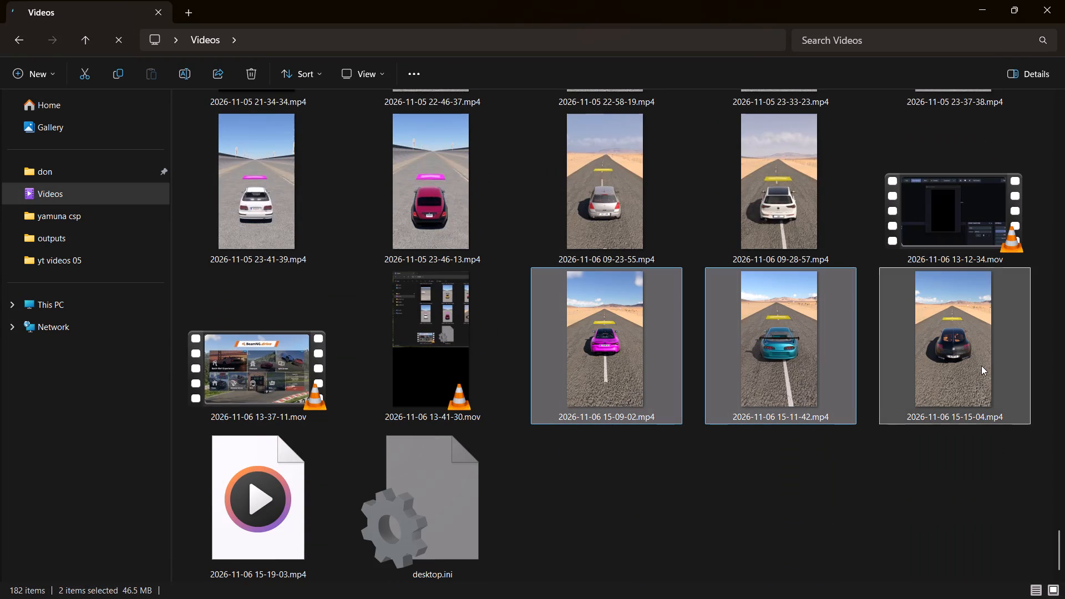
ctrl+click(310, 468)
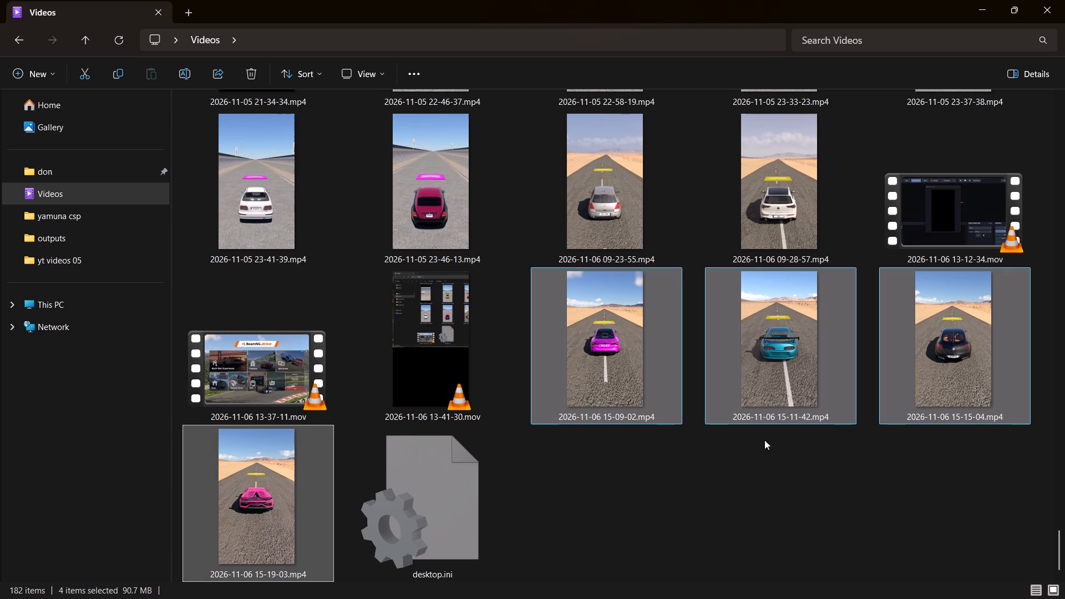
ctrl+click(809, 205)
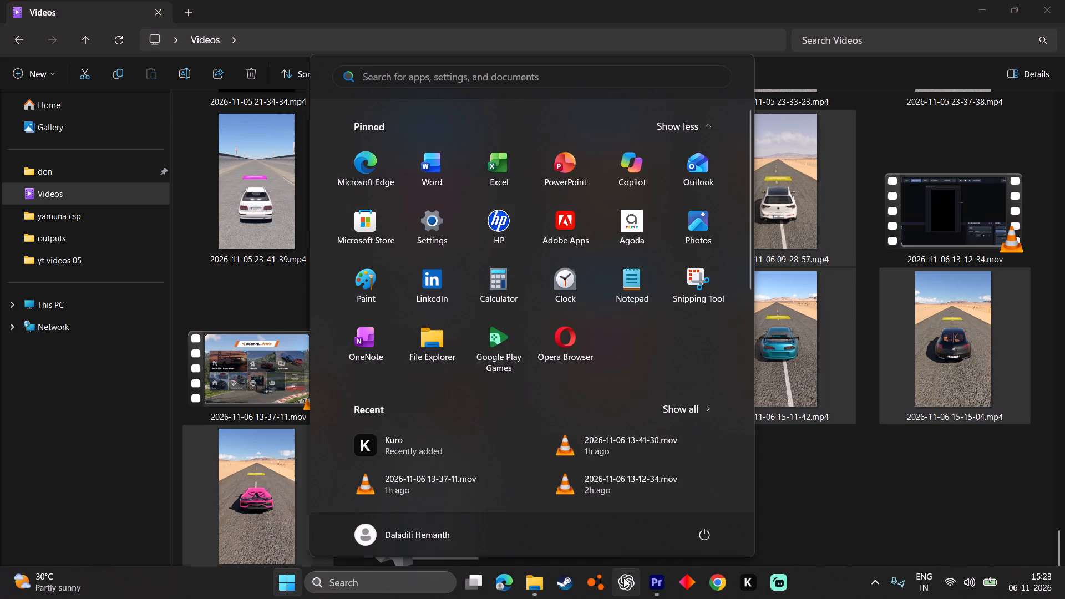
Switch back to Premiere and skip the initial media import for the project.
click(645, 583)
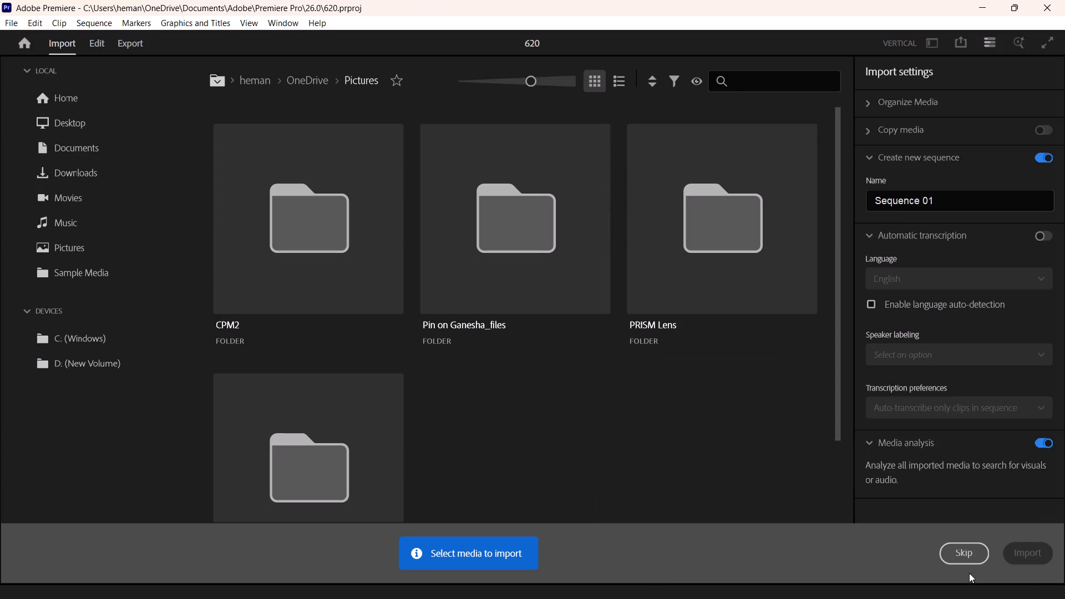
click(963, 559)
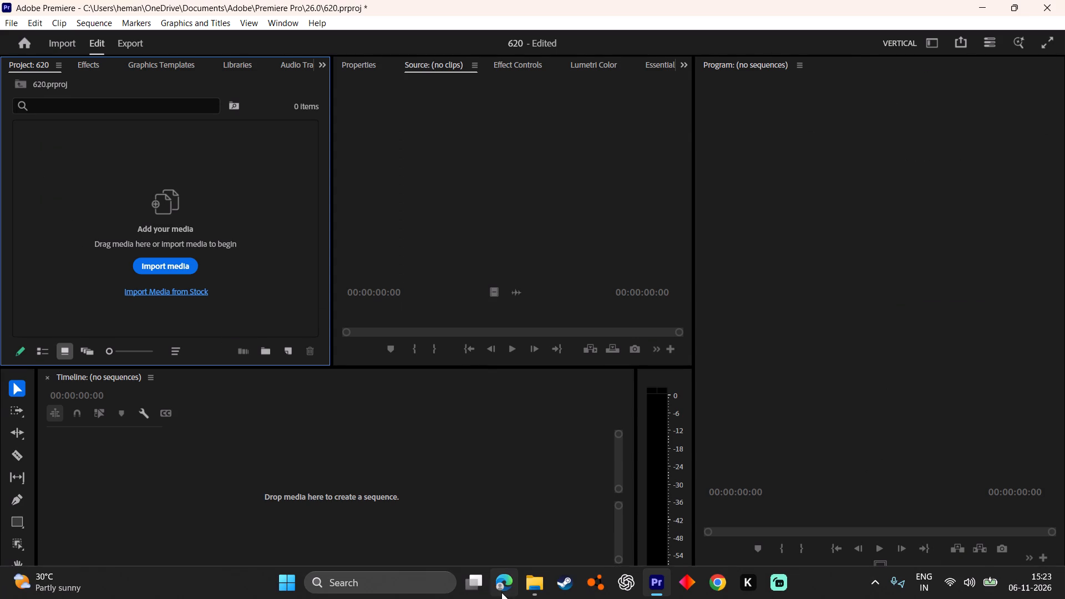
Bring the five selected clips from File Explorer into the empty Premiere timeline to create a sequence.
click(531, 589)
drag(623, 330, 623, 374)
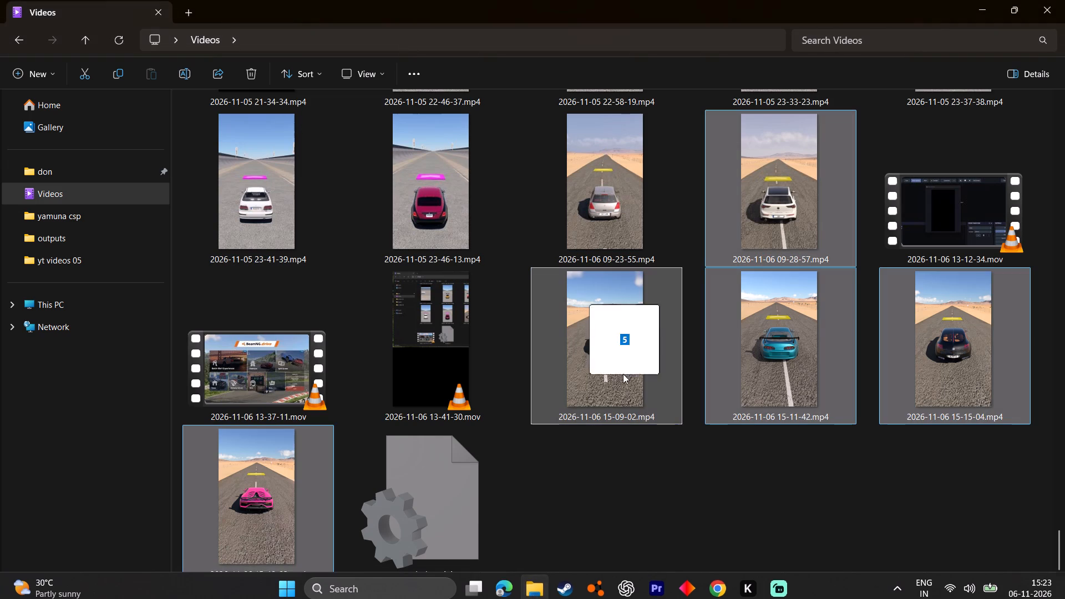
drag(623, 374, 656, 576)
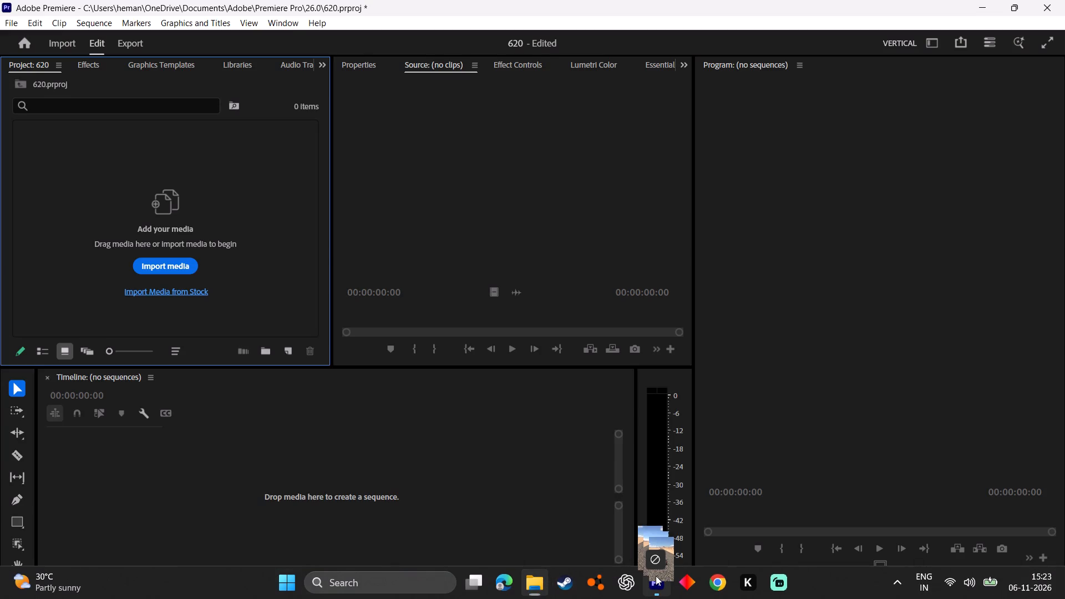
drag(656, 576, 300, 496)
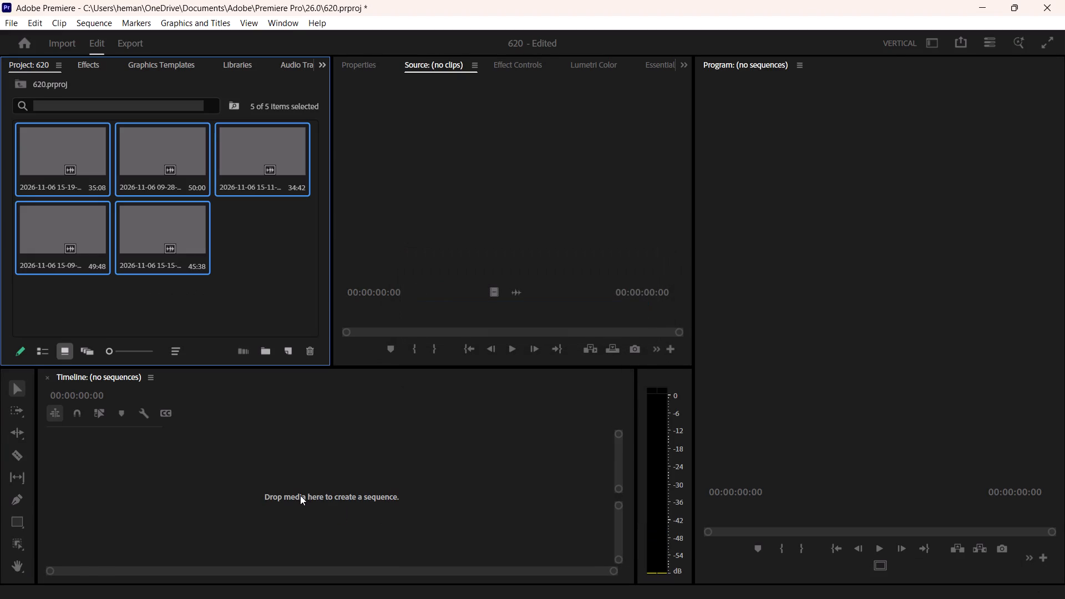
click(478, 471)
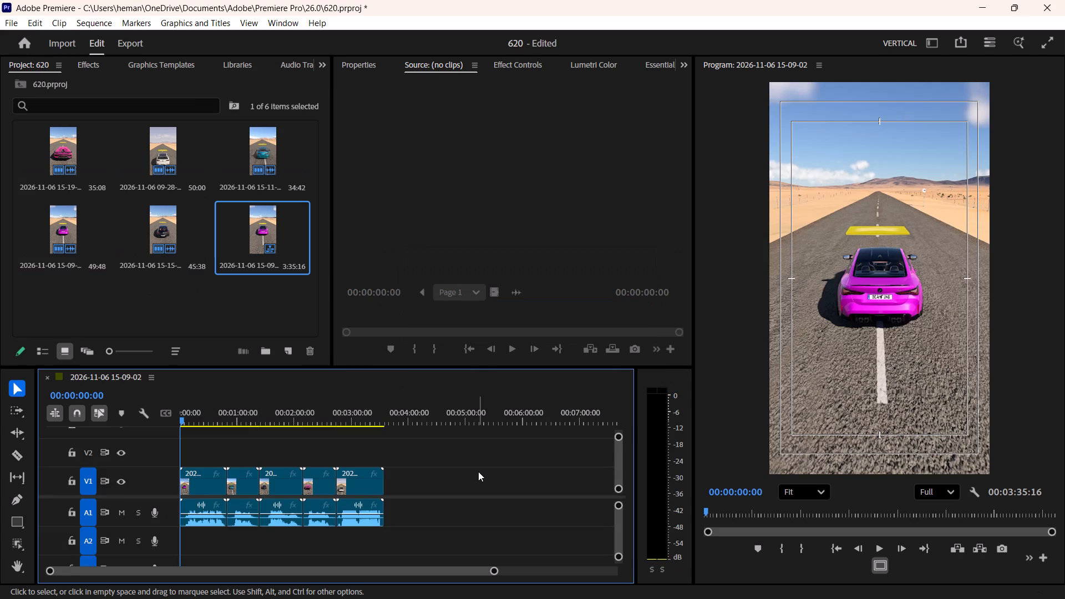
Play the first clip, with the magenta car, and ripple-trim about 9.5 seconds off its beginning.
key(equal)
click(210, 480)
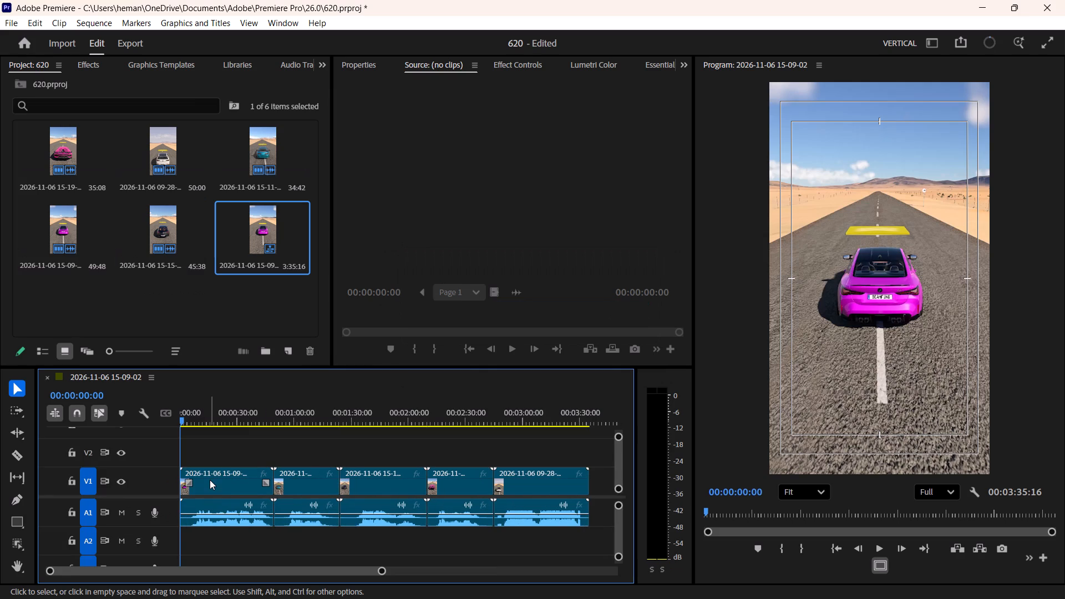
key(space)
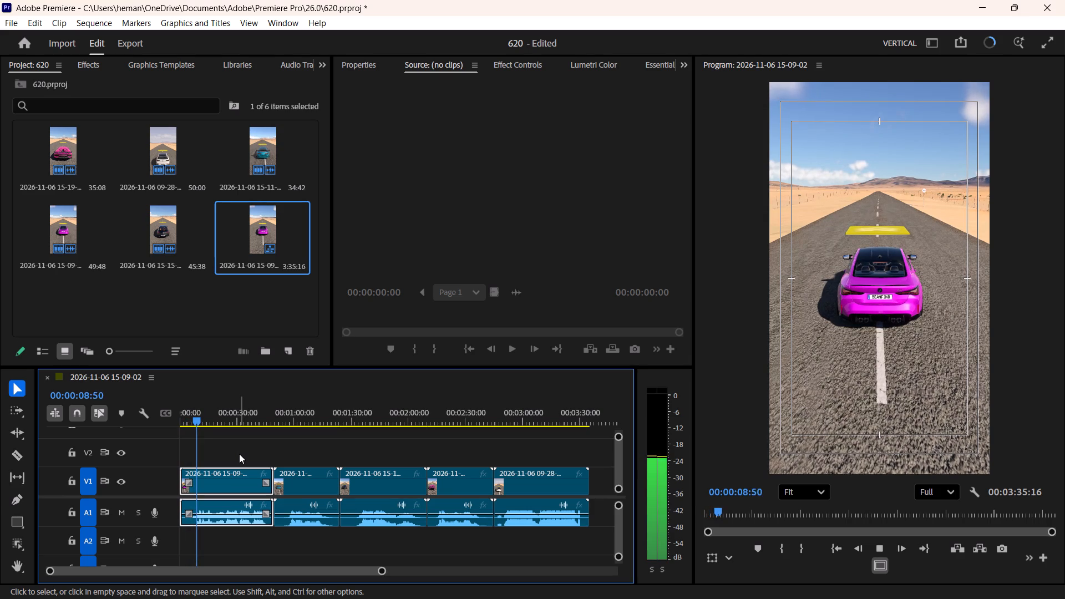
key(space)
text(q)
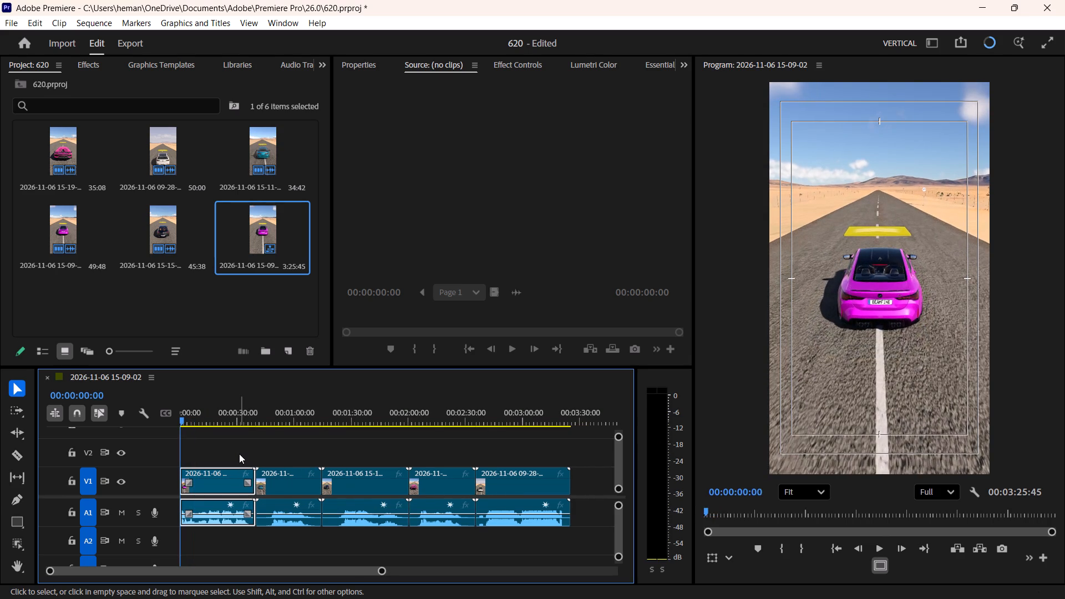
Play through the magenta car clip and ripple-trim its end at about 00:00:35:19.
click(239, 454)
key(space)
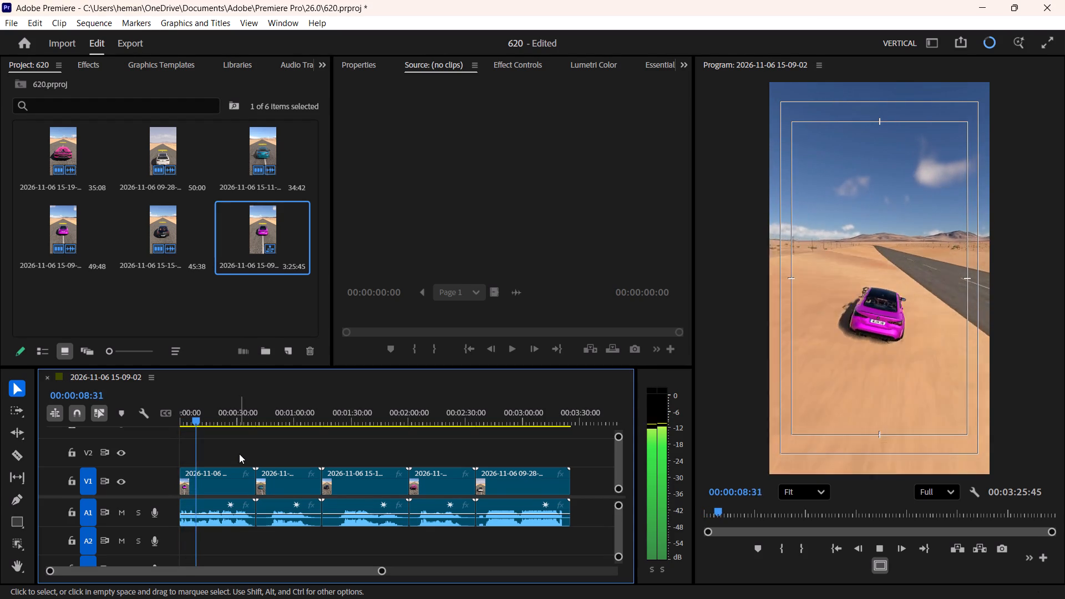
click(230, 488)
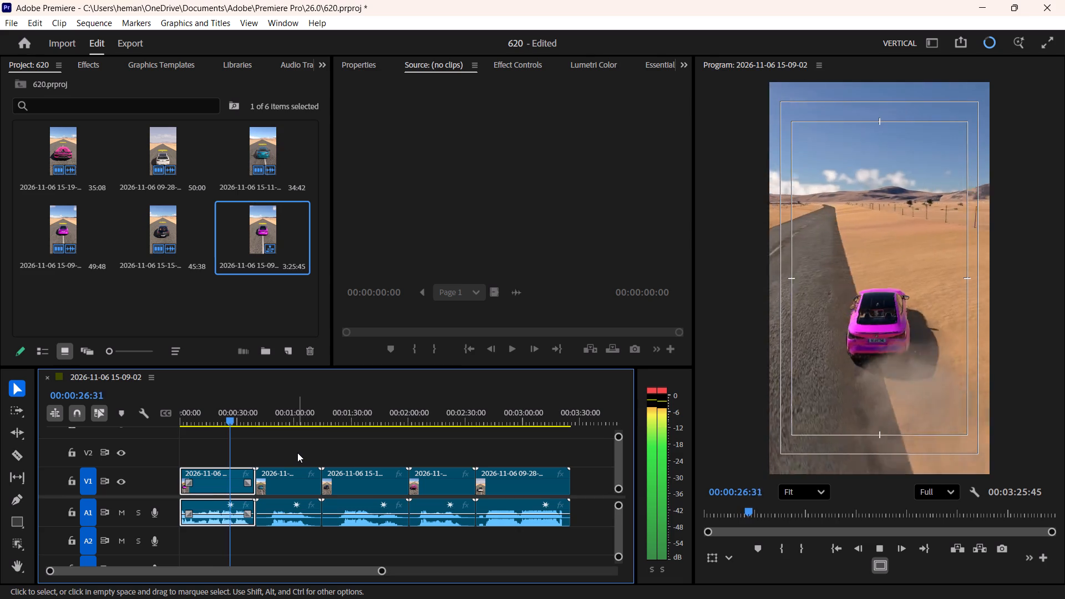
key(space)
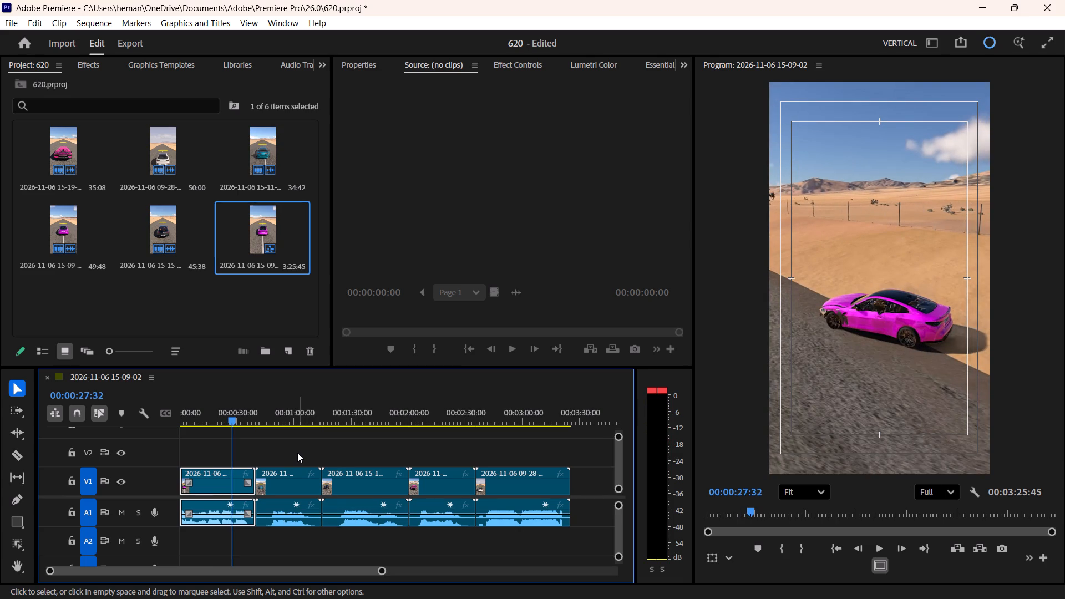
key(space)
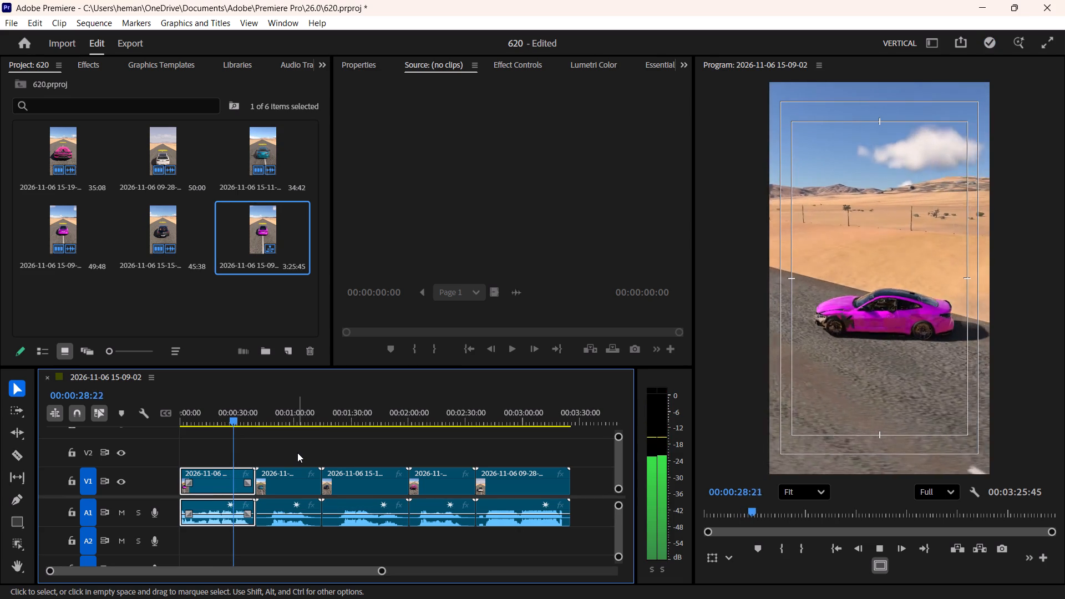
key(space)
key(space)
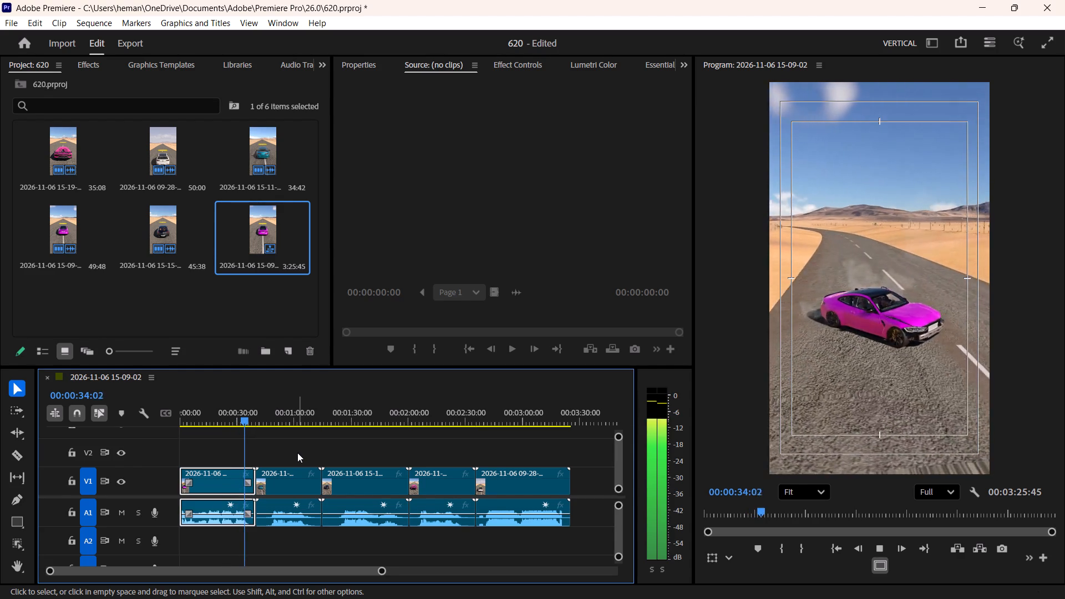
key(space)
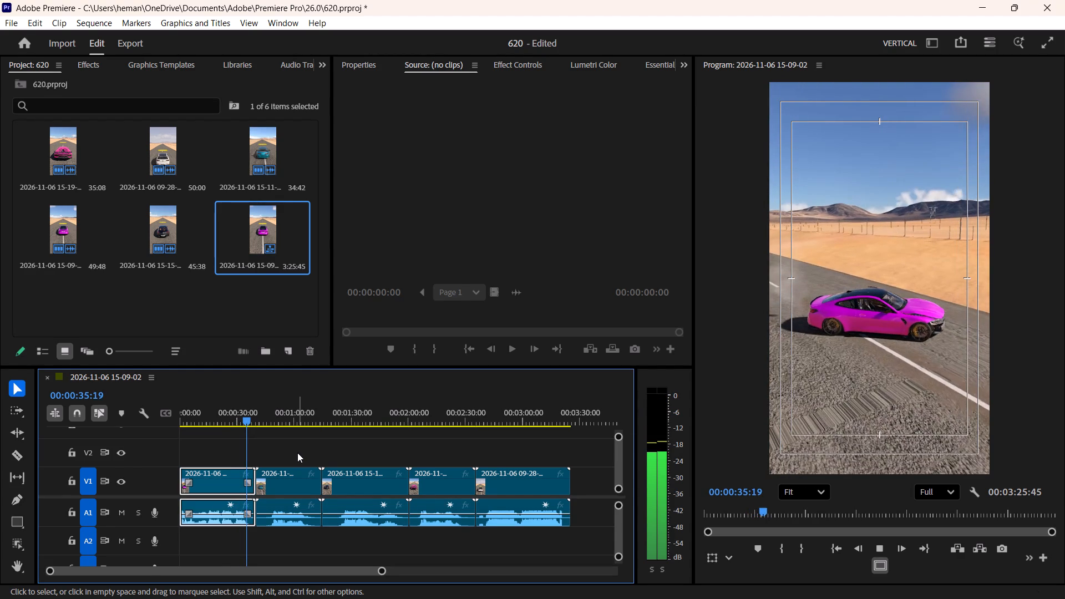
key(w)
Play the second clip, with the teal car, and ripple-trim about 8 seconds off its beginning.
click(278, 483)
key(space)
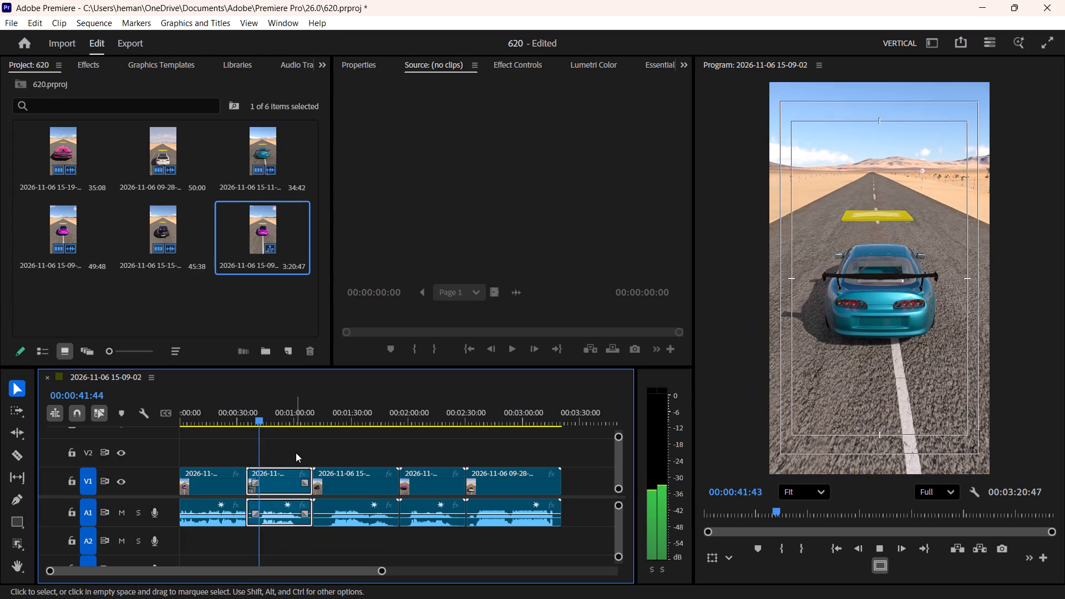
key(space)
text(q q)
key(space)
key(space)
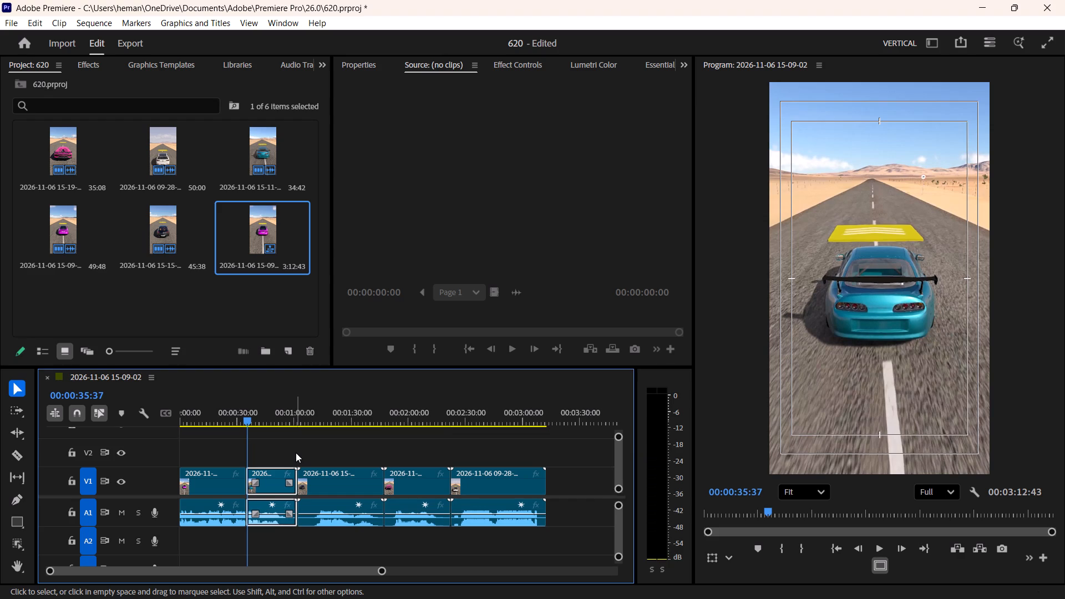
Play through the teal car clip and ripple-trim its end at about 00:00:56:49.
key(space)
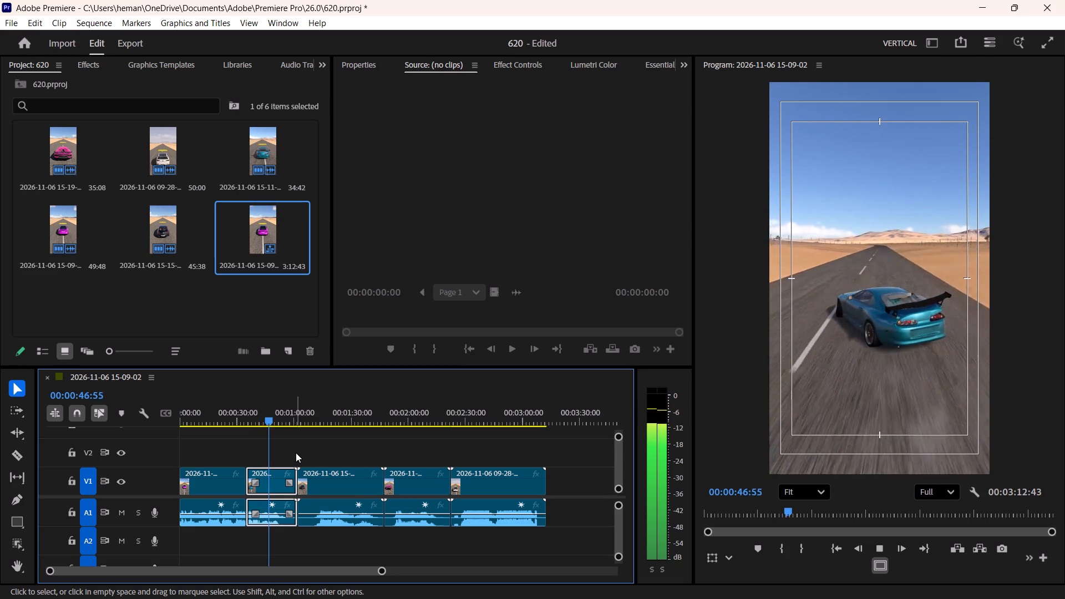
key(space)
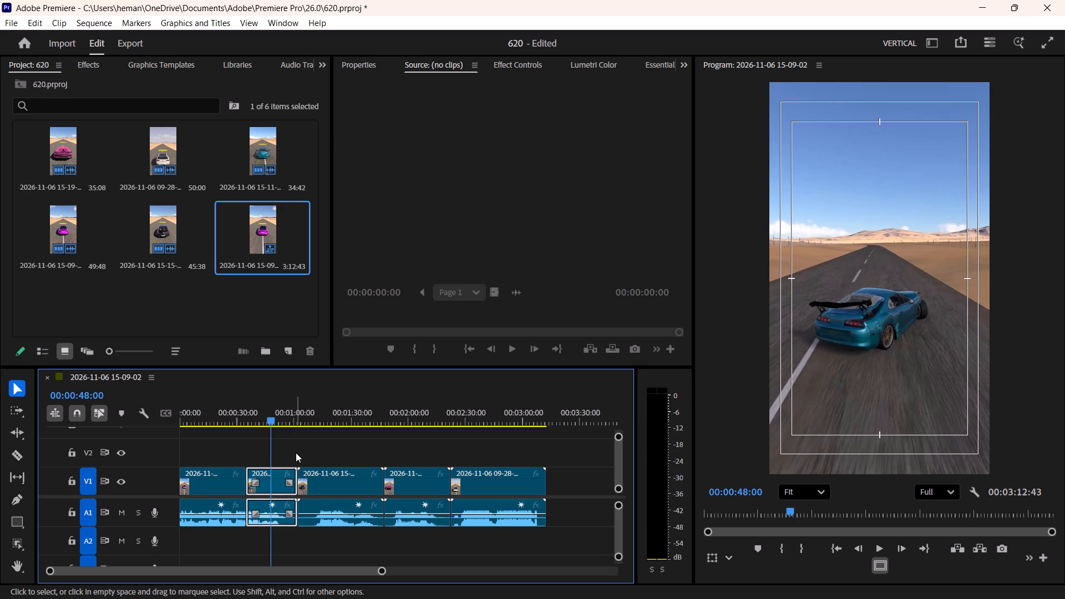
key(space)
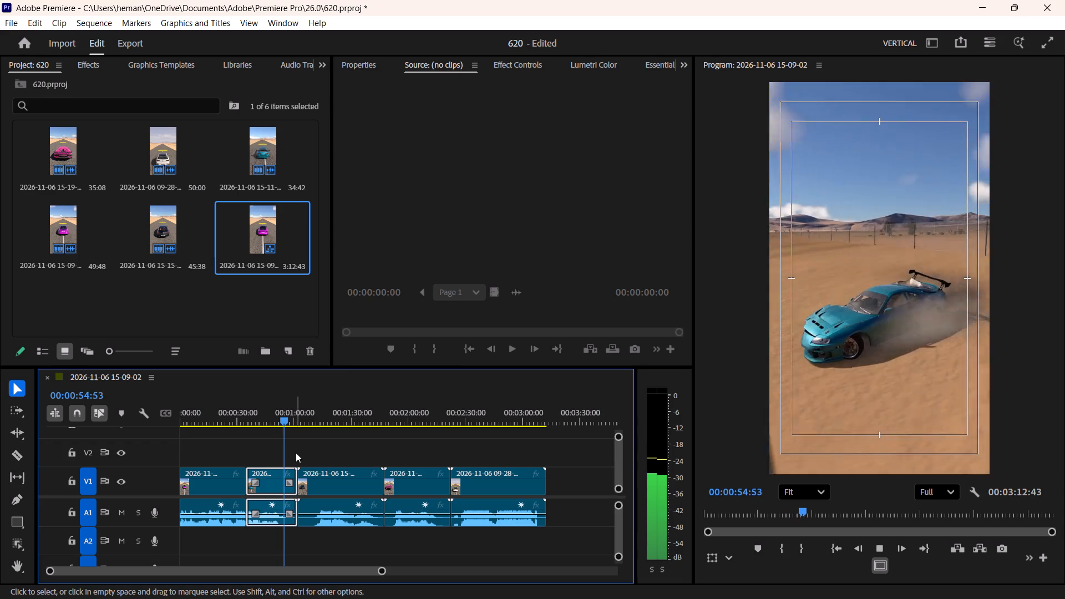
key(space)
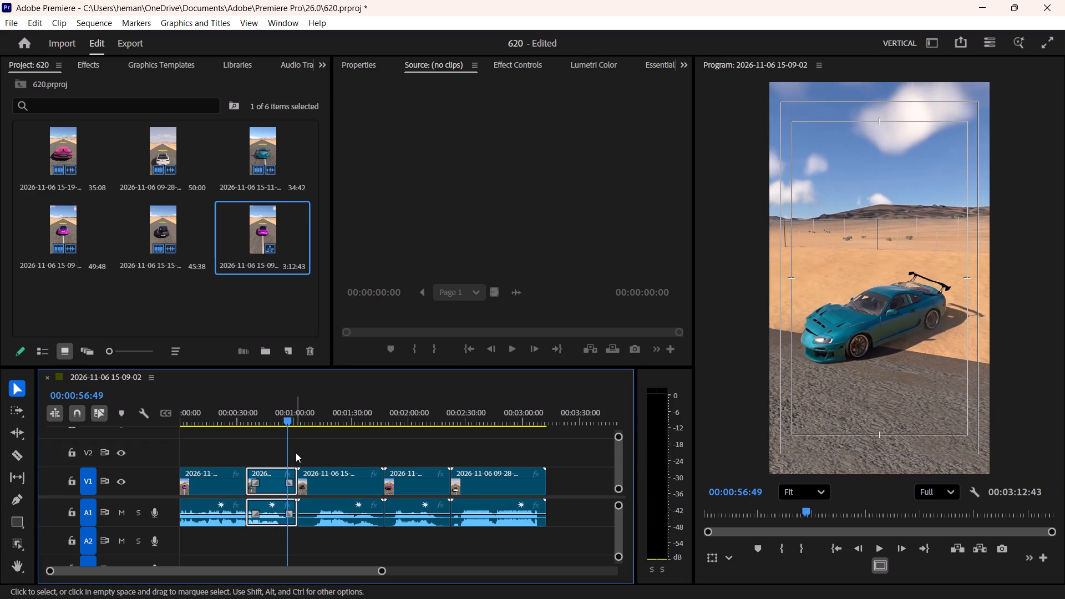
text(w)
Play the third clip, with the black and red car, and ripple-trim about 10.6 seconds off its beginning.
click(317, 476)
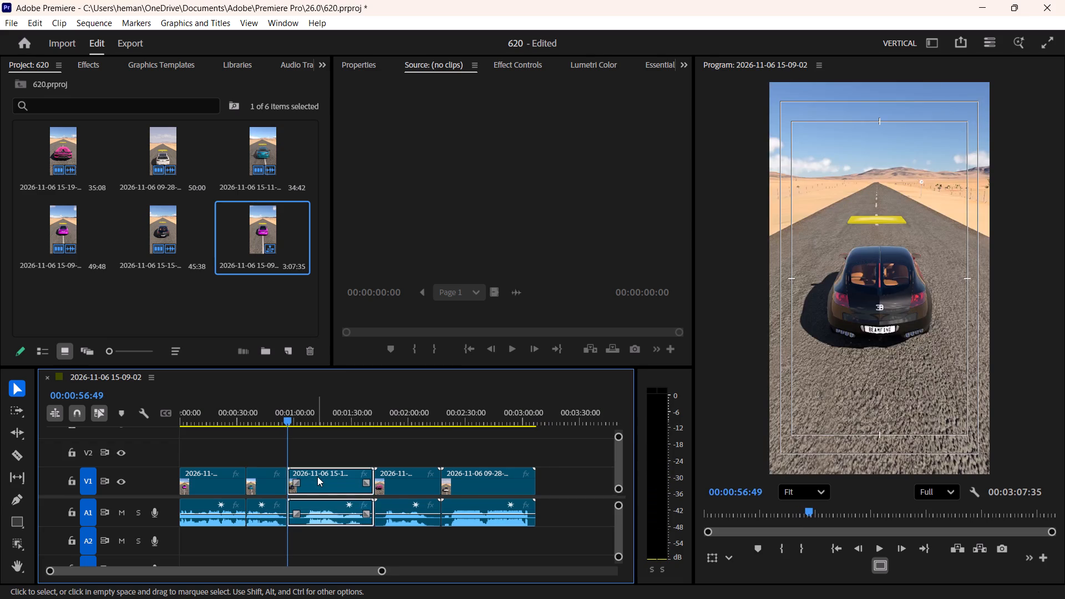
key(space)
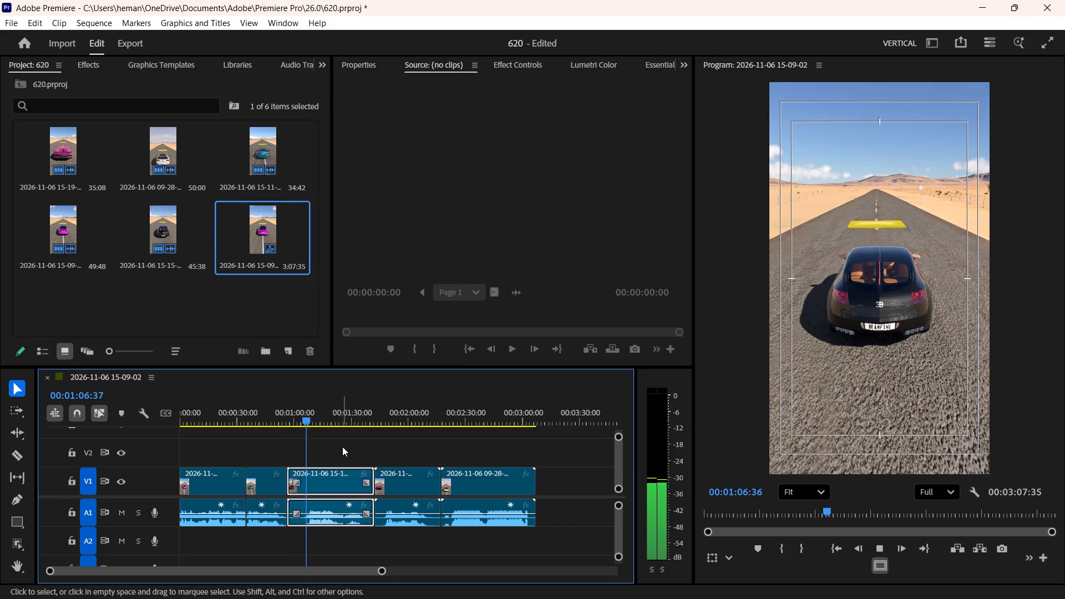
key(space)
text(q)
key(space)
key(space)
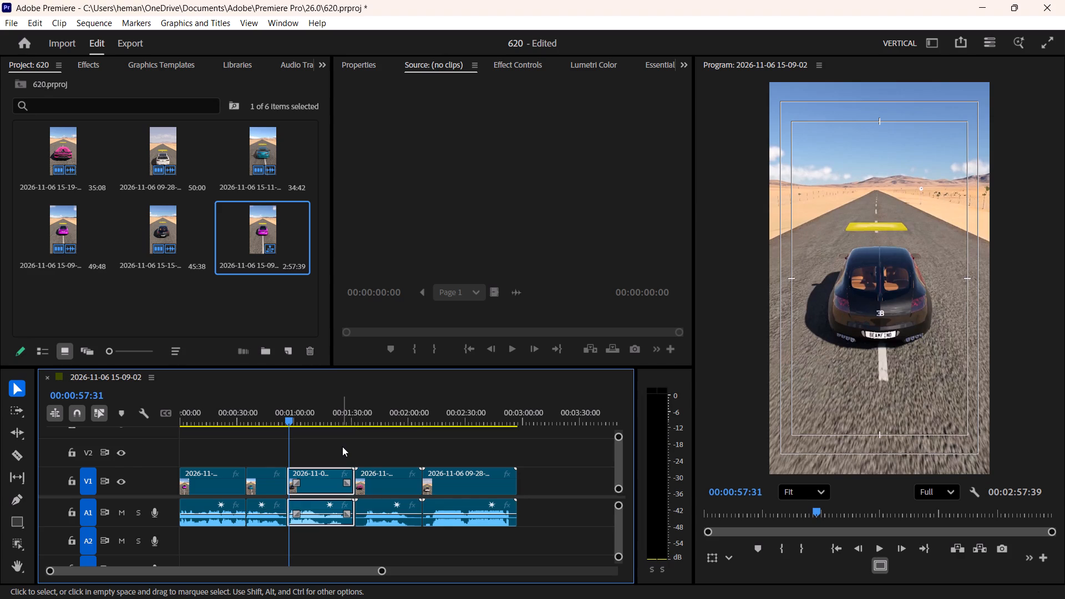
text(q)
key(space)
key(space)
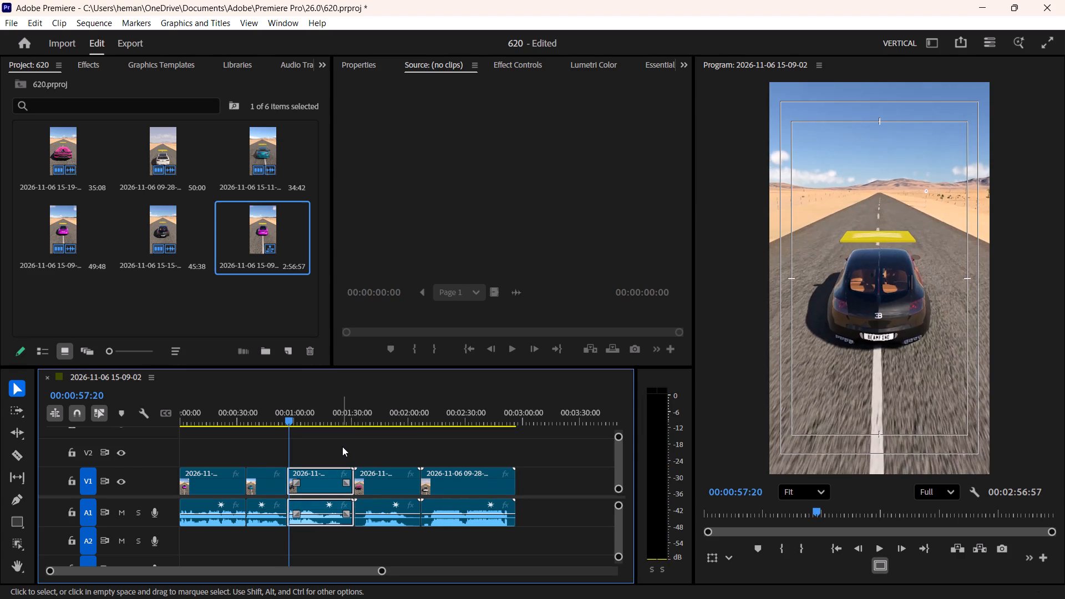
Play through the black and red car clip from its start and ripple-trim its end at about 00:01:25:47.
key(Up)
key(space)
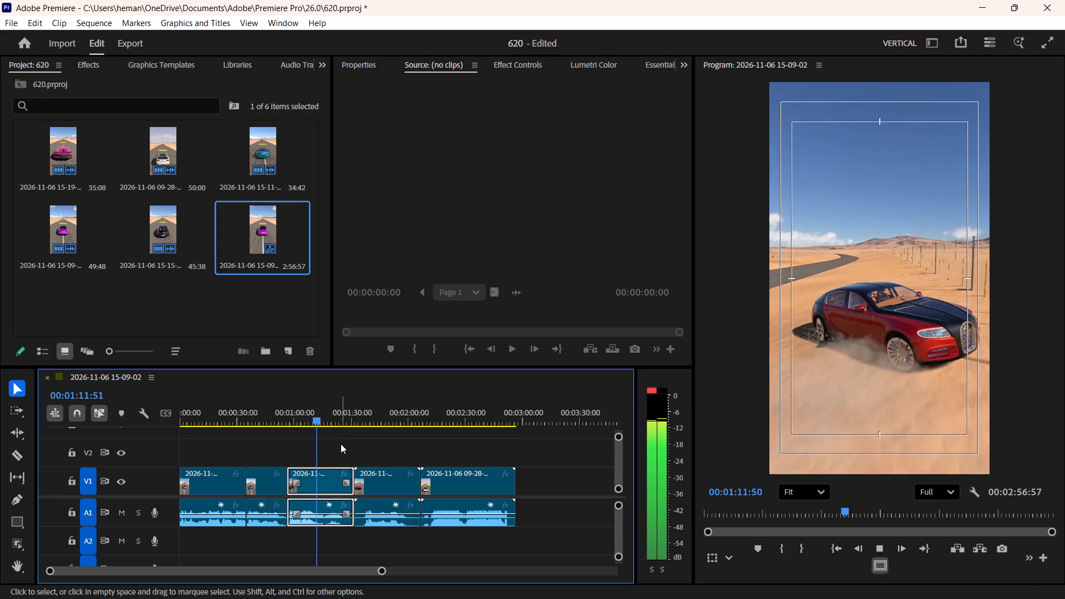
click(345, 445)
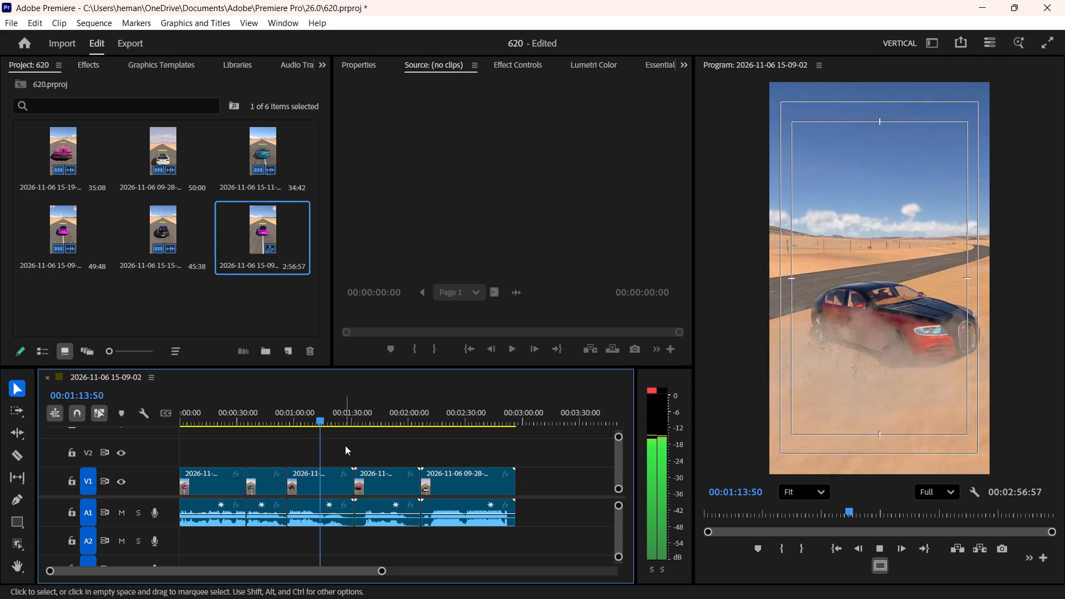
click(328, 476)
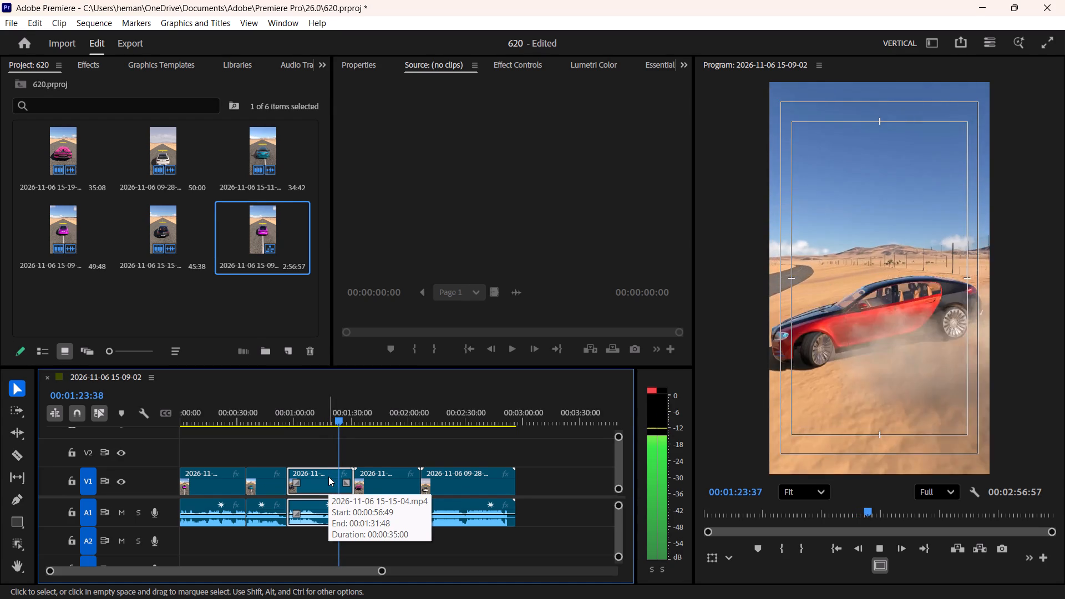
key(space)
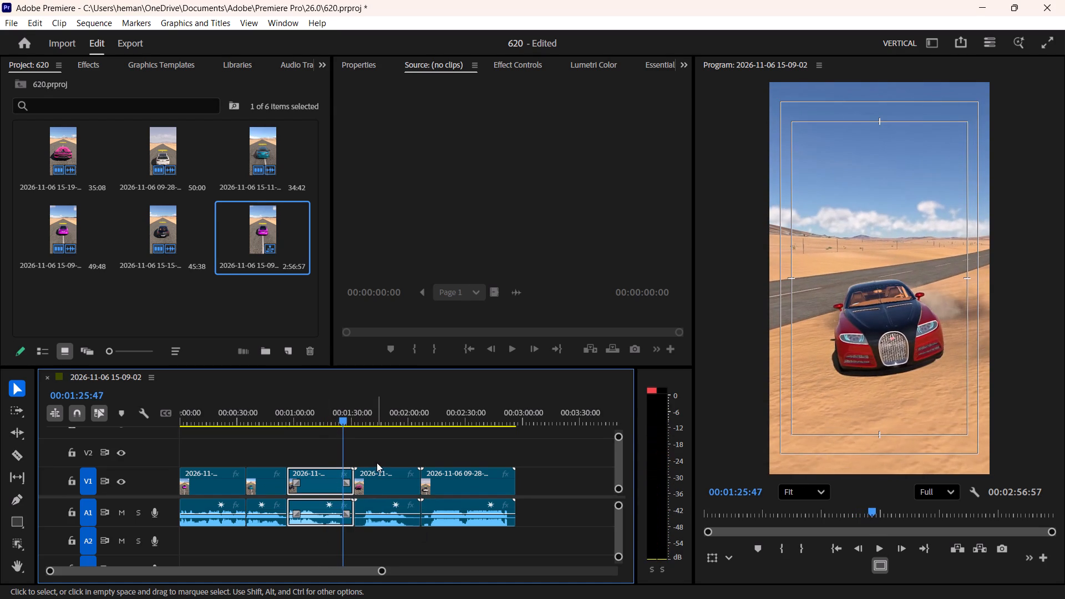
key(w)
Play the fourth clip, with the pink car, ripple-trim about 6 seconds off its beginning, and undo the excess last trim.
click(370, 486)
key(space)
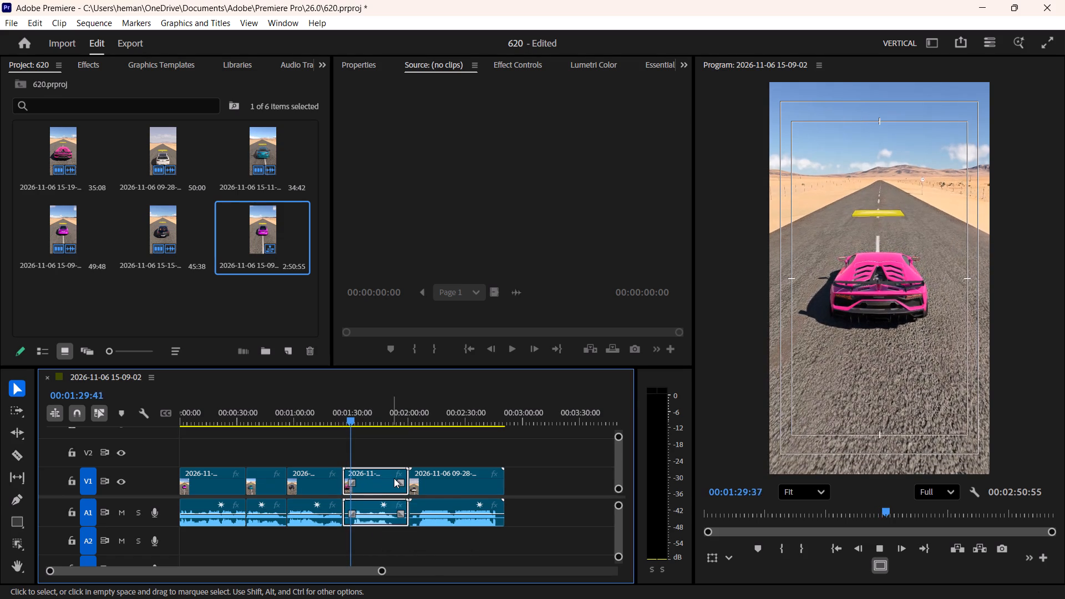
key(space)
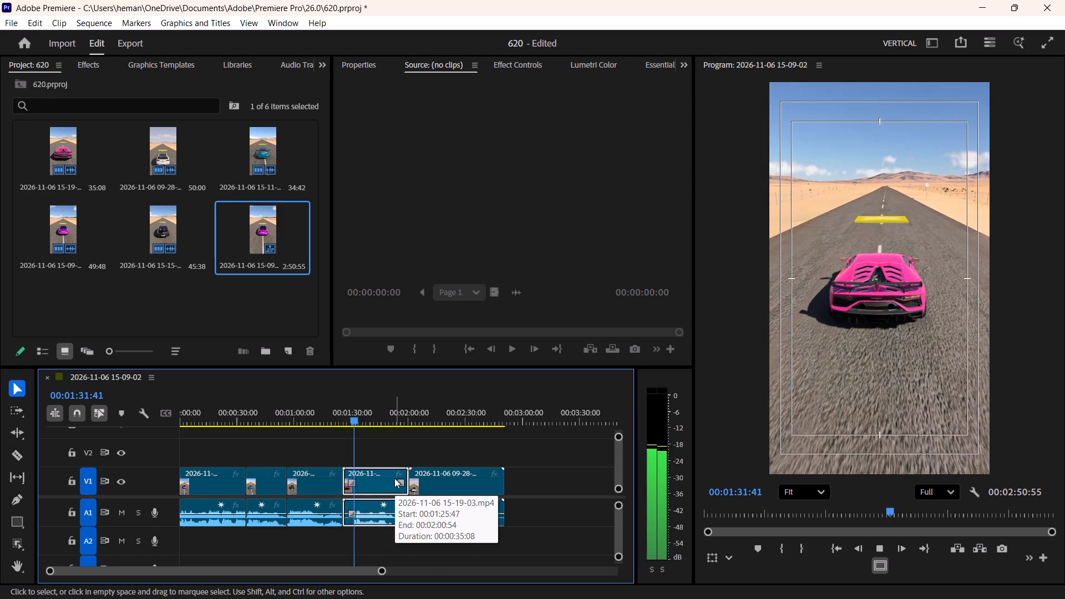
text(q q)
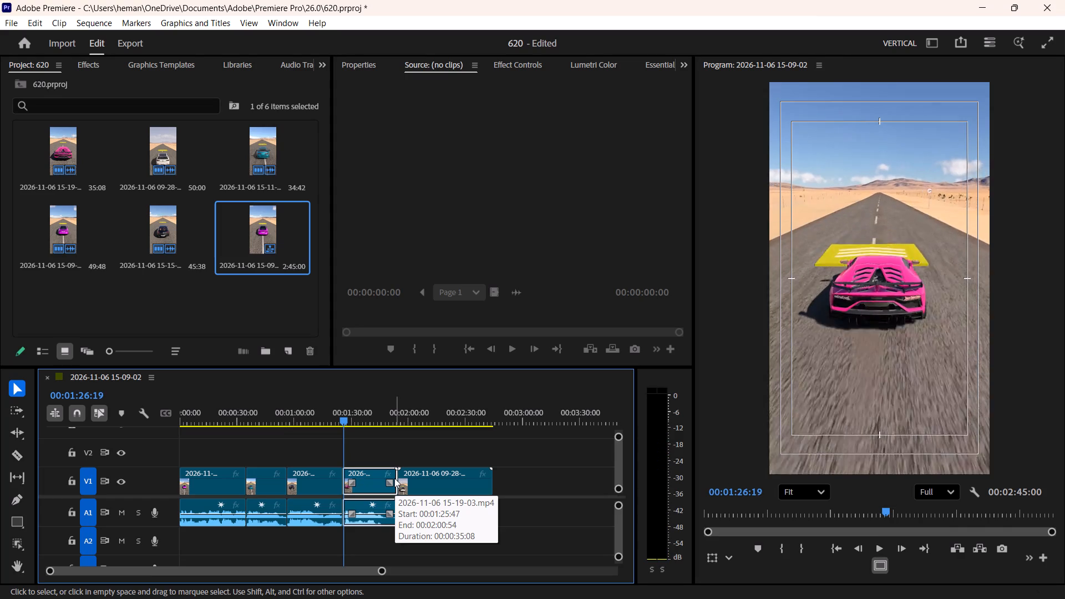
key(space)
key(space)
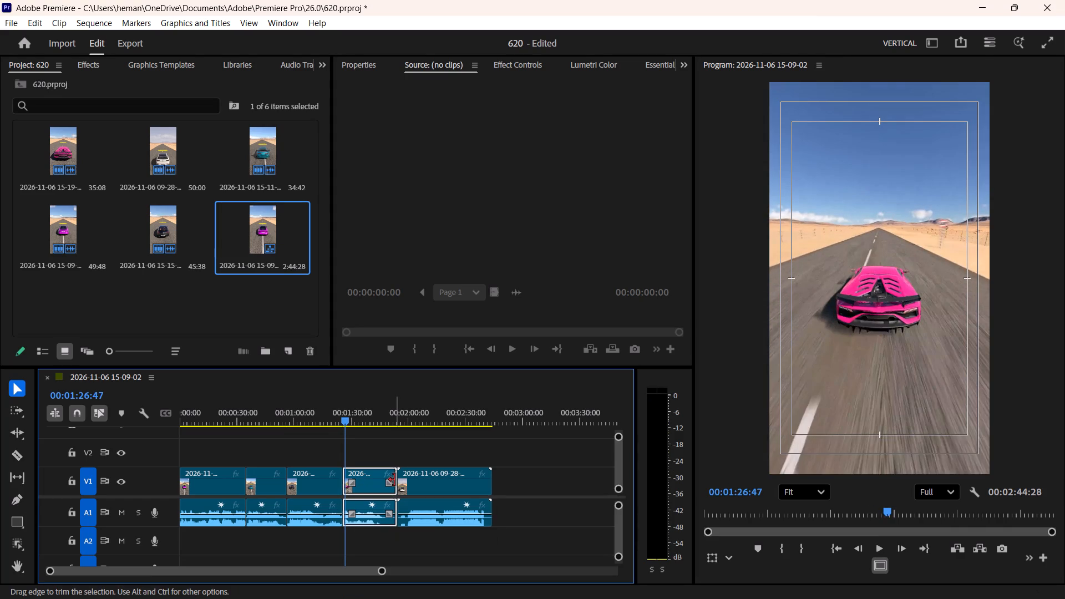
key(Up)
key(ctrl+z)
Play through the pink car clip and ripple-trim its end at about 00:01:49:11.
key(space)
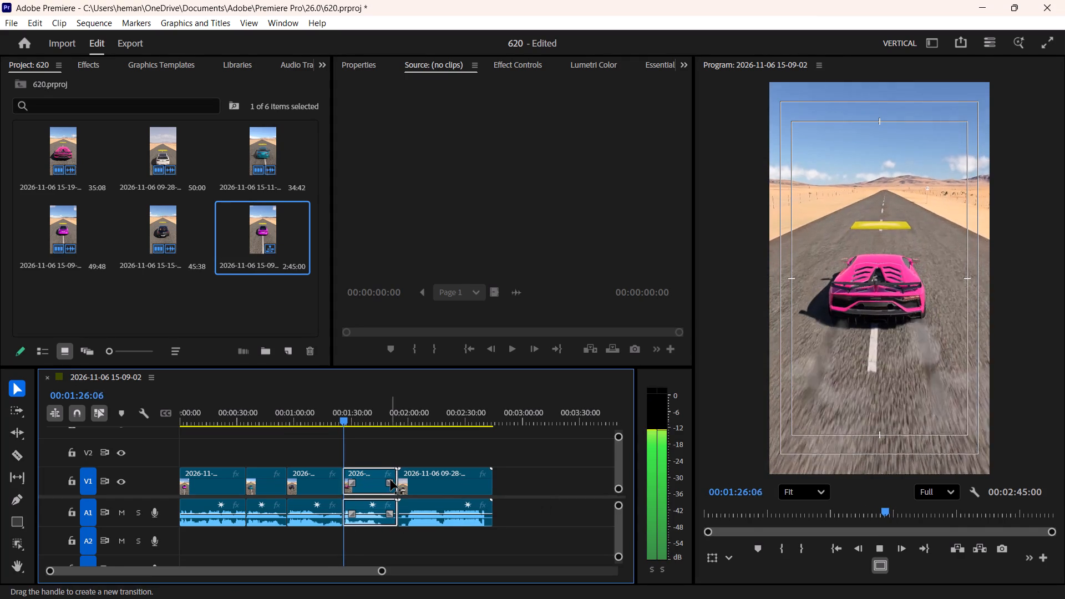
key(space)
key(space)
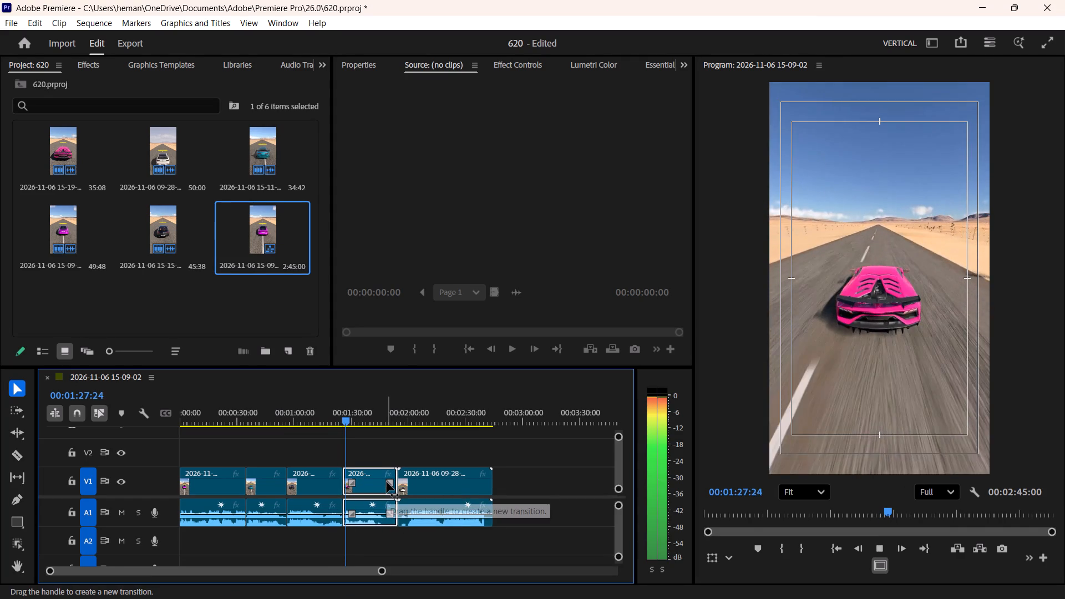
click(382, 453)
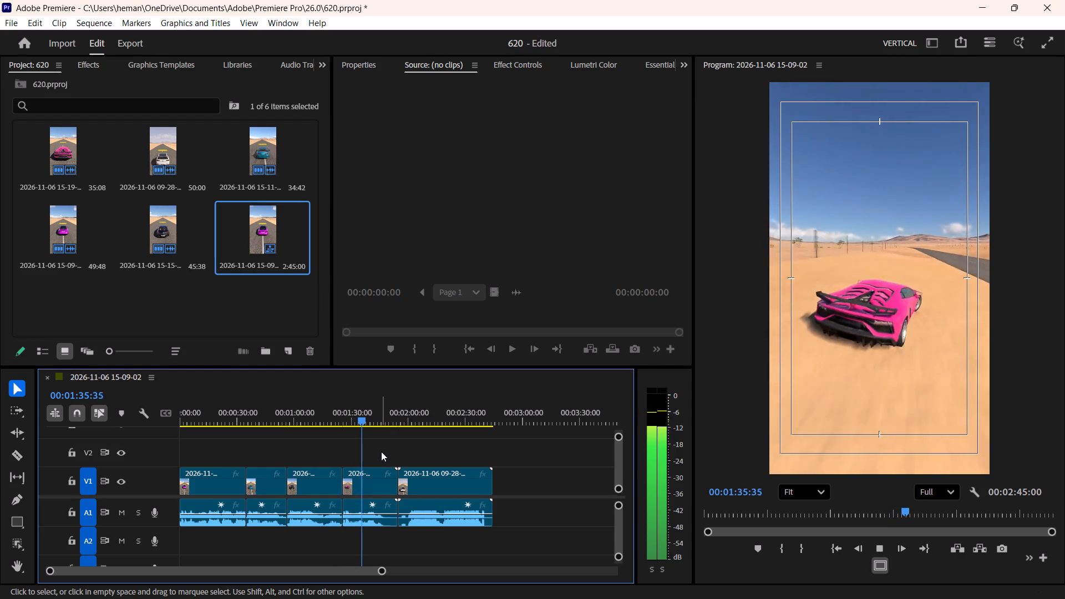
click(372, 494)
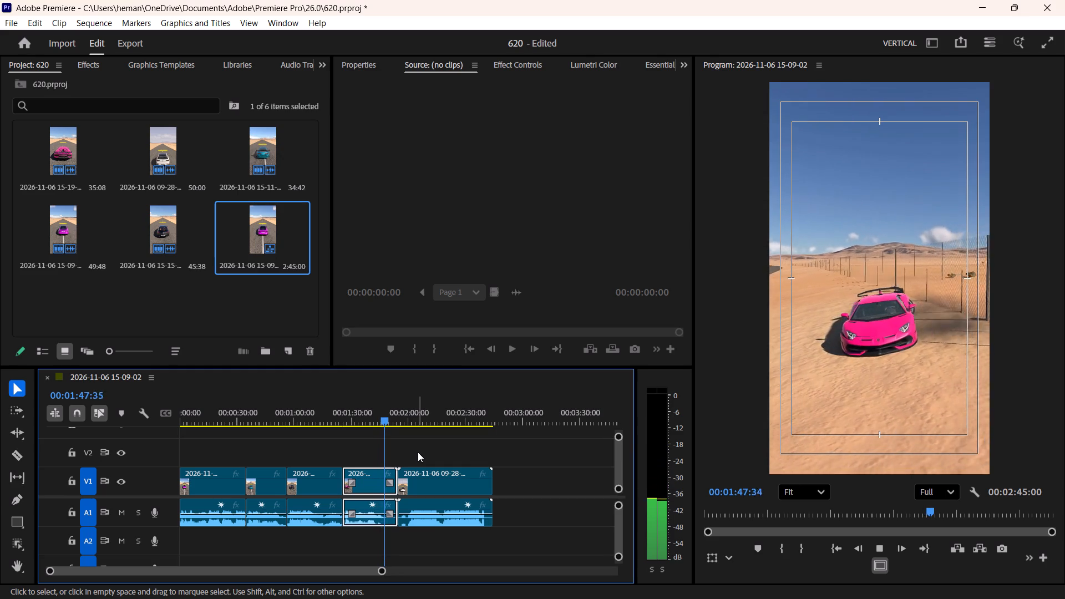
key(space)
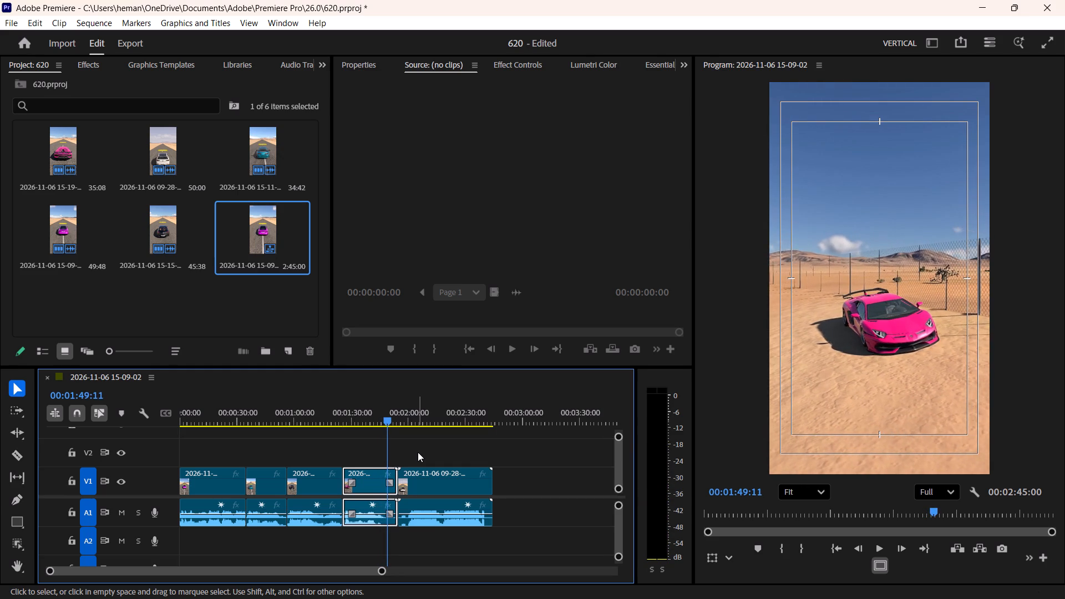
text(w)
Play the fifth clip, with the white car, and ripple-trim about 6.3 seconds off its beginning.
click(420, 474)
key(space)
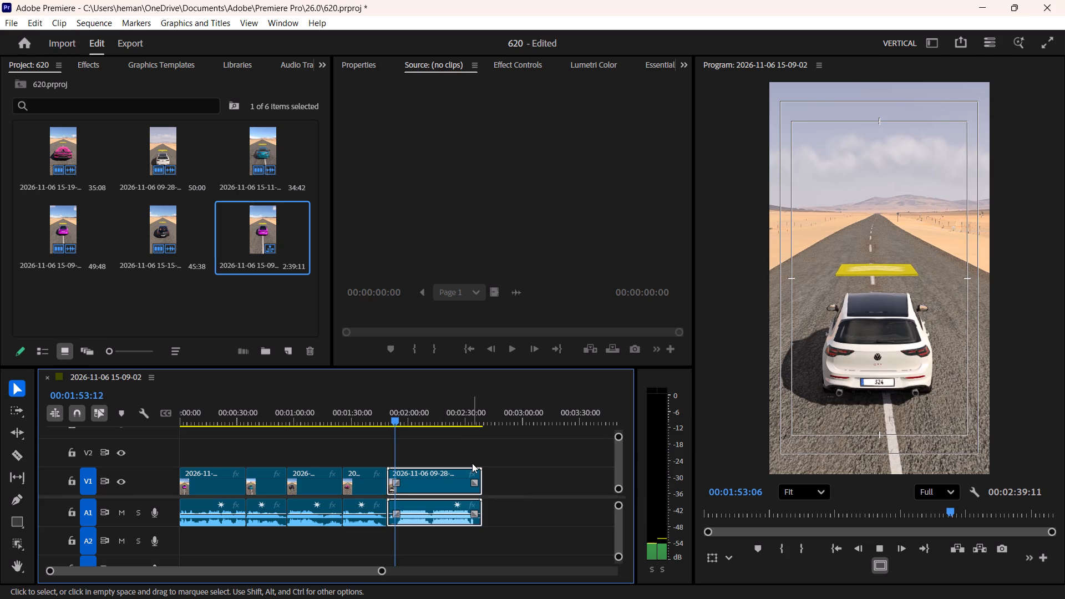
key(space)
text(q q)
key(space)
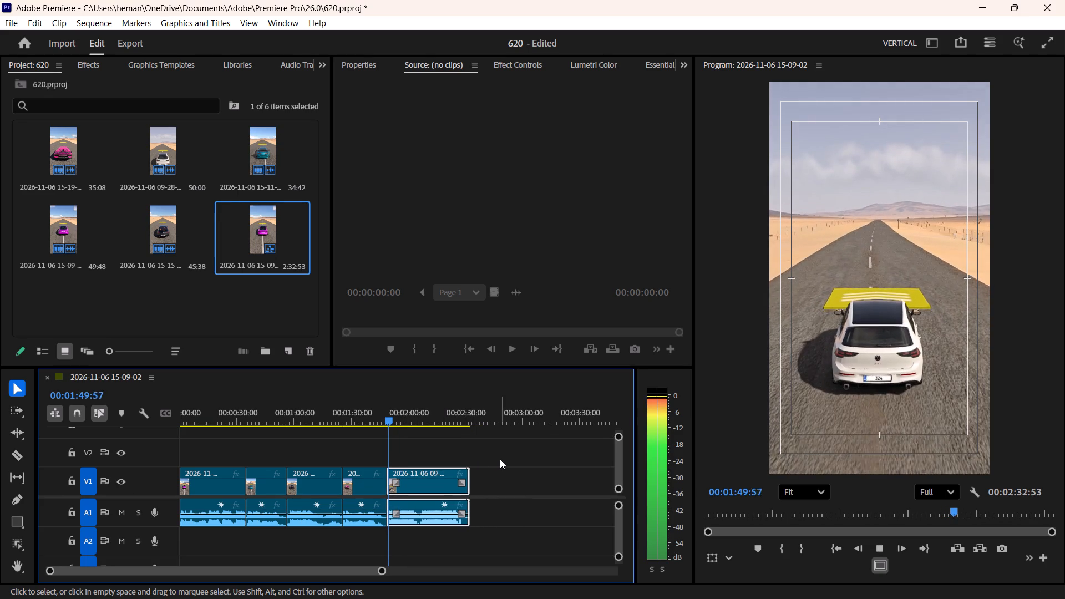
key(space)
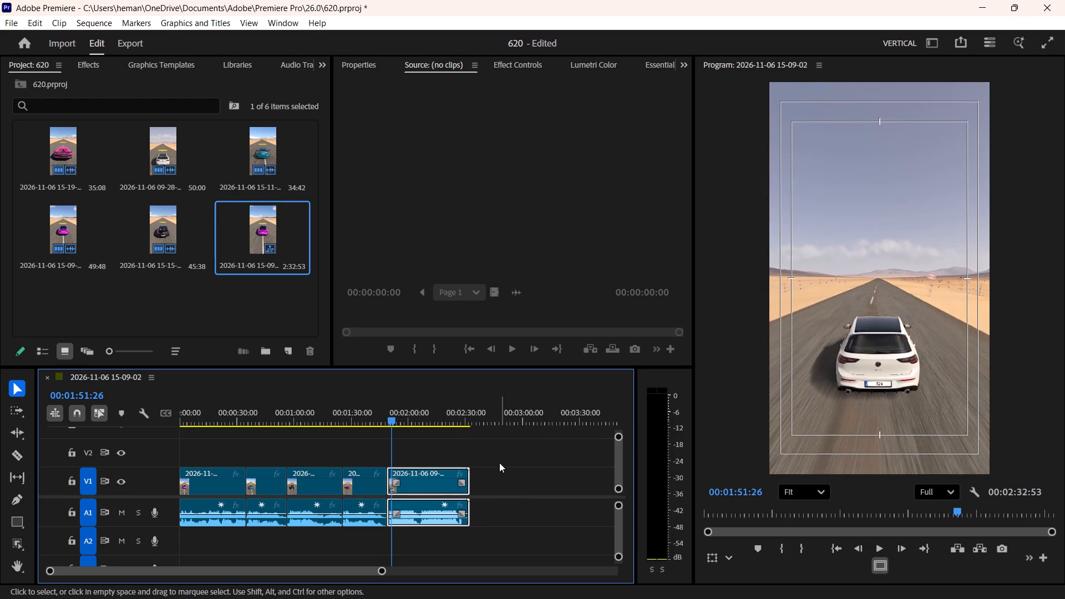
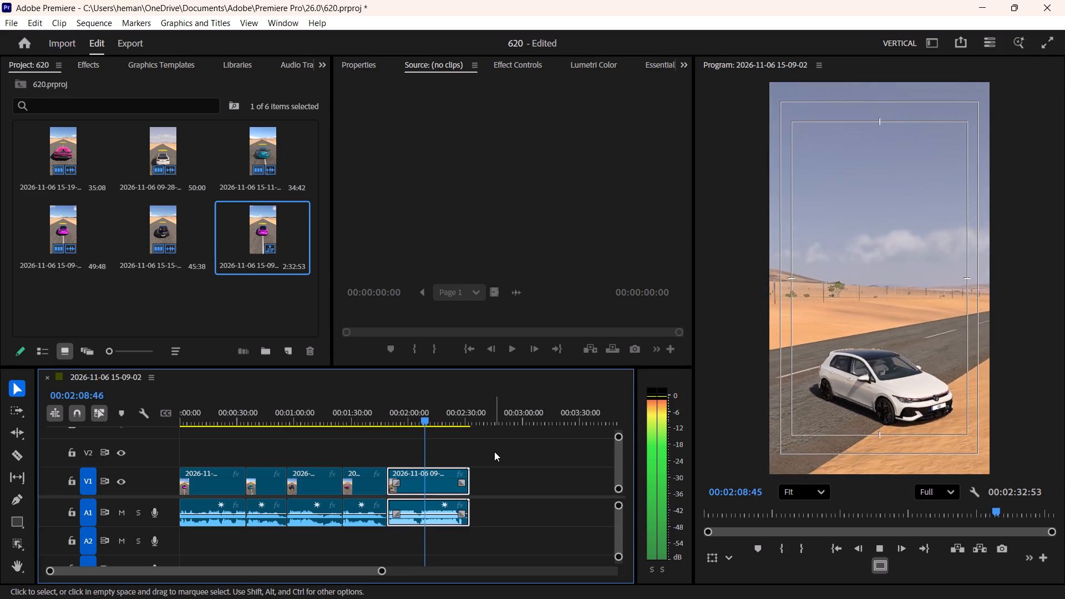
Play through the white car clip's skid and trim the clip's end at about 00:02:10:26.
key(space)
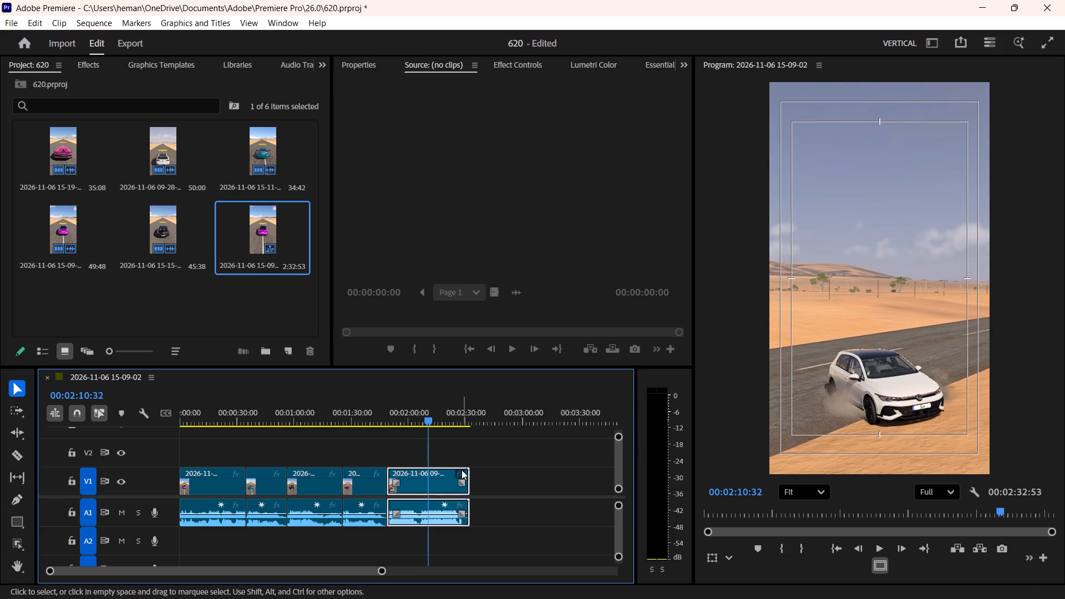
key(space)
click(452, 480)
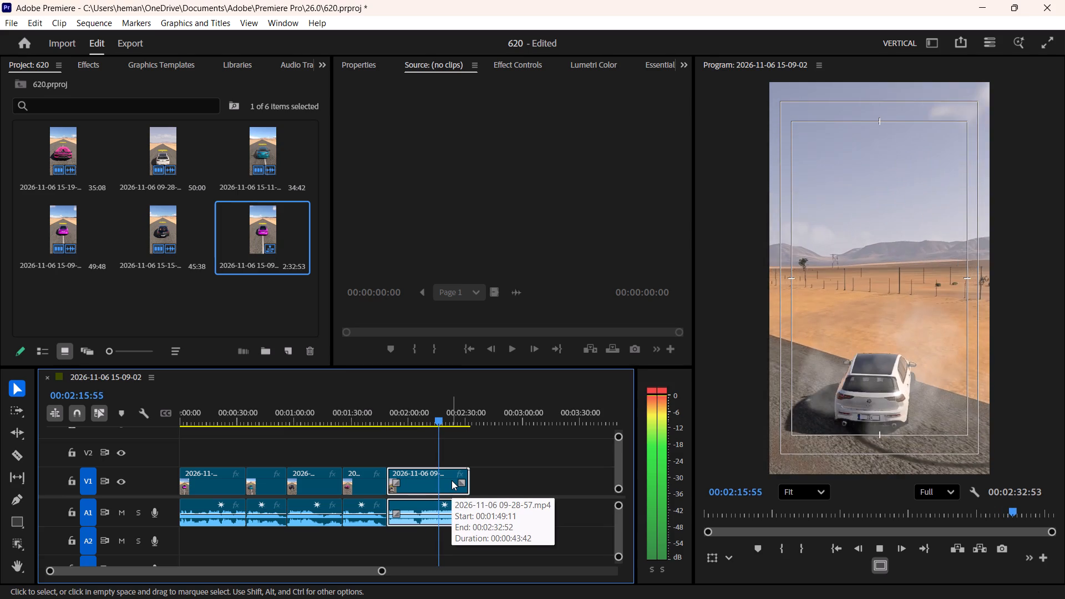
key(space)
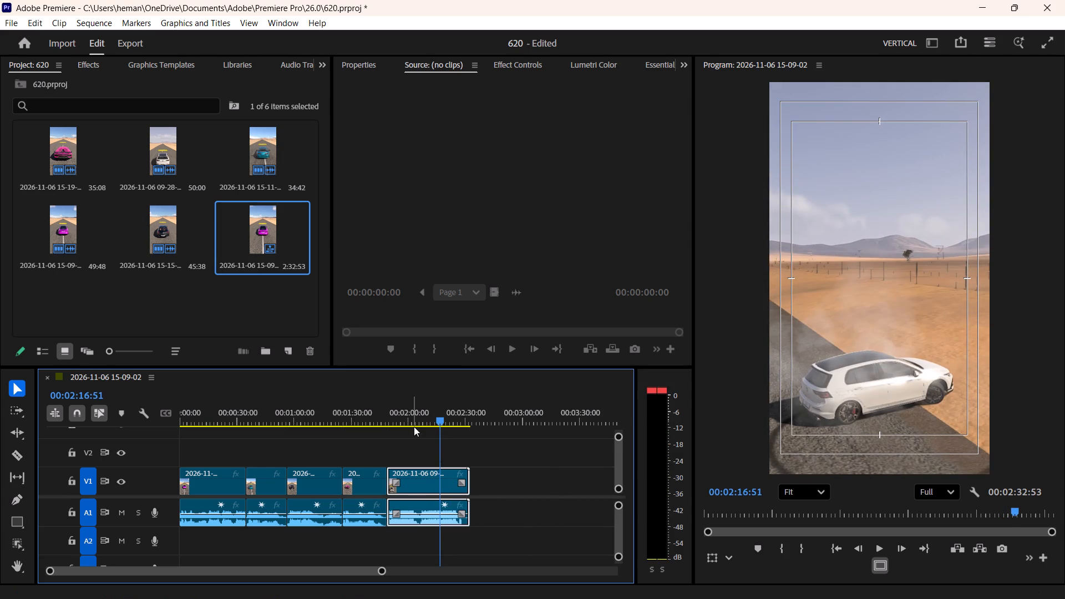
key(Up)
key(space)
click(422, 410)
key(space)
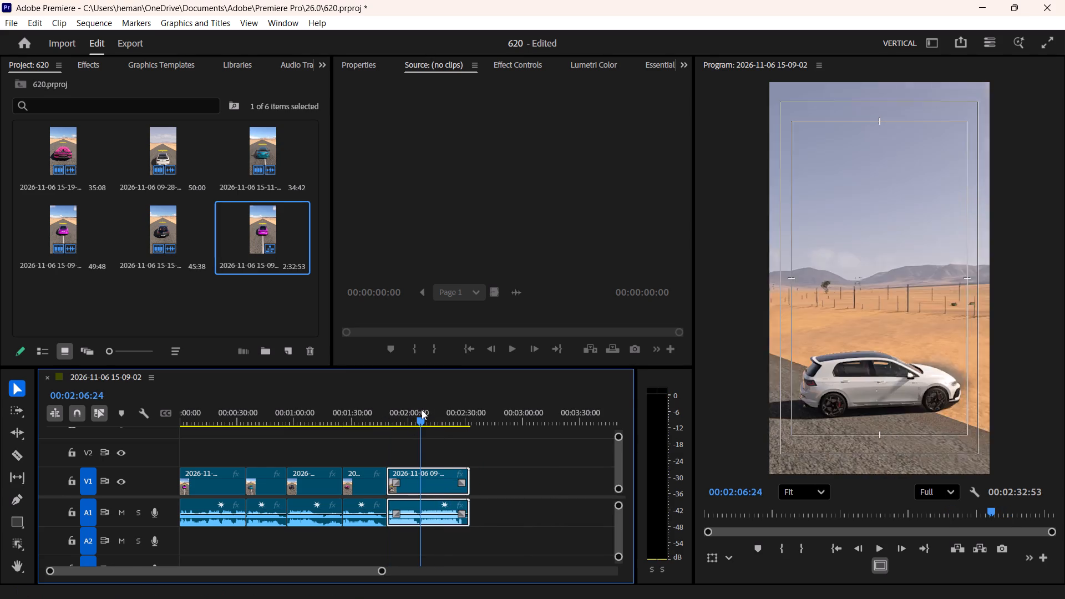
key(space)
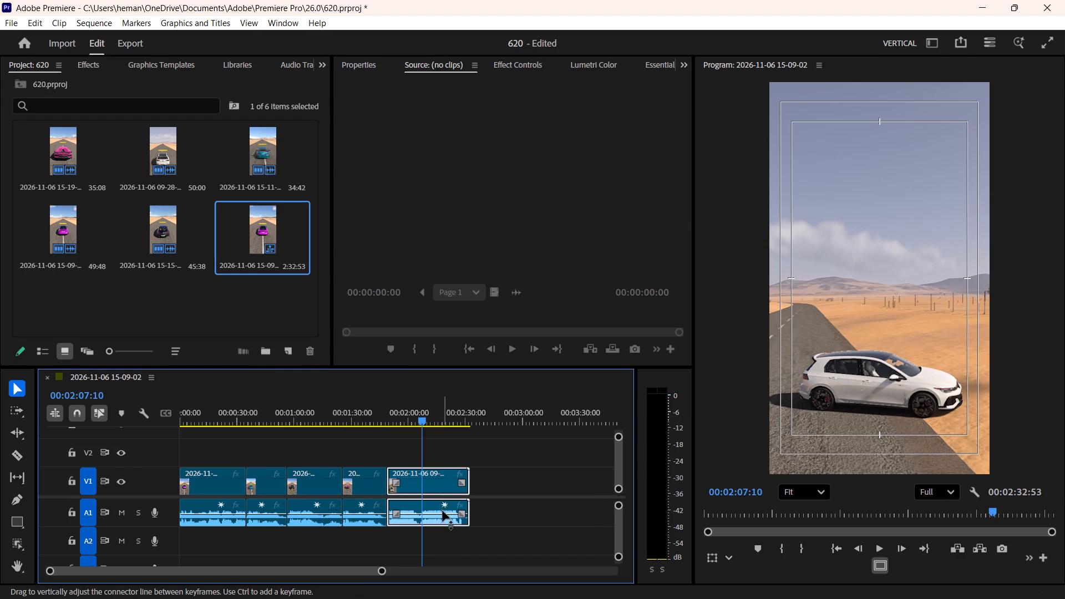
key(equal)
key(equal)
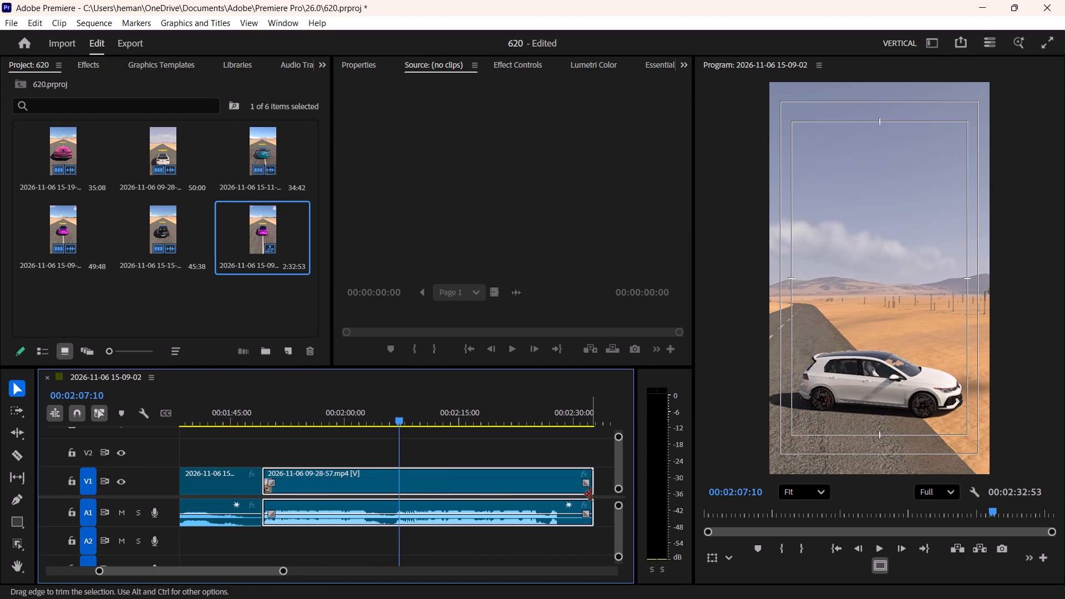
click(361, 412)
key(space)
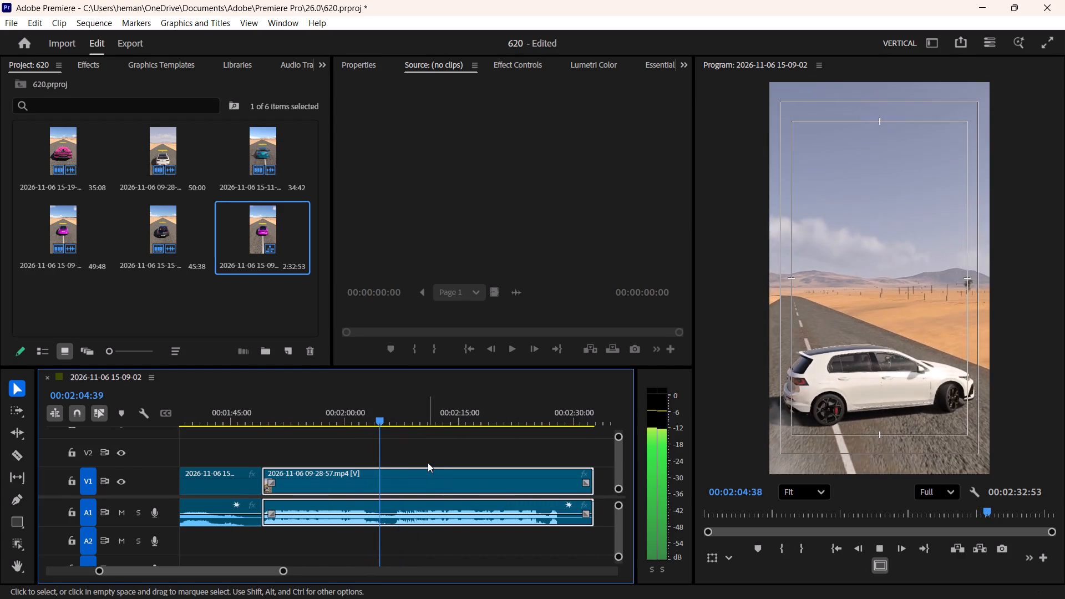
key(space)
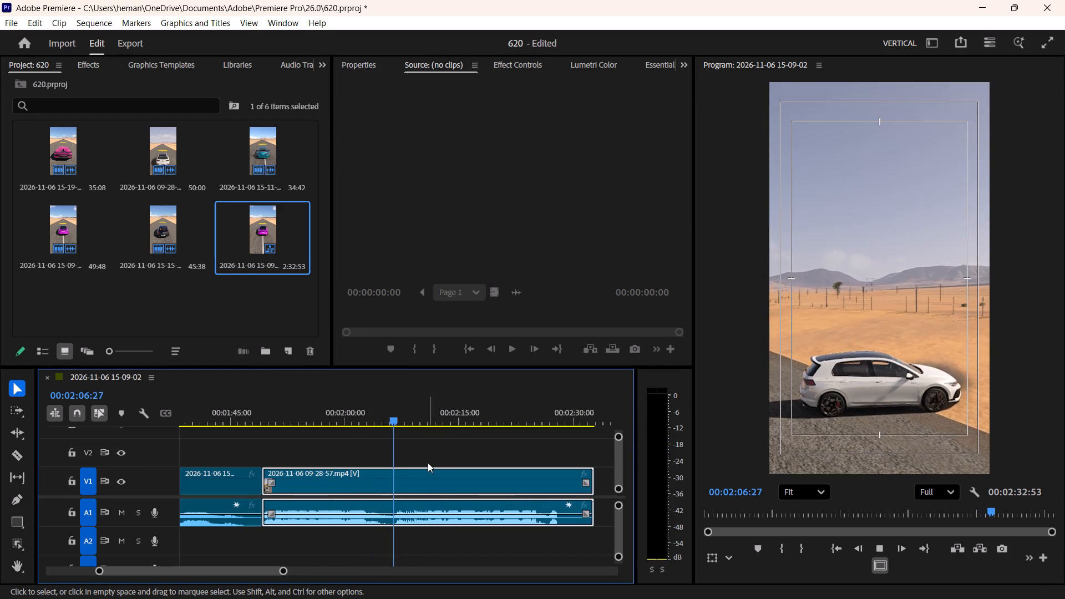
key(space)
key(space)
key(space)
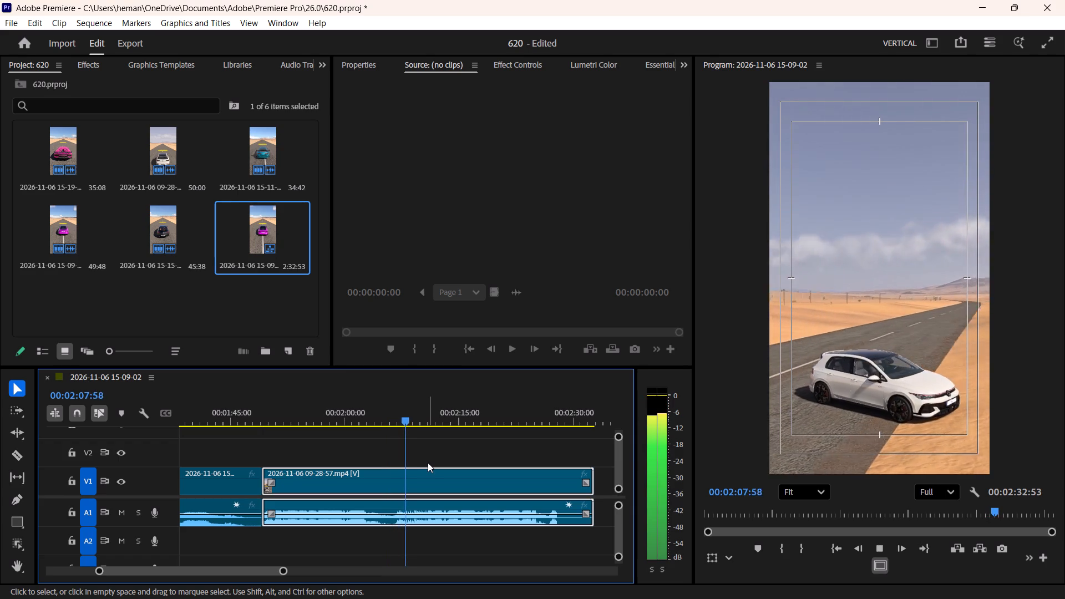
key(space)
key(space)
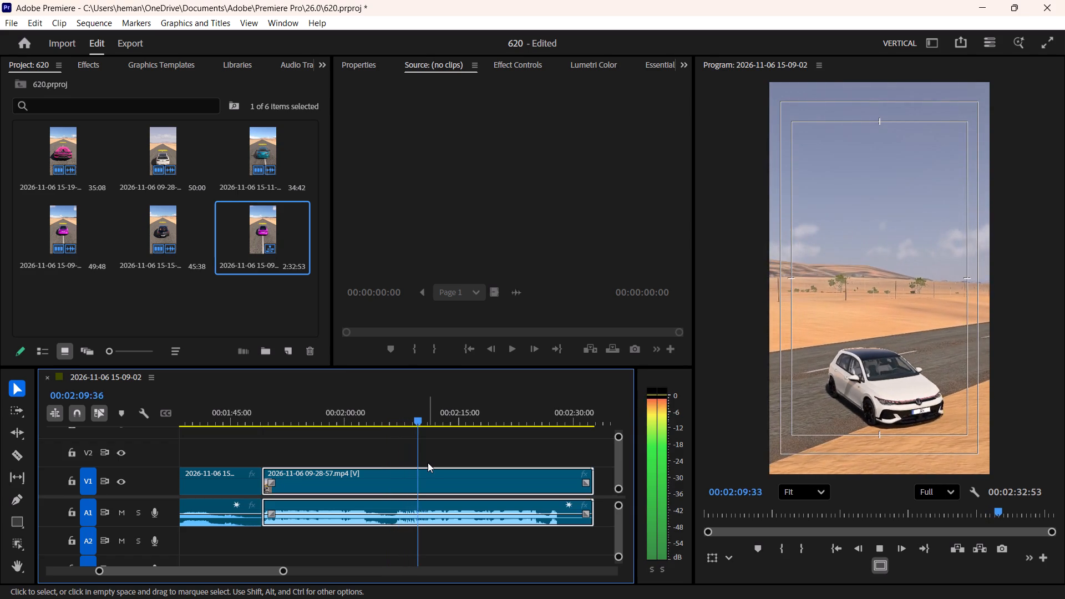
key(space)
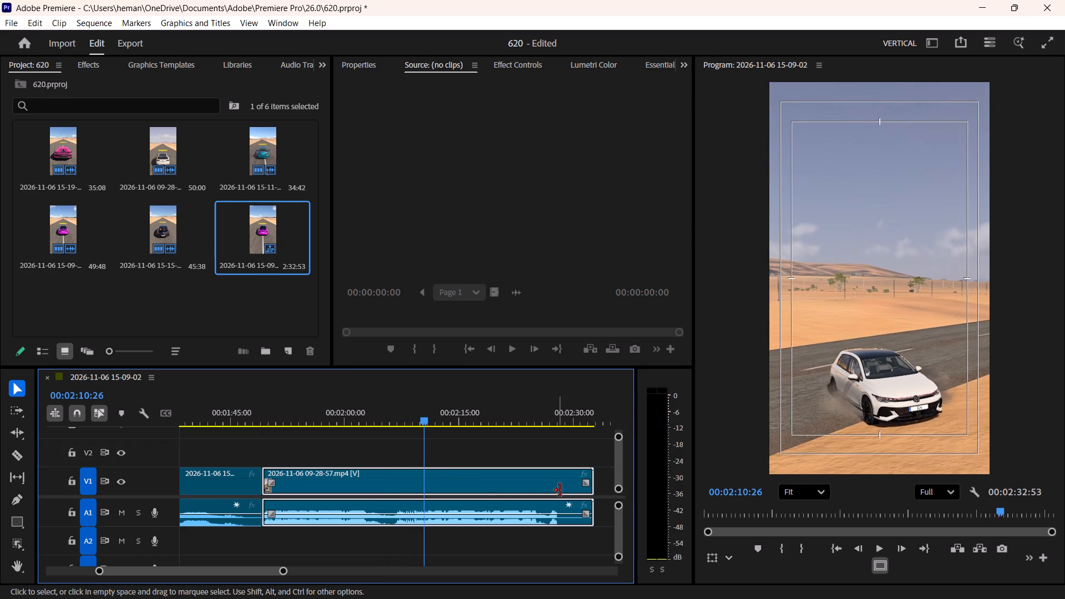
drag(591, 495, 428, 498)
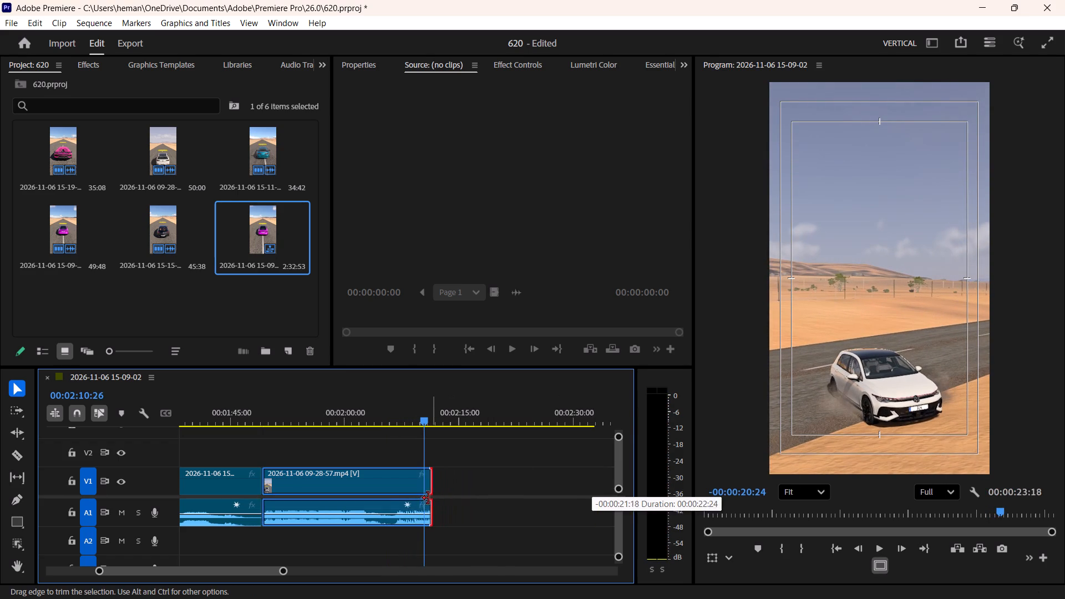
drag(428, 498, 421, 498)
Add an audio fade-out of about 3 seconds to the end of the white car clip and play it back.
drag(414, 515, 401, 515)
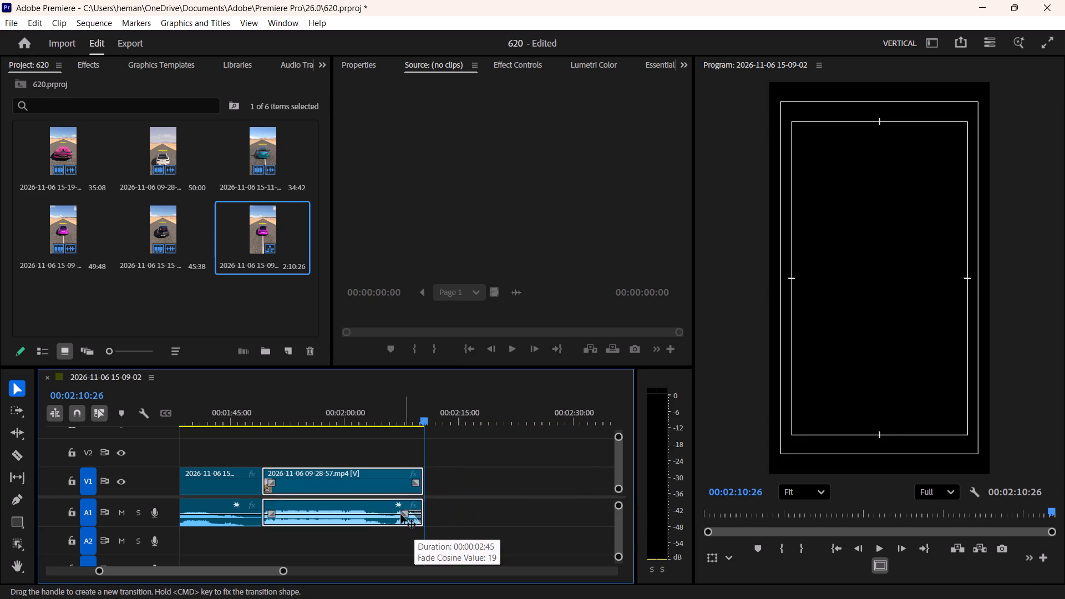
drag(401, 515, 399, 515)
click(405, 415)
key(space)
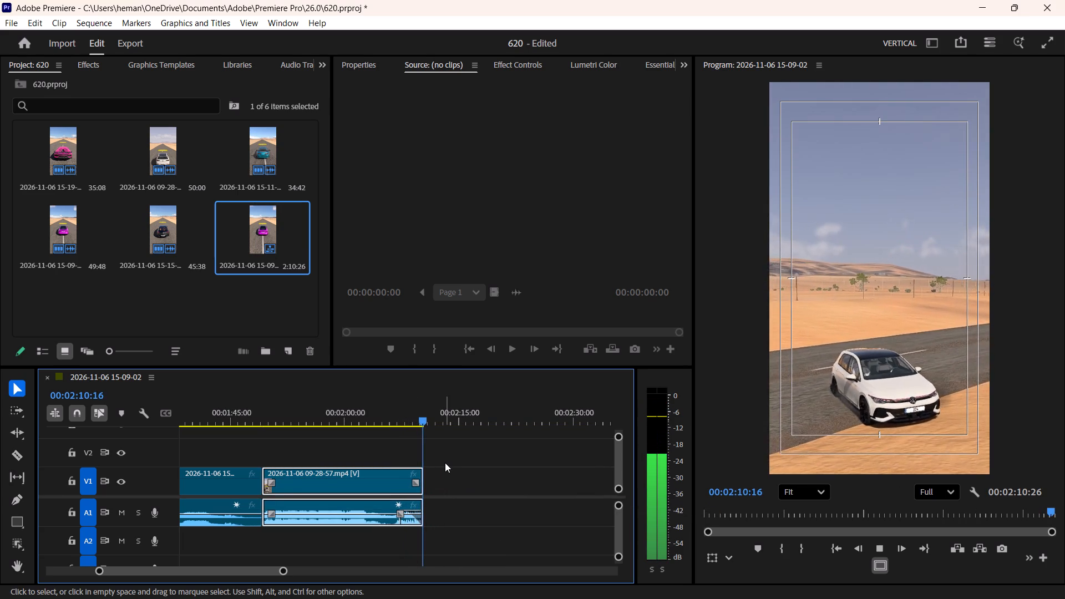
Return the playhead to the sequence start, reduce the video track heights, and fit all five clips in view.
drag(395, 409, 0, 462)
drag(618, 434, 616, 389)
click(502, 464)
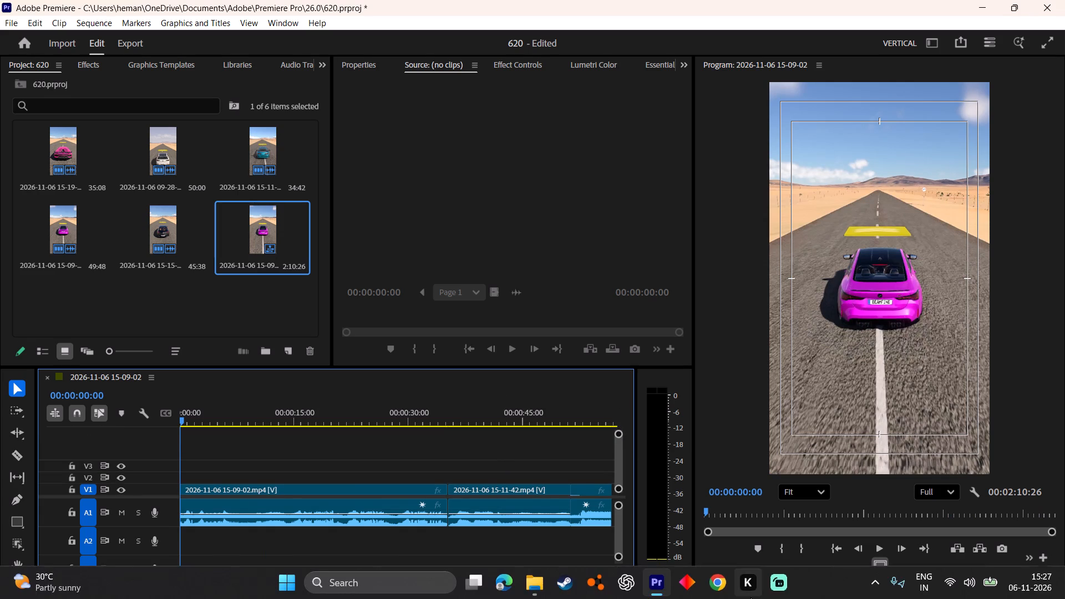
click(555, 440)
key(minus)
key(minus)
key(minus)
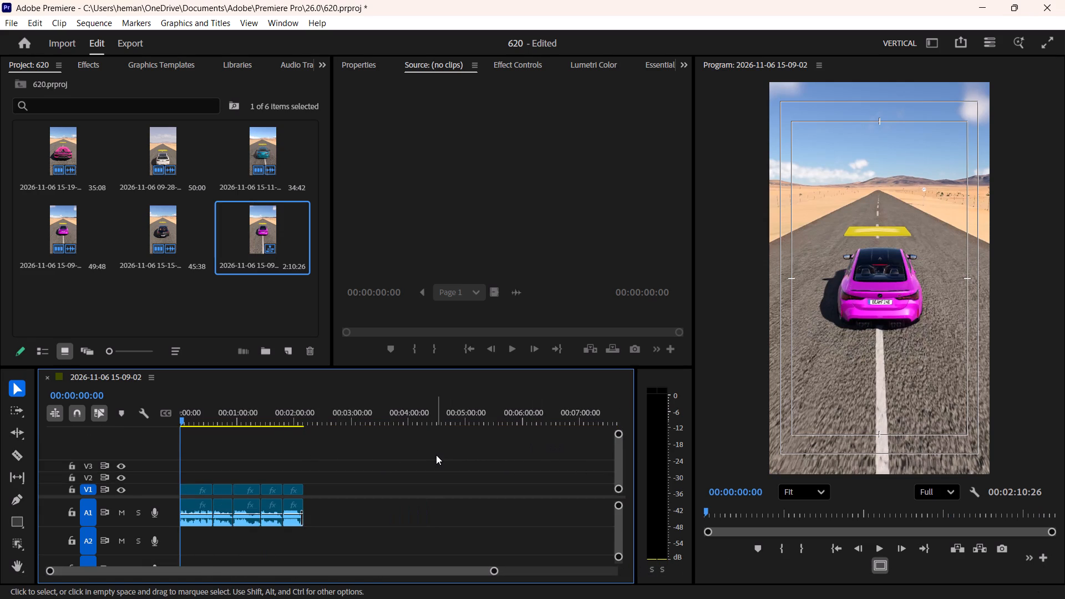
key(equal)
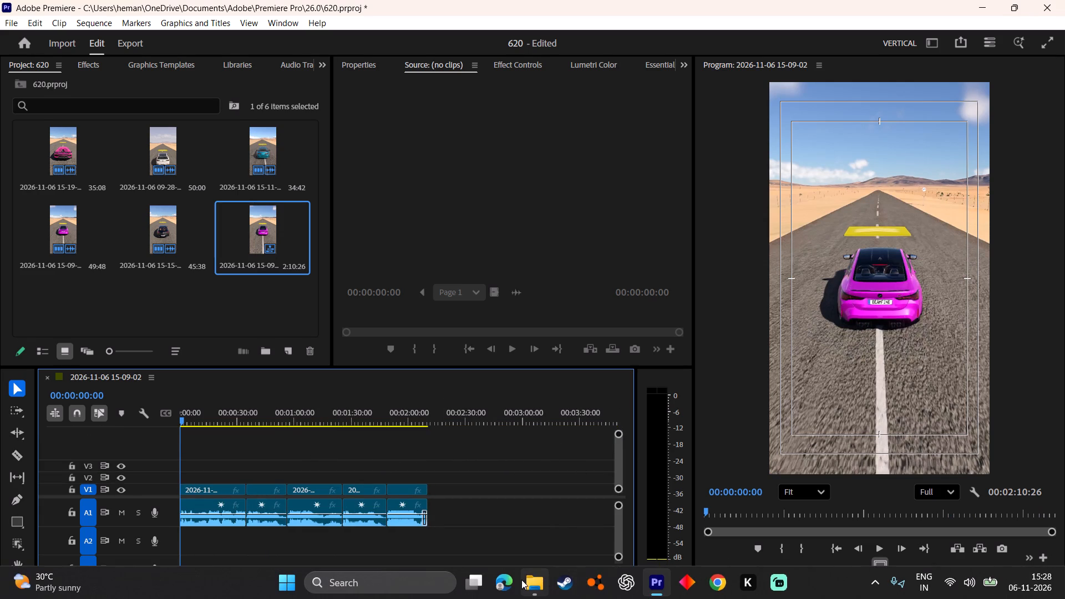
Switch to File Explorer, look at the don folder's audio files, and return to Premiere.
click(521, 580)
click(47, 181)
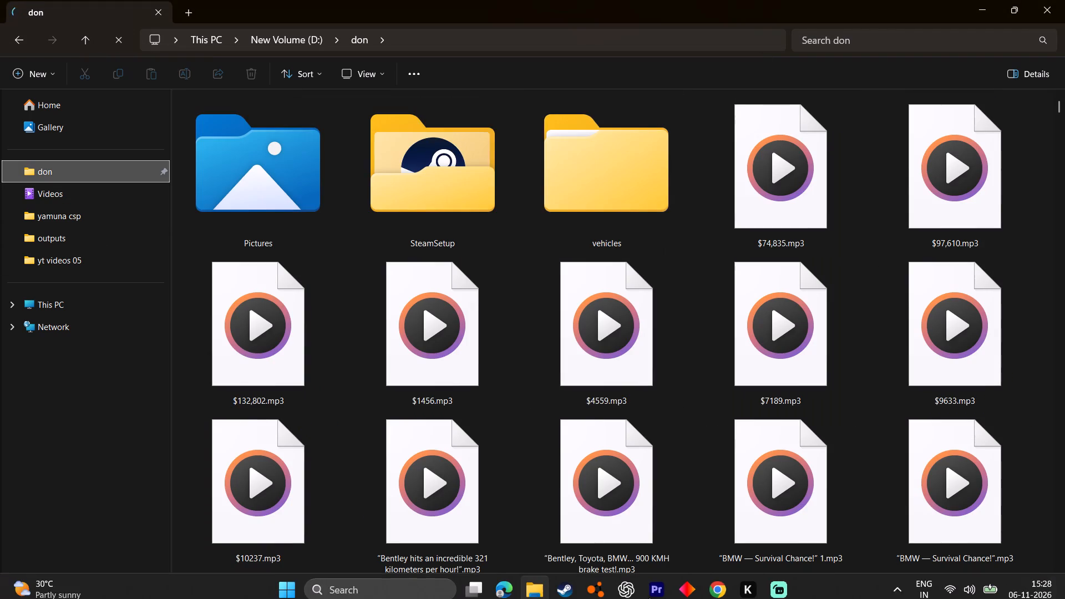
click(651, 582)
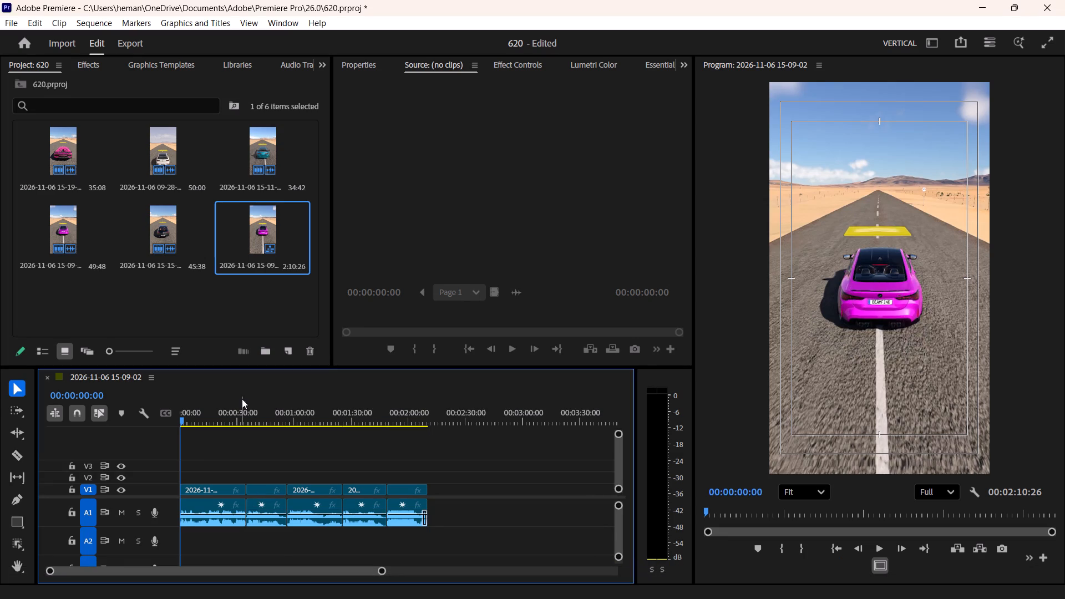
Reorder the first two clips so the teal car clip starts the sequence and the magenta car clip follows it.
drag(242, 399, 260, 412)
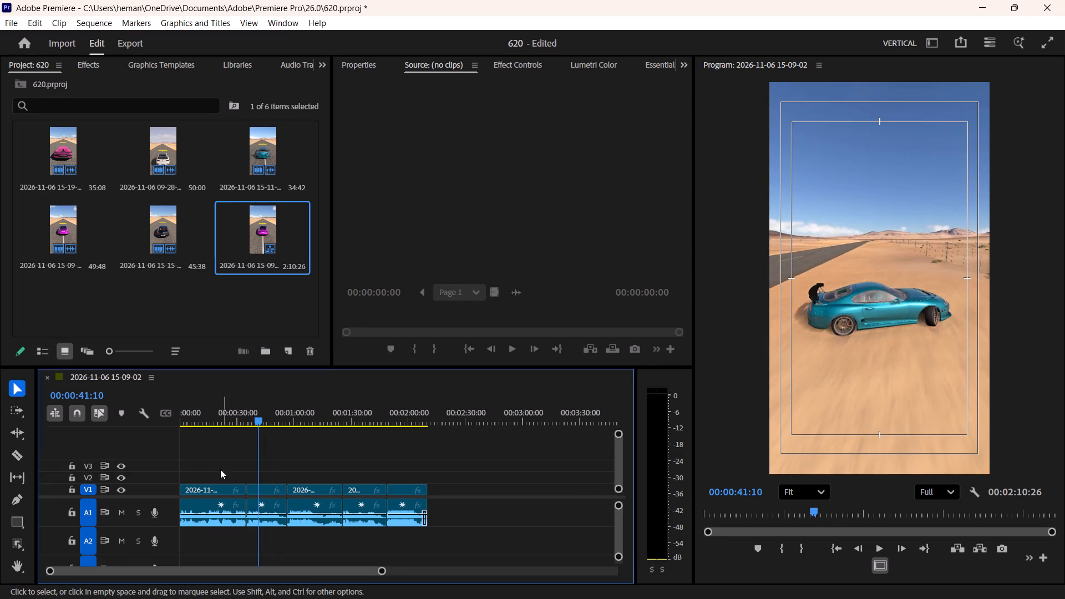
drag(196, 494, 501, 493)
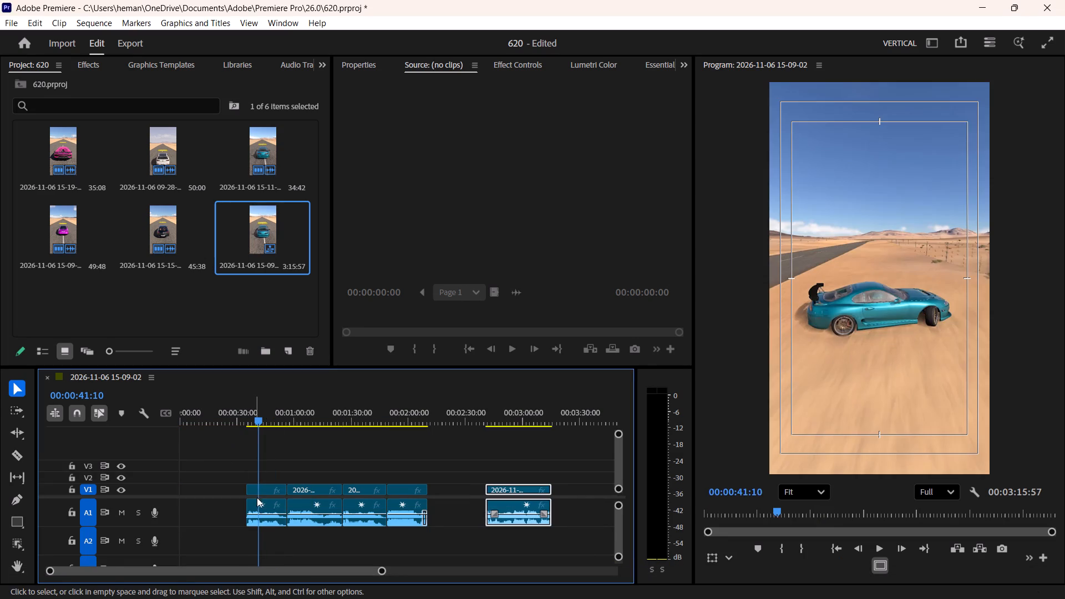
drag(259, 491, 155, 484)
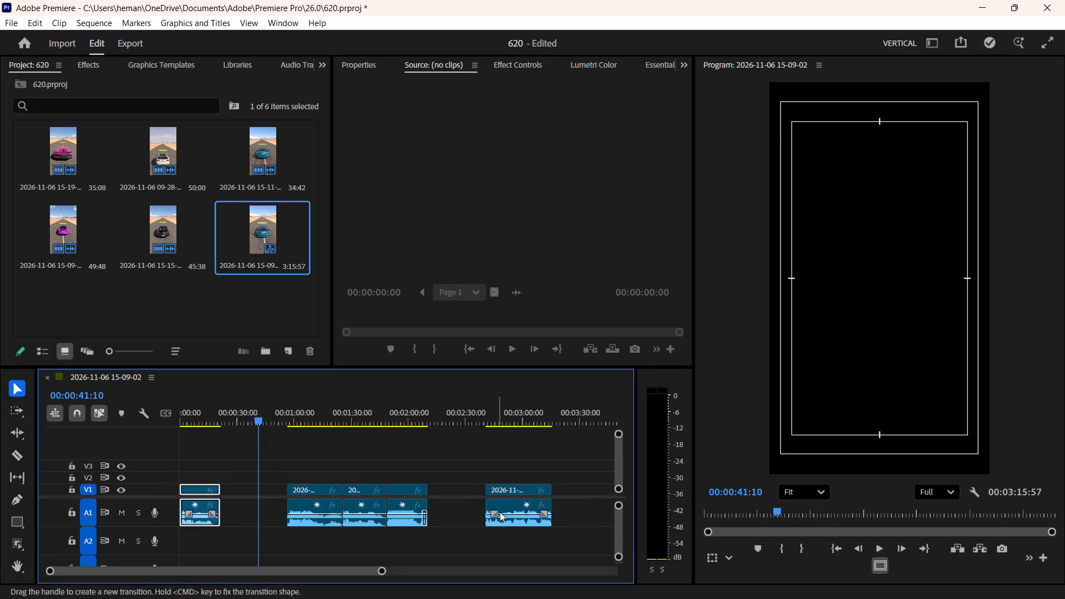
drag(495, 488, 232, 486)
drag(226, 412, 123, 424)
click(214, 457)
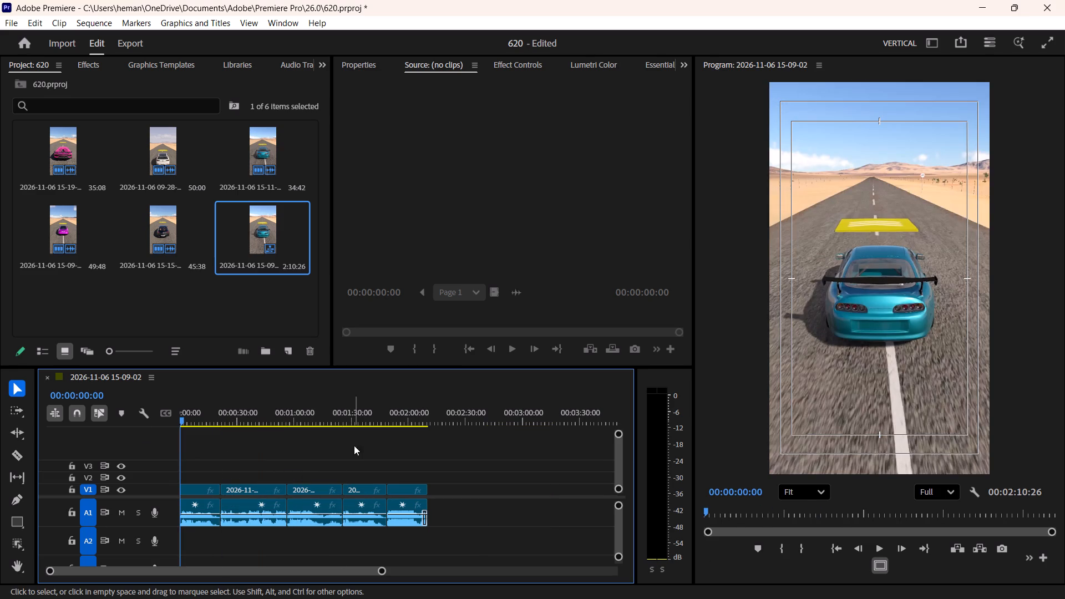
Open the recent project 650 alongside the current project.
click(22, 42)
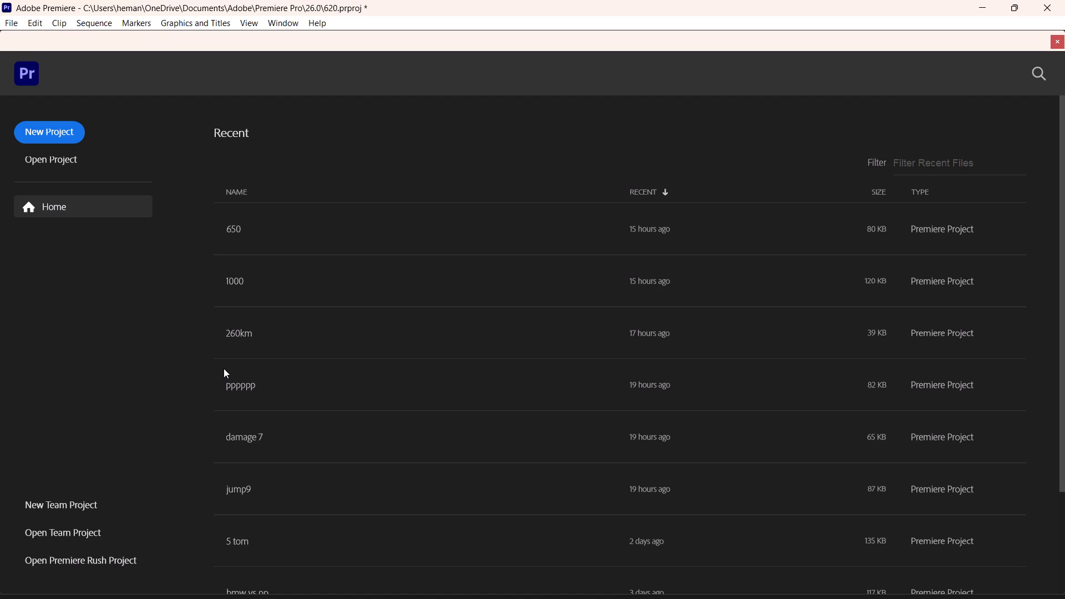
click(248, 266)
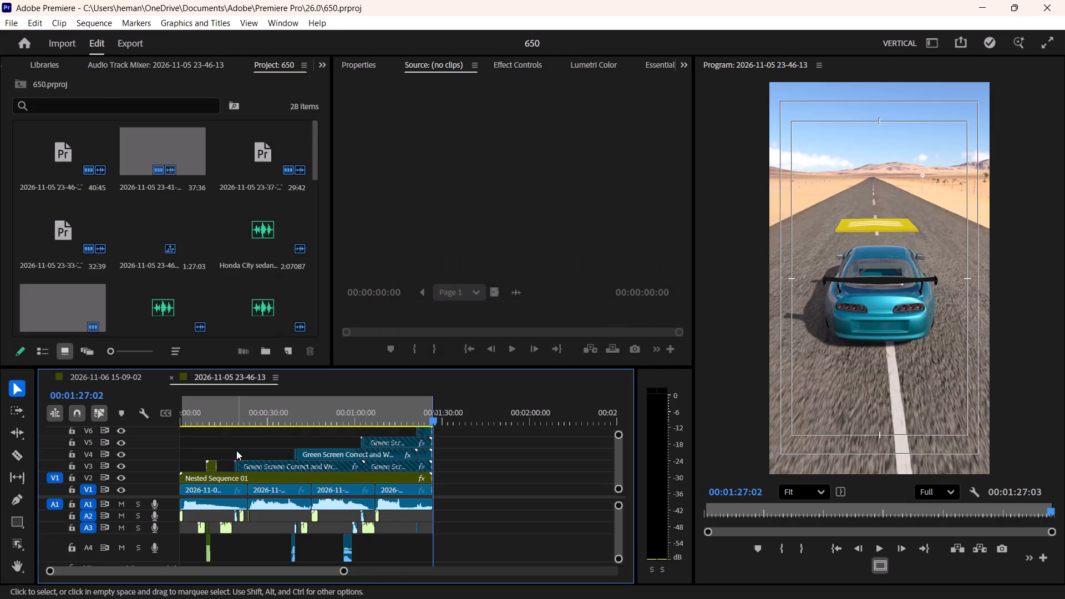
Review project 650's sequence from its start, examining the car logos and comment cards between about 9 and 12 seconds.
drag(195, 408, 156, 418)
key(space)
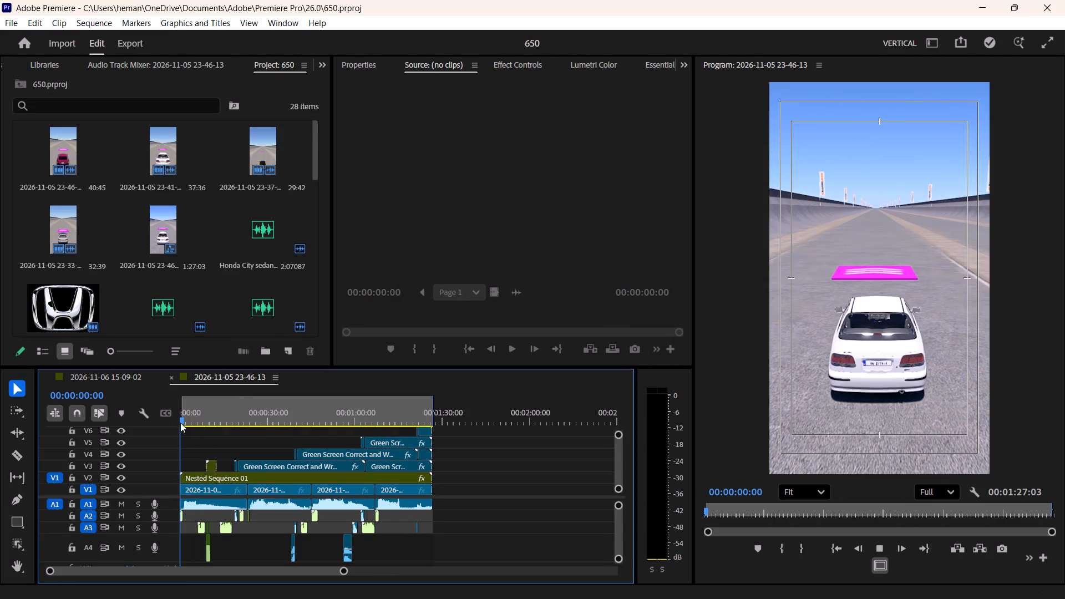
key(space)
drag(191, 420, 201, 422)
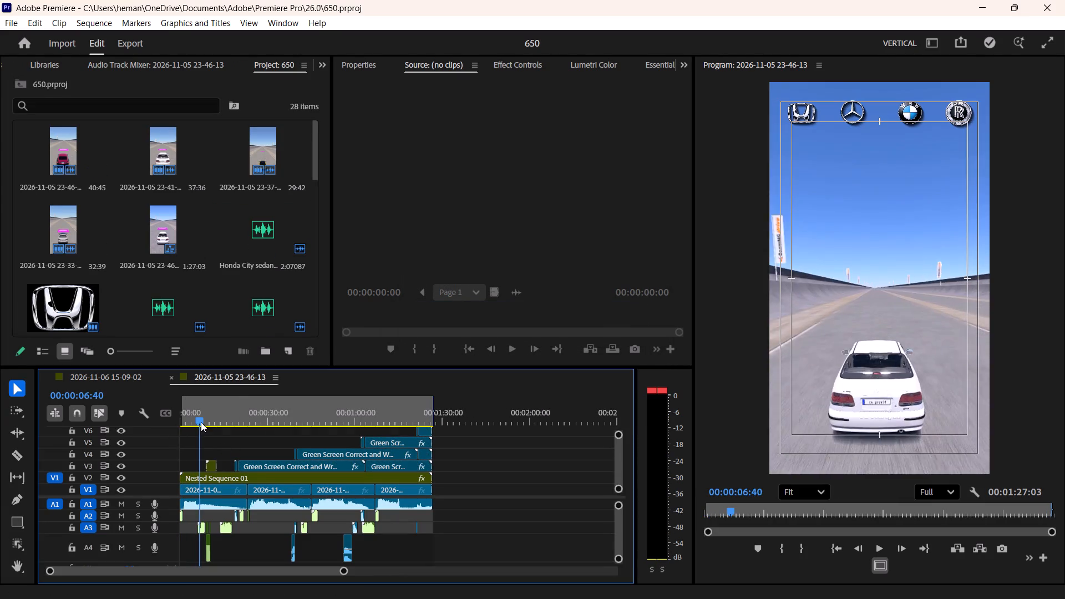
drag(201, 422, 206, 424)
key(space)
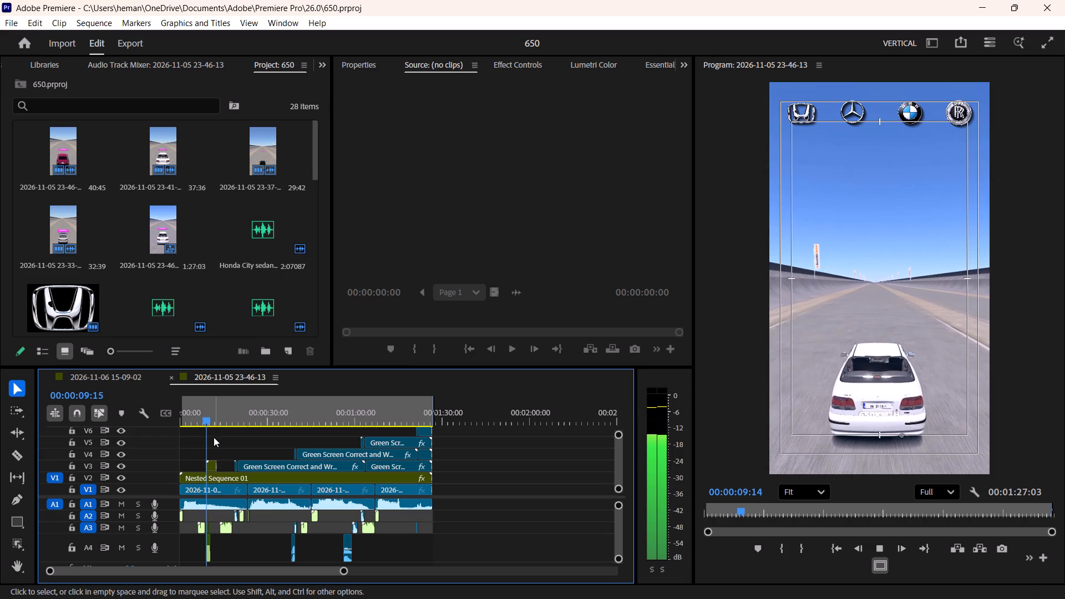
key(space)
key(equal)
key(equal)
key(equal)
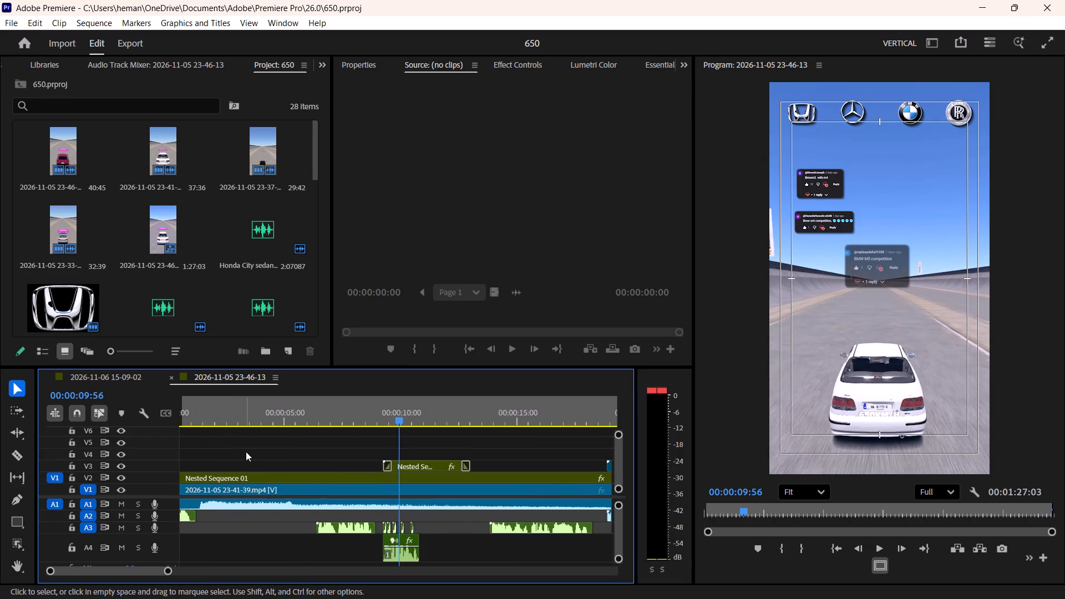
key(space)
key(space)
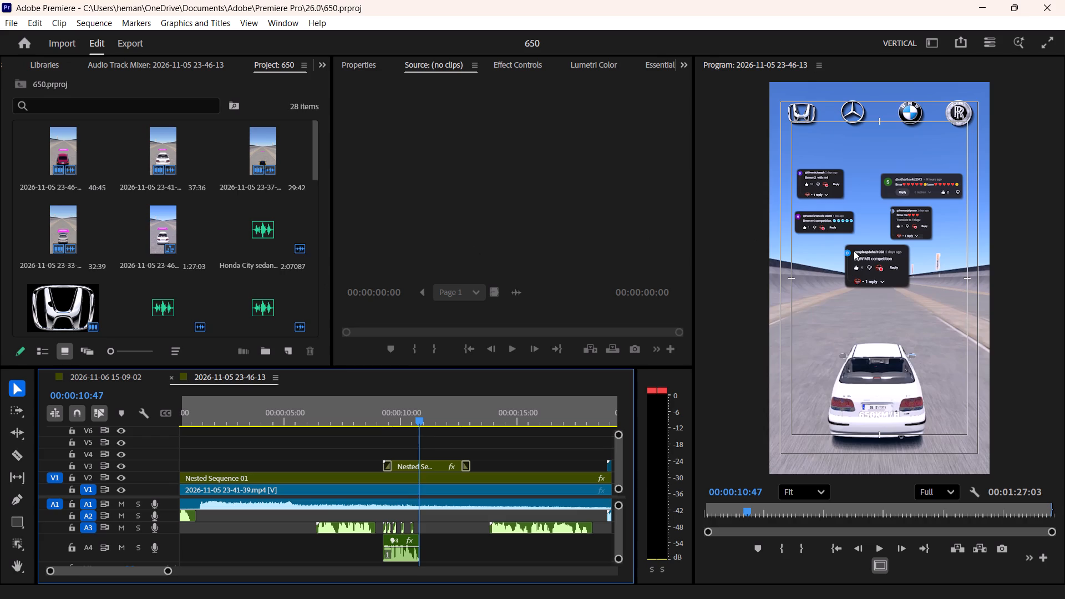
key(space)
key(space)
key(space)
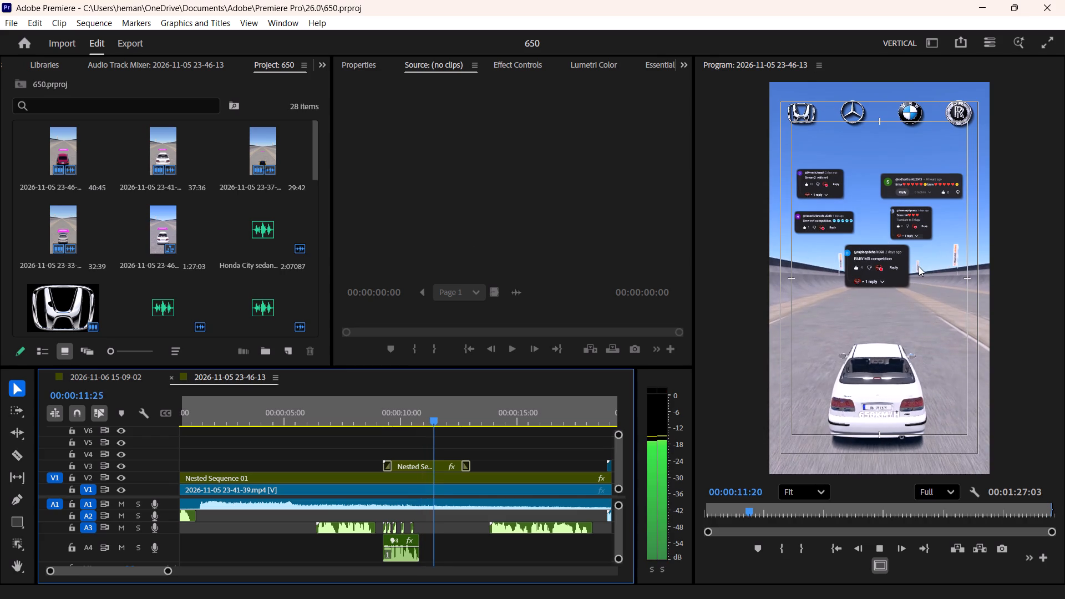
key(space)
Copy the nested comment-card clip and its sound effects from project 650's sequence into project 620's sequence, over the first car clip.
click(423, 465)
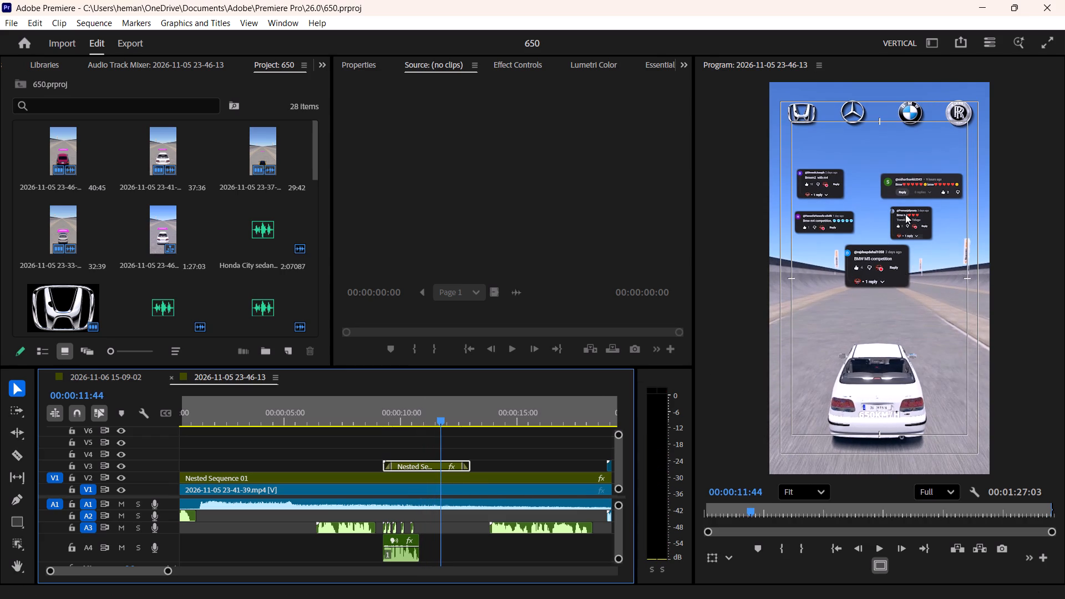
ctrl+scroll(904, 214, up, 7)
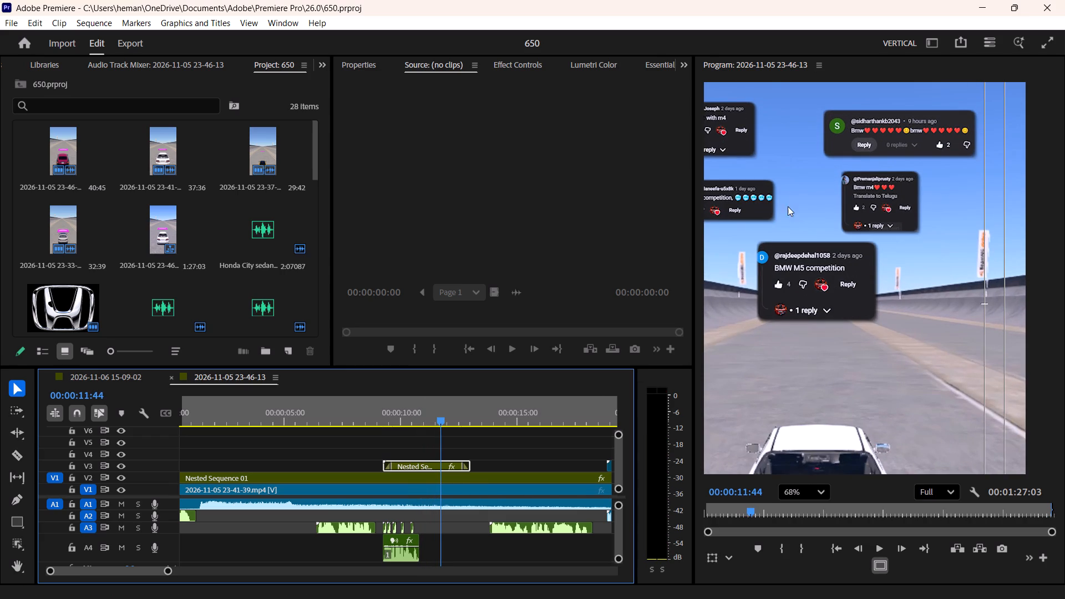
ctrl+scroll(726, 209, down, 4)
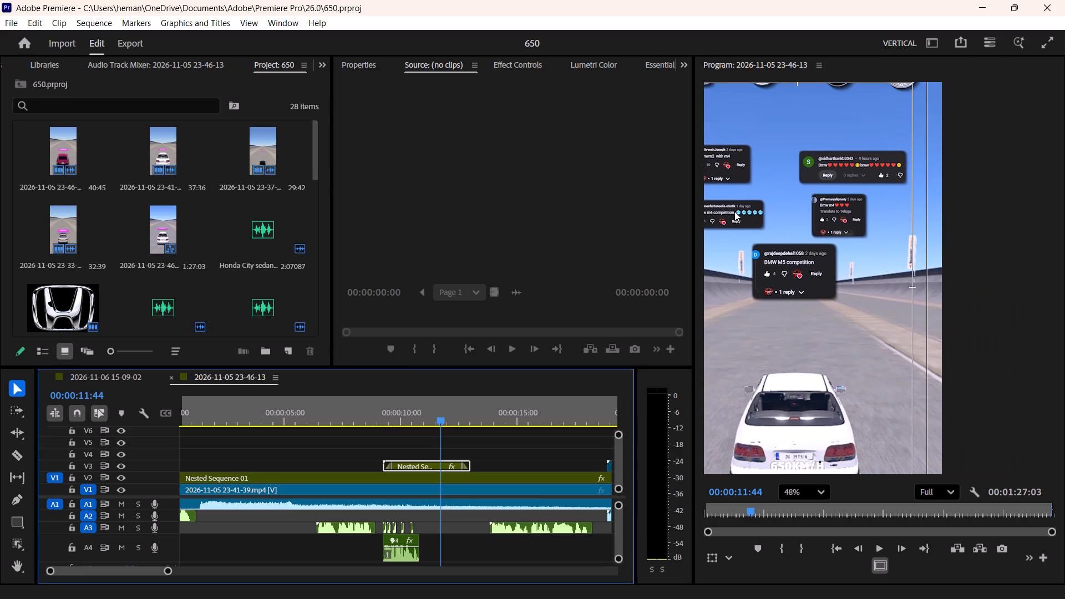
ctrl+scroll(732, 215, up, 2)
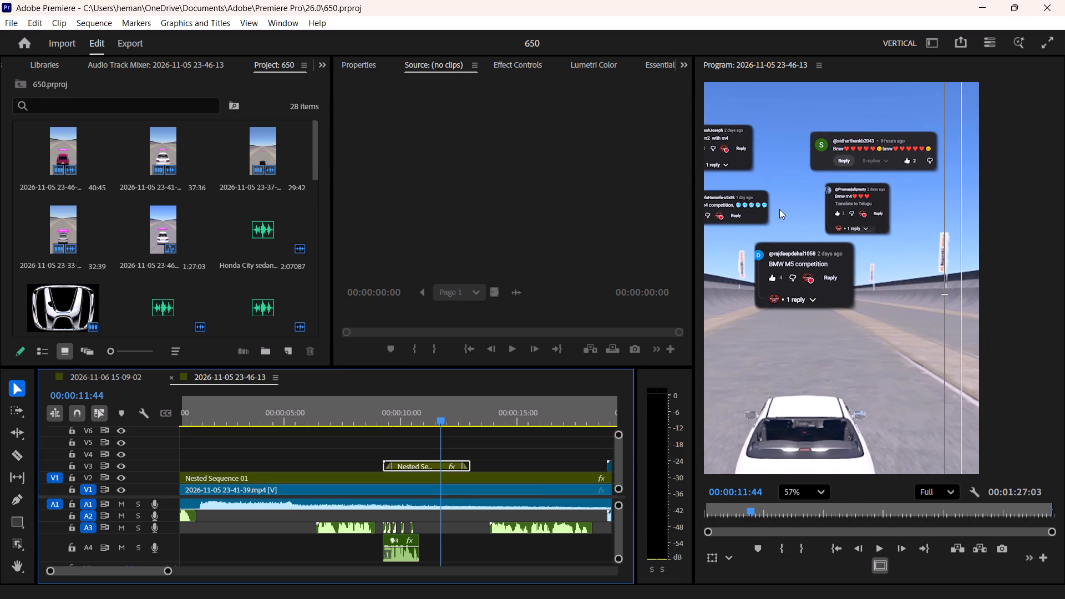
ctrl+scroll(774, 211, down, 3)
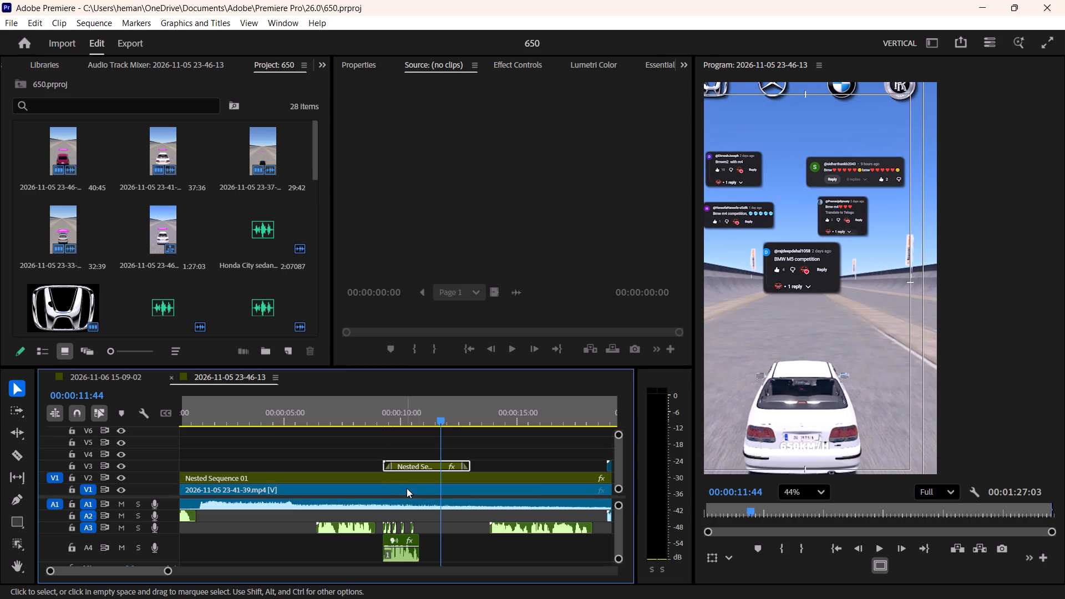
shift+drag(458, 519, 453, 520)
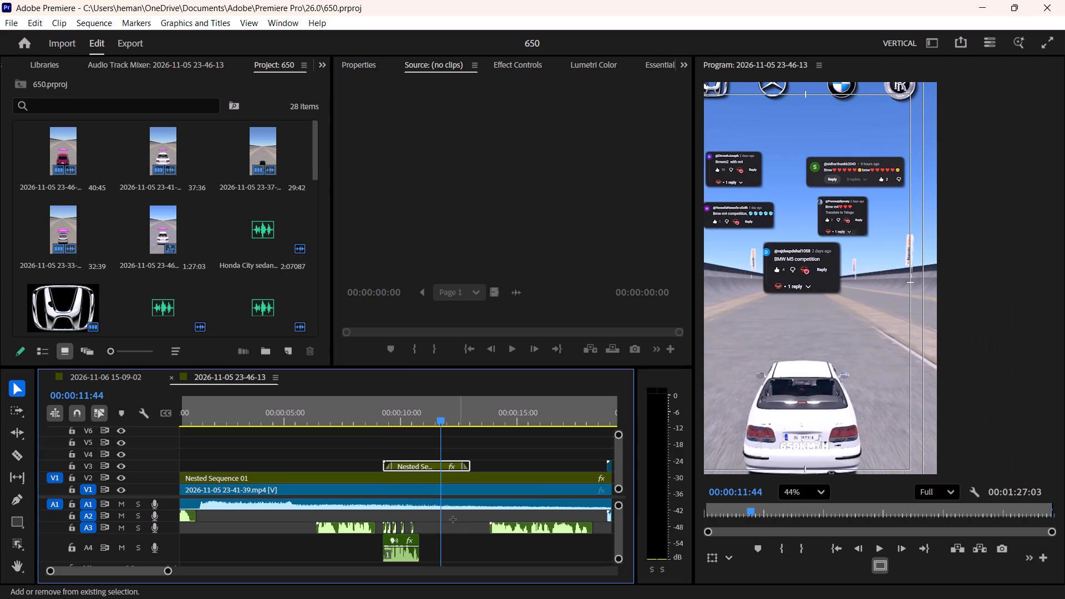
shift+drag(453, 520, 382, 548)
drag(418, 468, 86, 356)
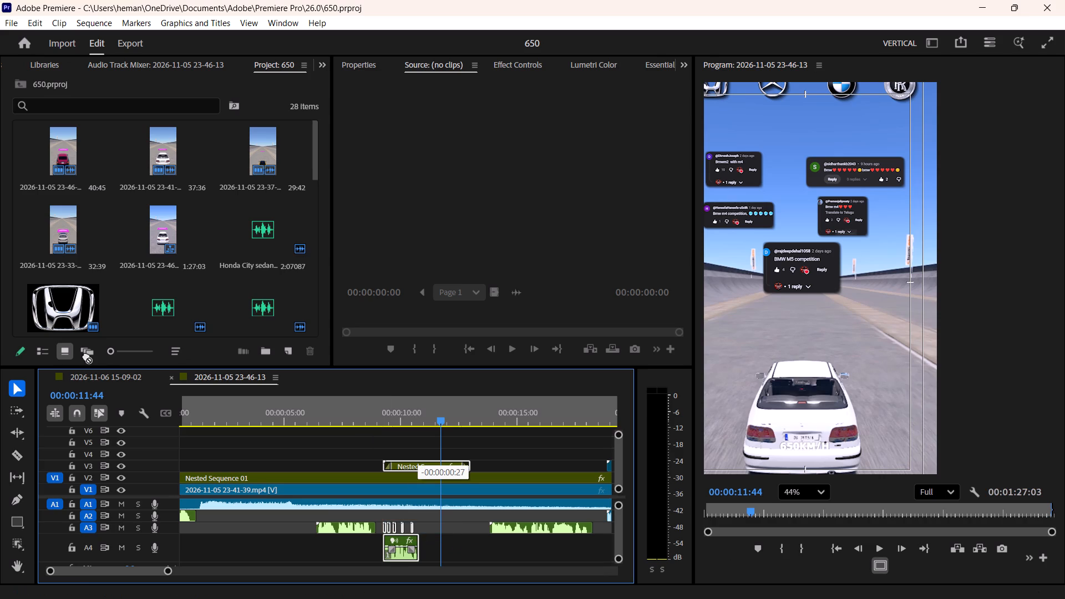
drag(86, 356, 189, 460)
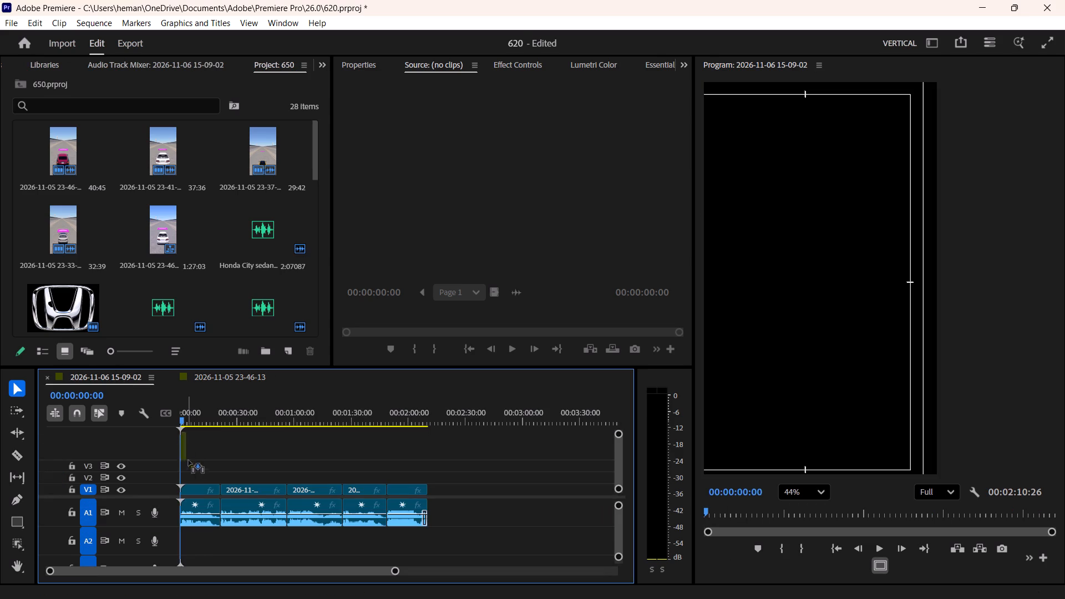
drag(189, 460, 203, 480)
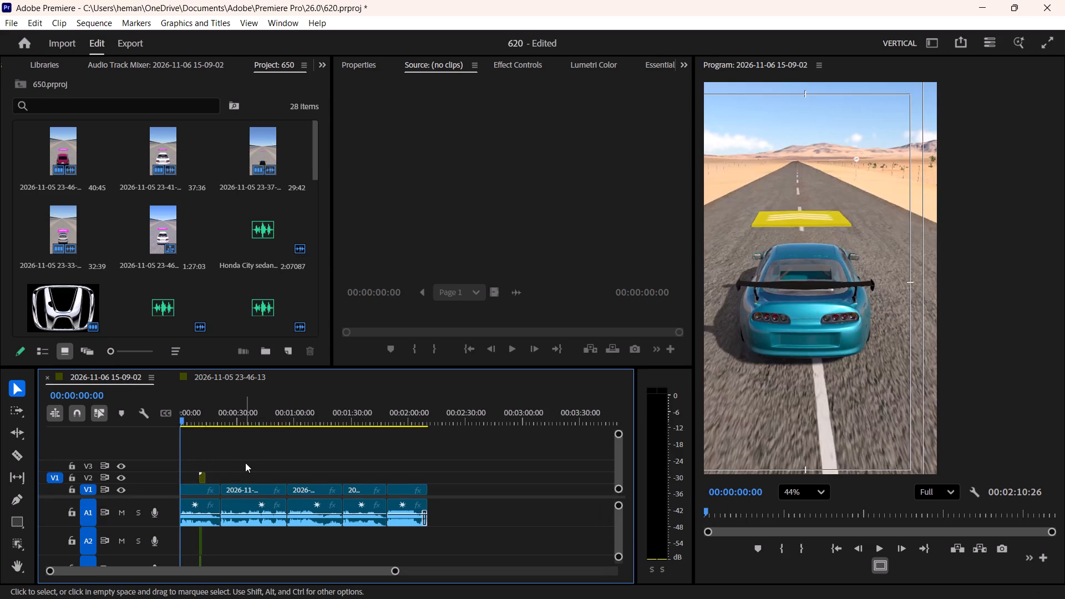
click(245, 463)
Move the nested comment-card clip together with its sound effects earlier, starting at about 7 seconds over the teal car clip.
key(equal)
key(equal)
key(equal)
drag(277, 403, 372, 417)
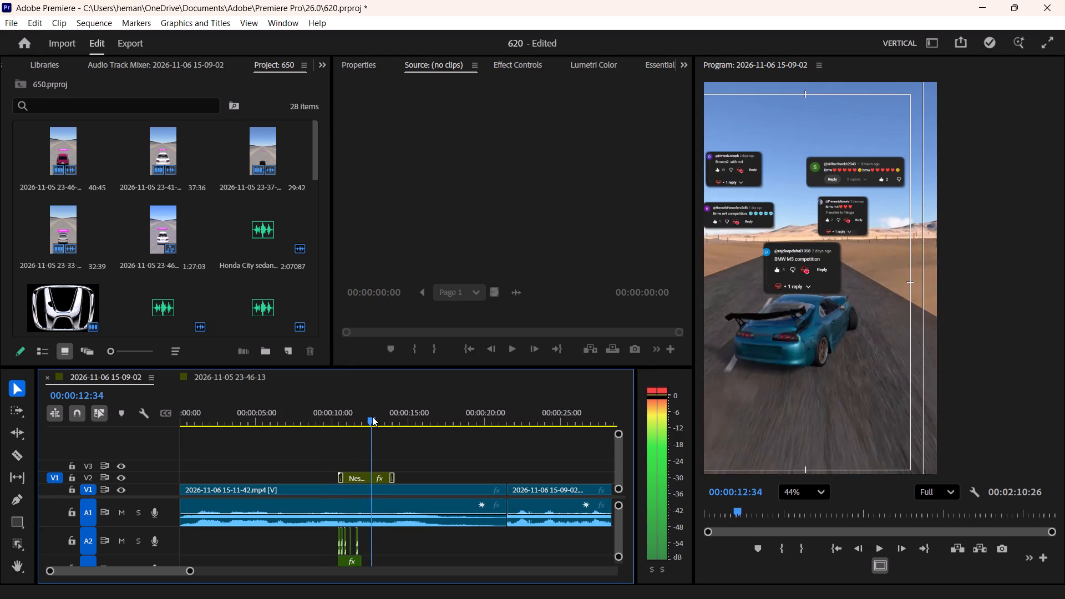
drag(372, 417, 312, 435)
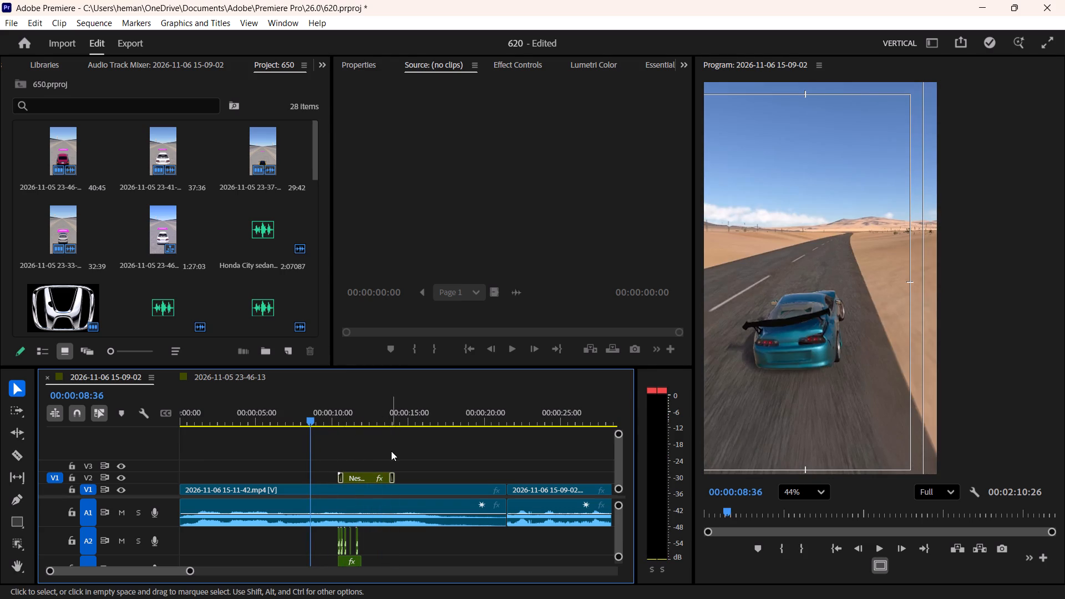
drag(407, 445, 343, 483)
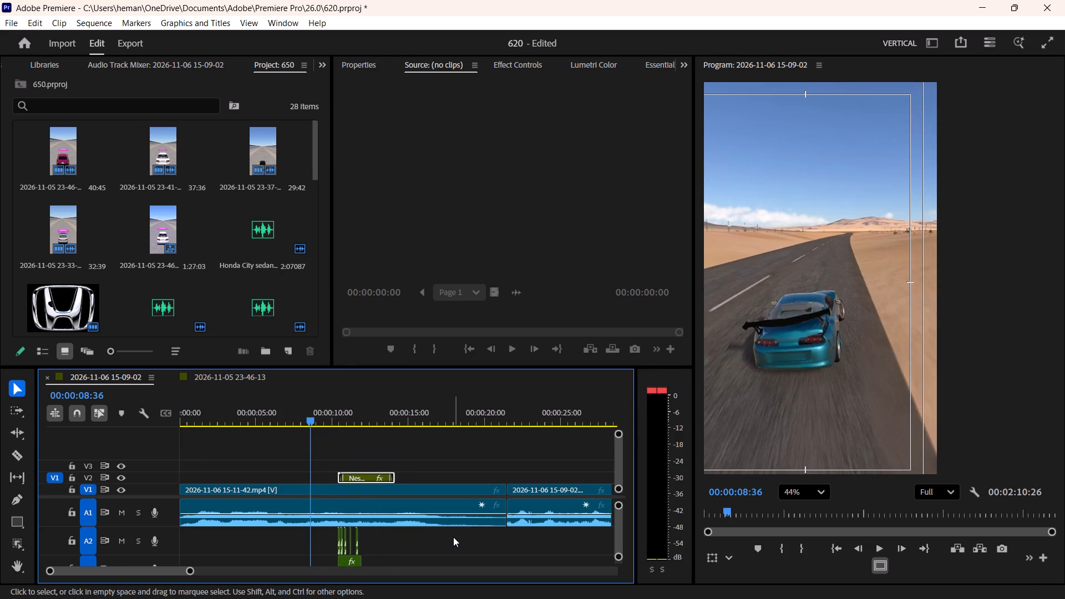
shift+drag(453, 537, 303, 561)
drag(347, 560, 323, 560)
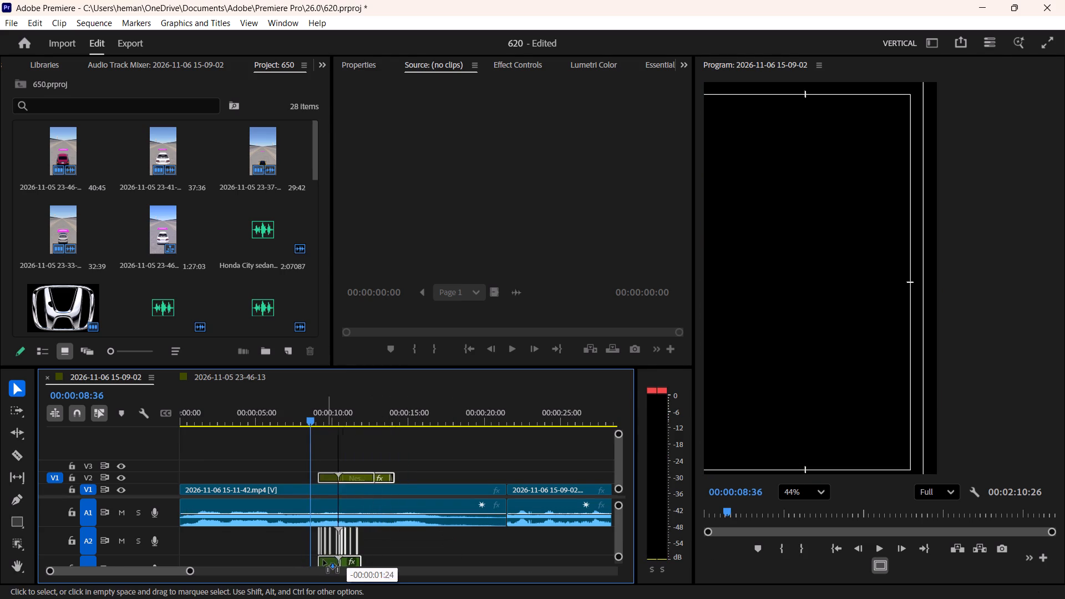
drag(323, 560, 301, 559)
click(354, 547)
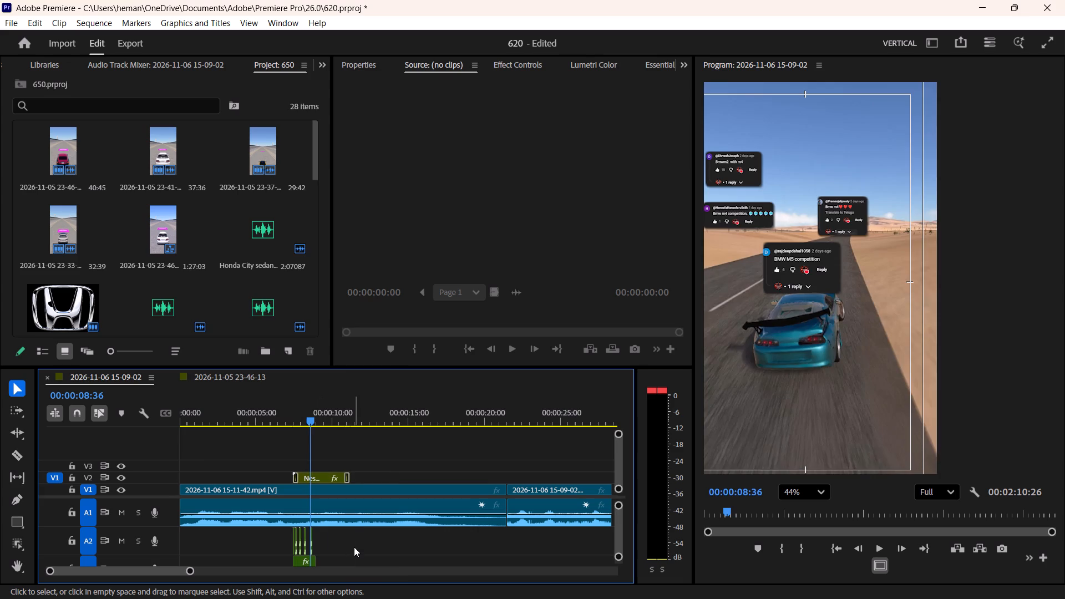
Return the playhead to the sequence start and reduce the audio track heights until A1 to A3 are all visible.
key(Up)
key(Up)
key(Up)
key(minus)
key(minus)
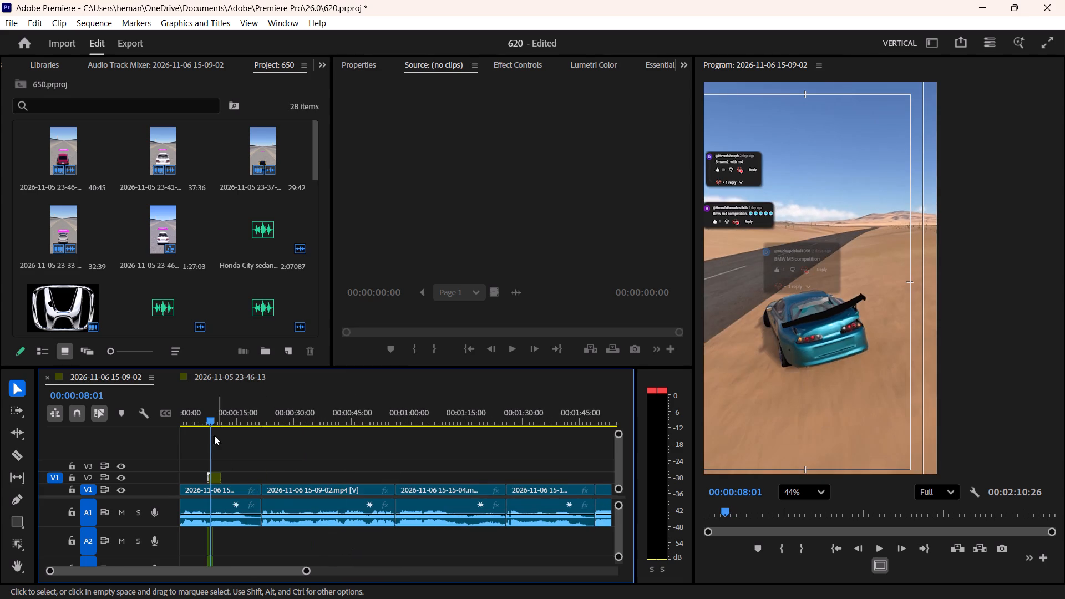
drag(195, 405, 97, 419)
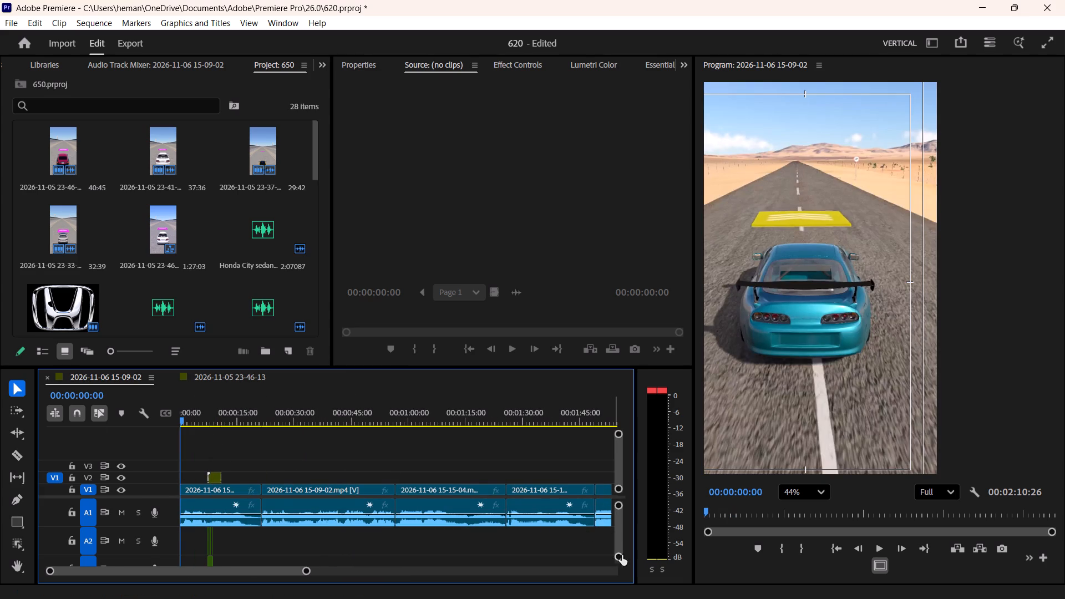
drag(622, 555, 619, 582)
click(519, 559)
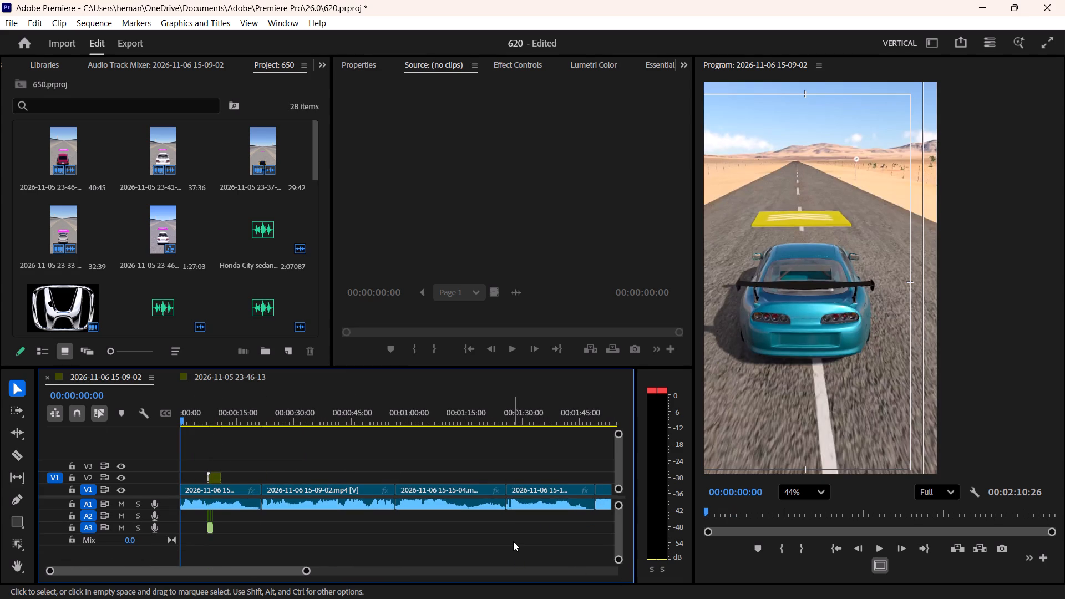
Set the program monitor's zoom level to Fit.
click(787, 499)
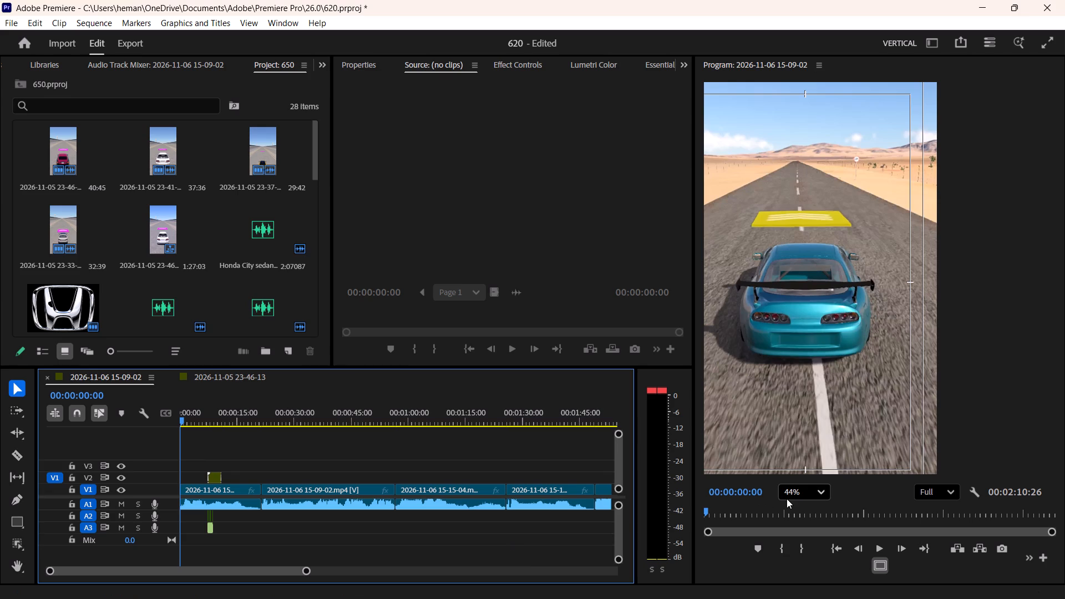
click(799, 304)
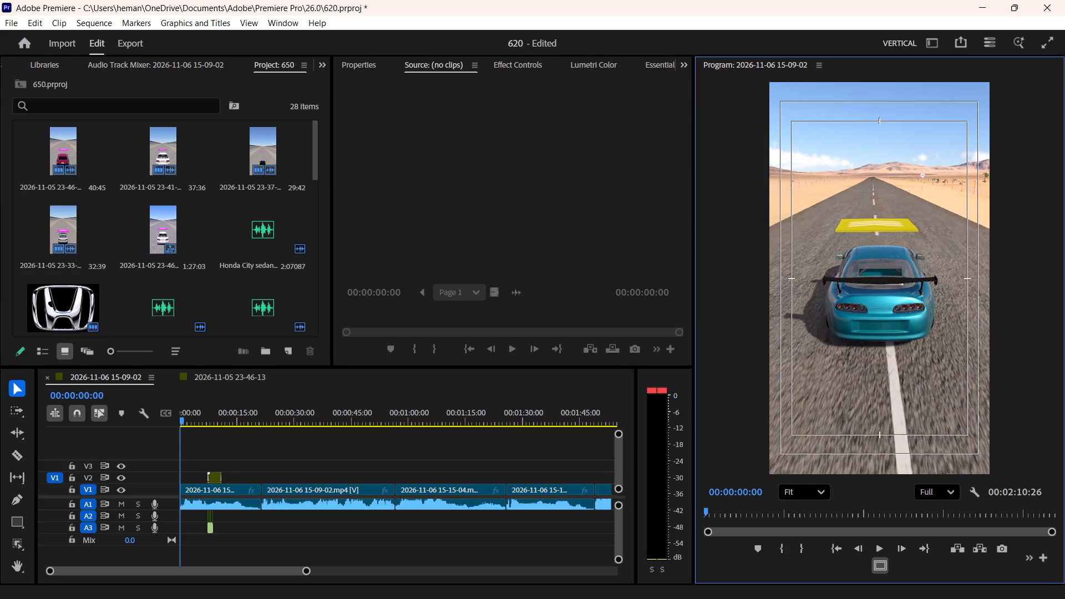
Switch to File Explorer and select the Volkswagen and Toyota Supra logo images in the don folder.
click(545, 585)
click(84, 165)
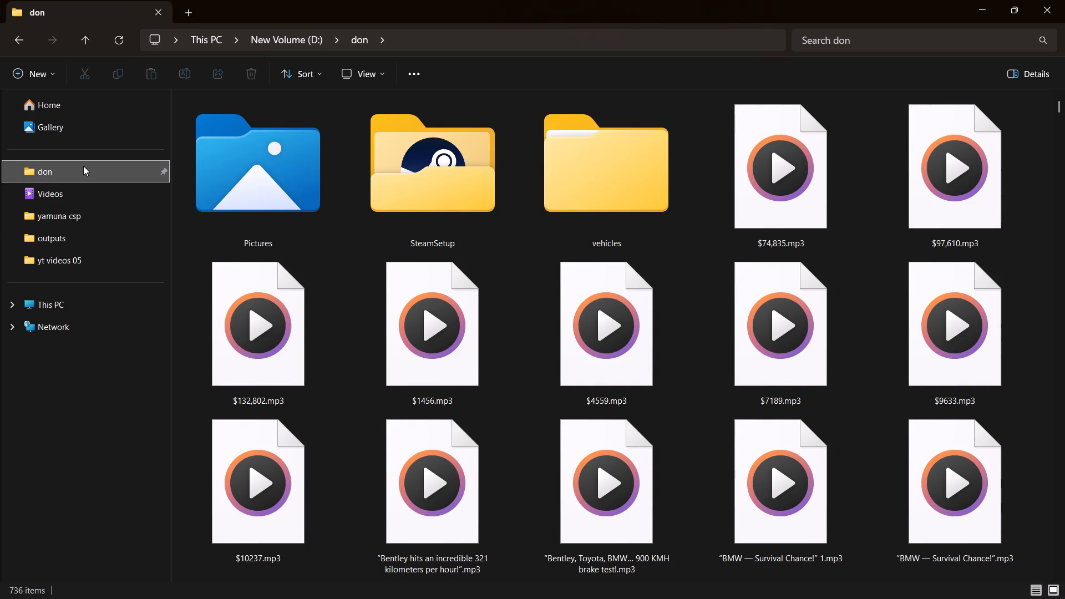
click(103, 170)
scroll(578, 306, down, 5)
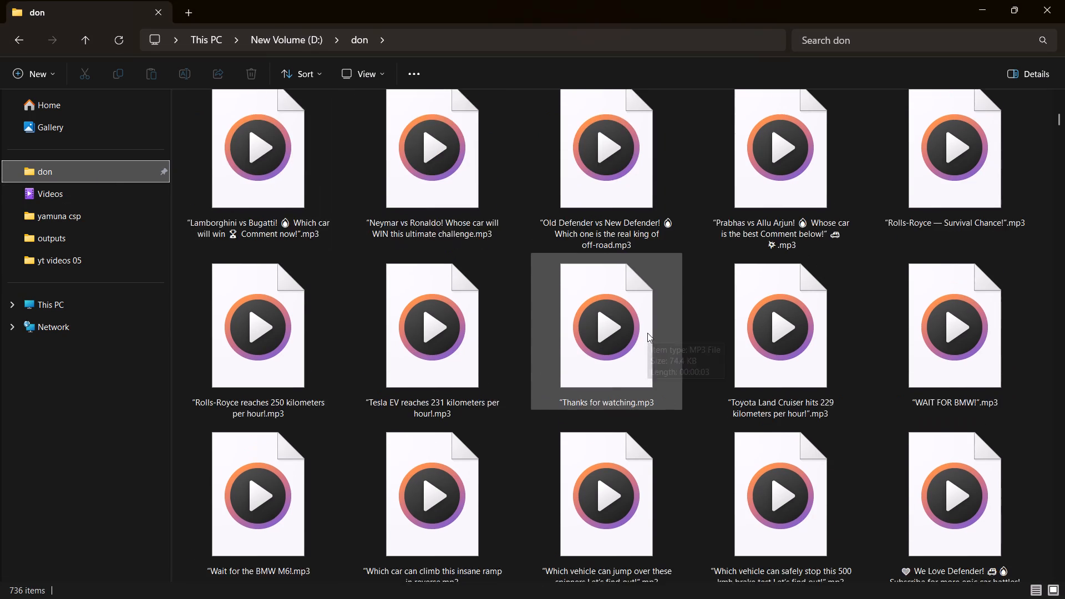
scroll(647, 333, down, 12)
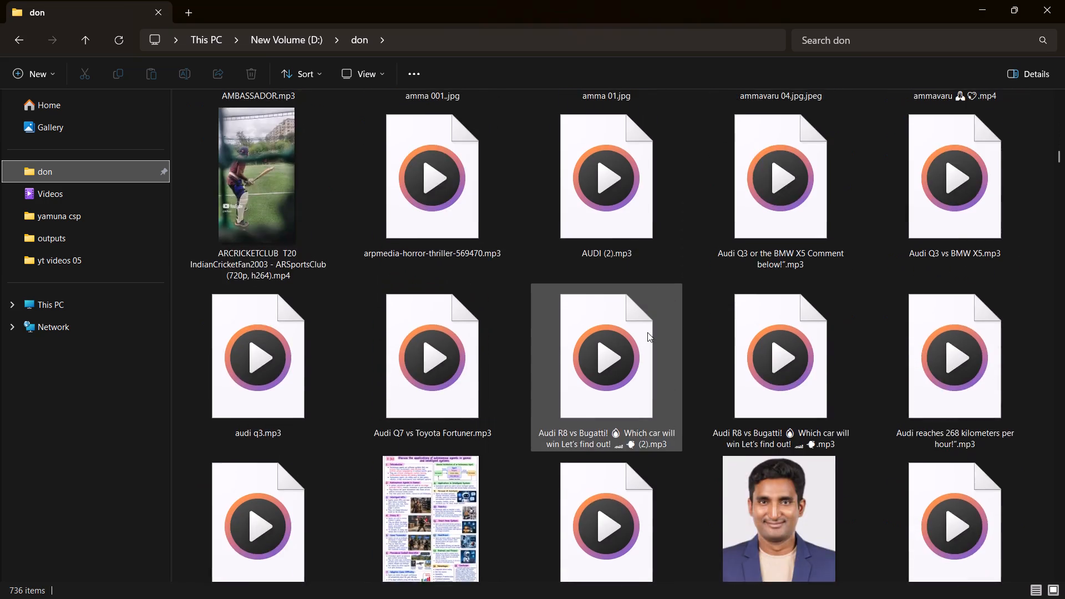
scroll(647, 332, down, 12)
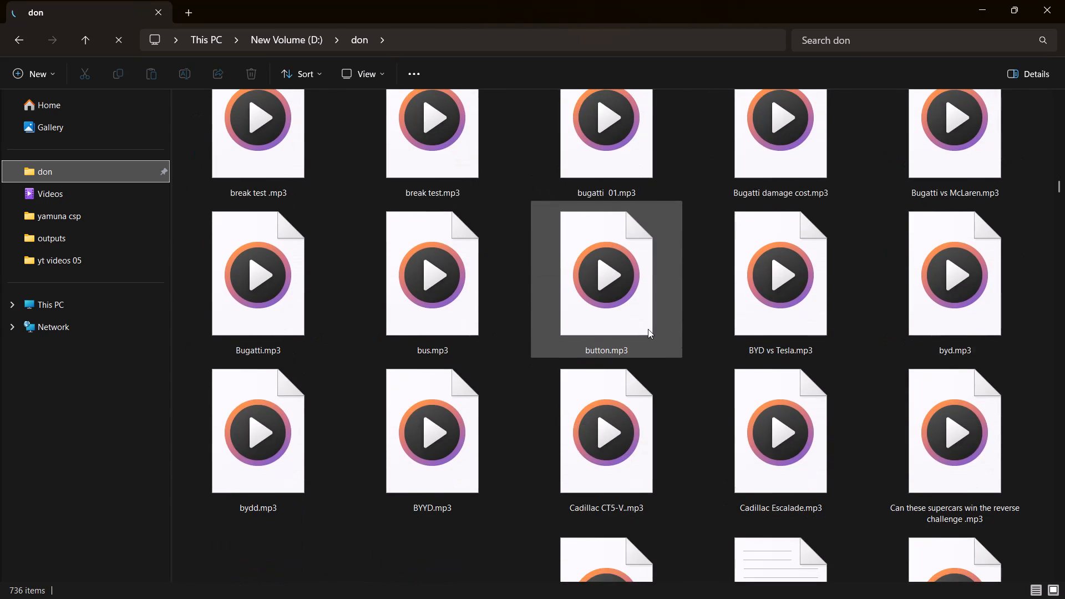
scroll(648, 329, down, 2)
scroll(650, 329, up, 1)
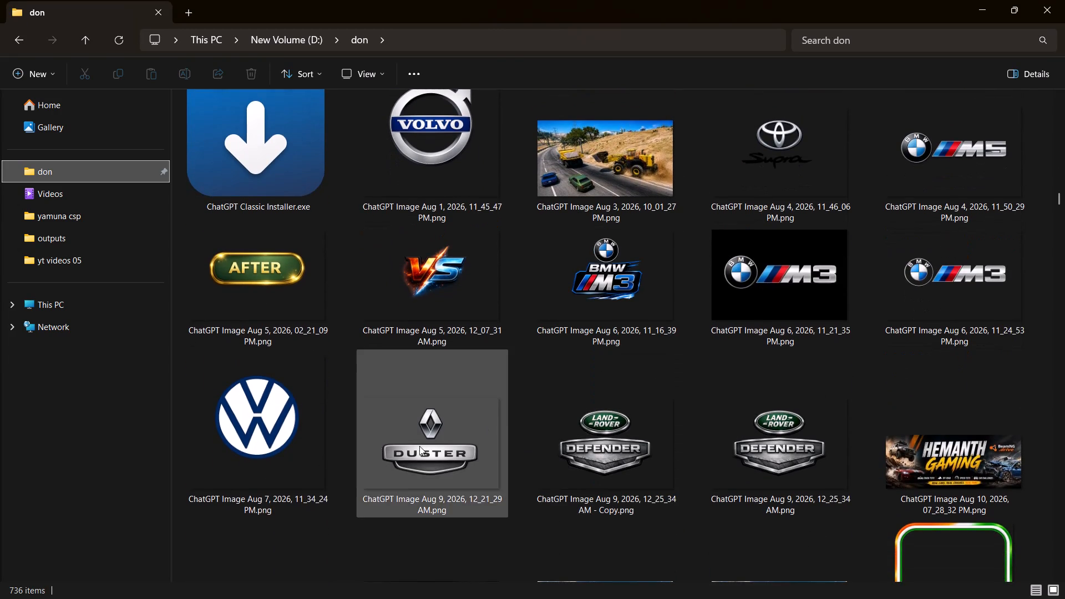
ctrl+click(316, 440)
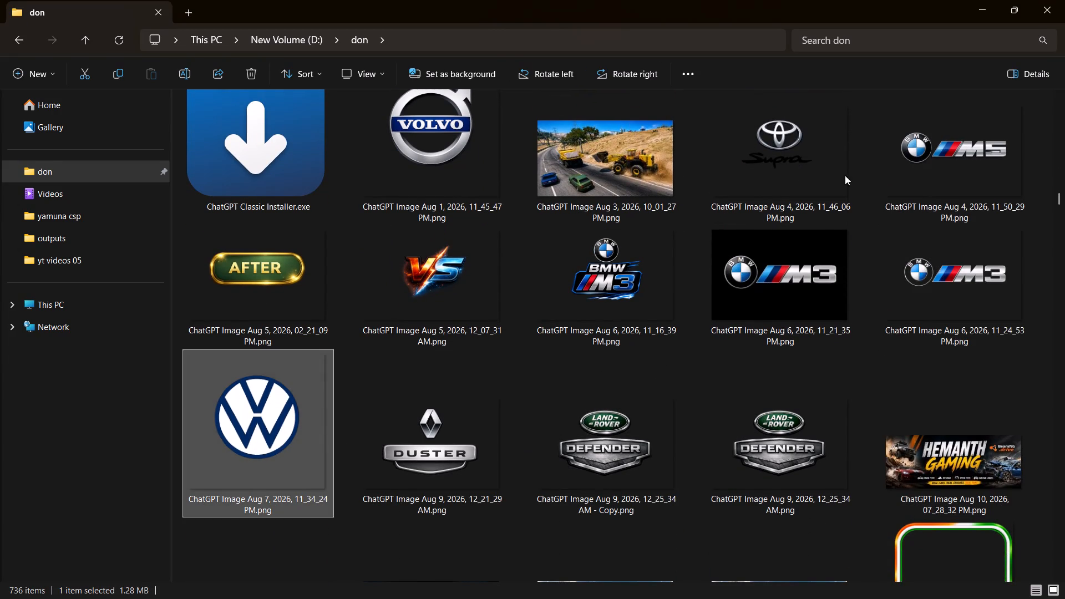
ctrl+click(795, 165)
Add the BMW logo copy and the Lamborghini logo image to the selection in the don folder.
scroll(581, 370, down, 4)
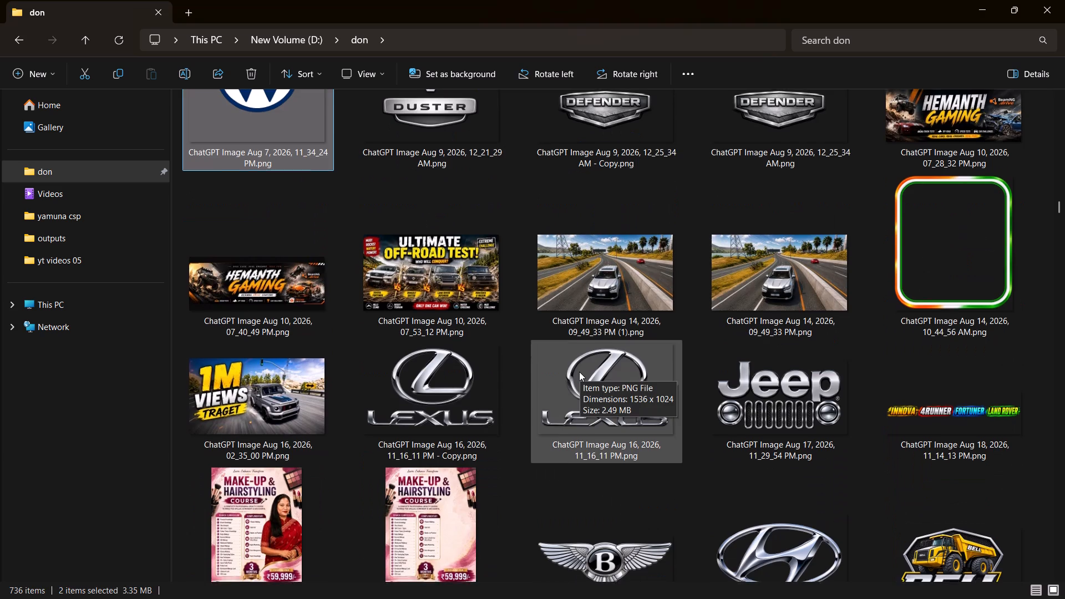
scroll(579, 372, down, 4)
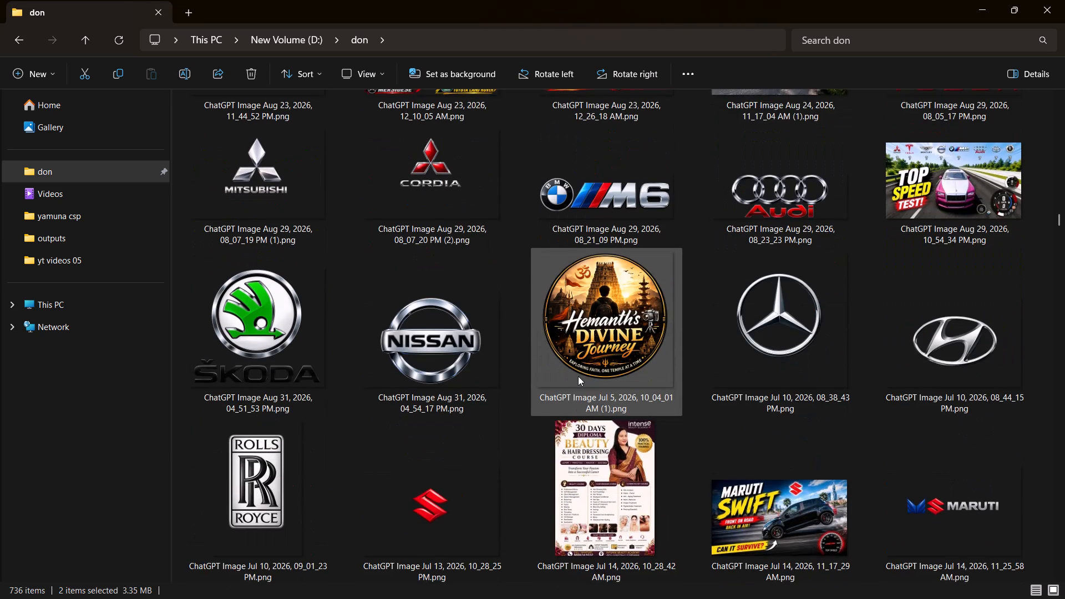
scroll(578, 376, down, 2)
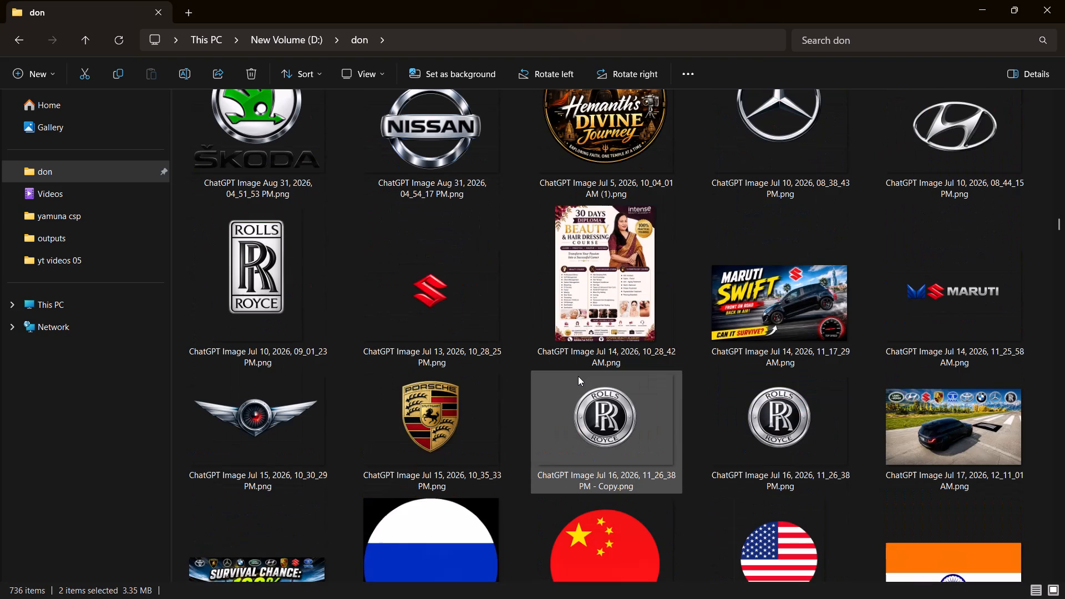
scroll(578, 376, down, 2)
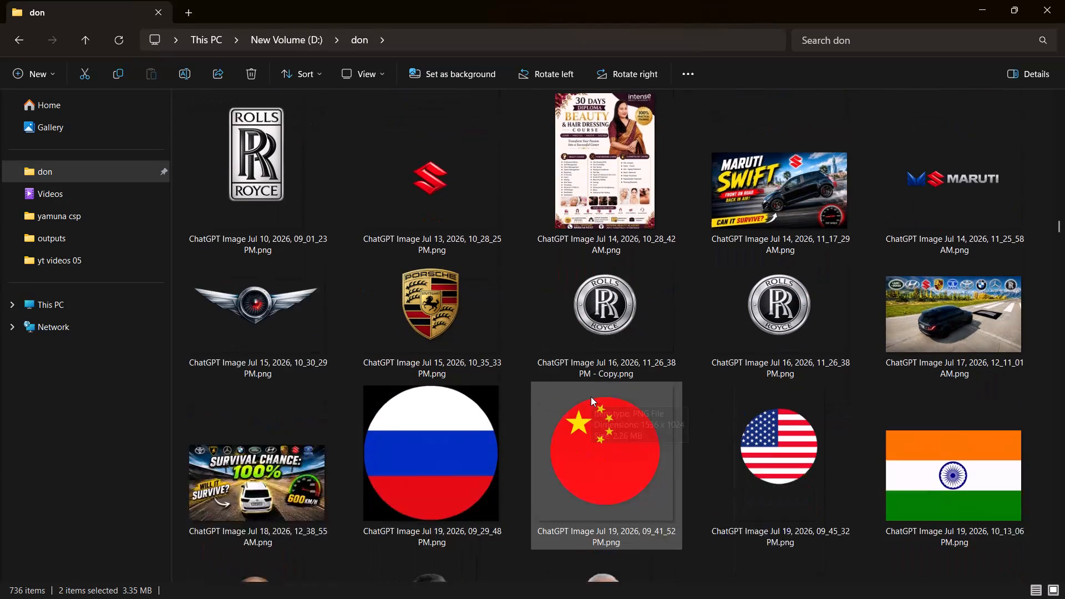
scroll(591, 397, down, 5)
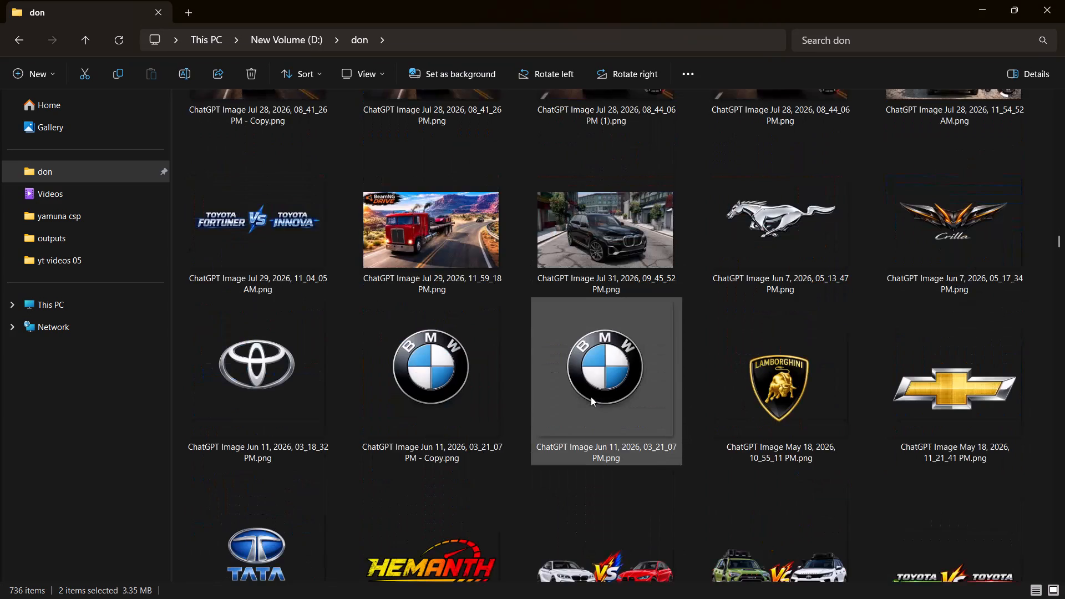
scroll(591, 397, down, 1)
ctrl+click(476, 405)
ctrl+click(804, 409)
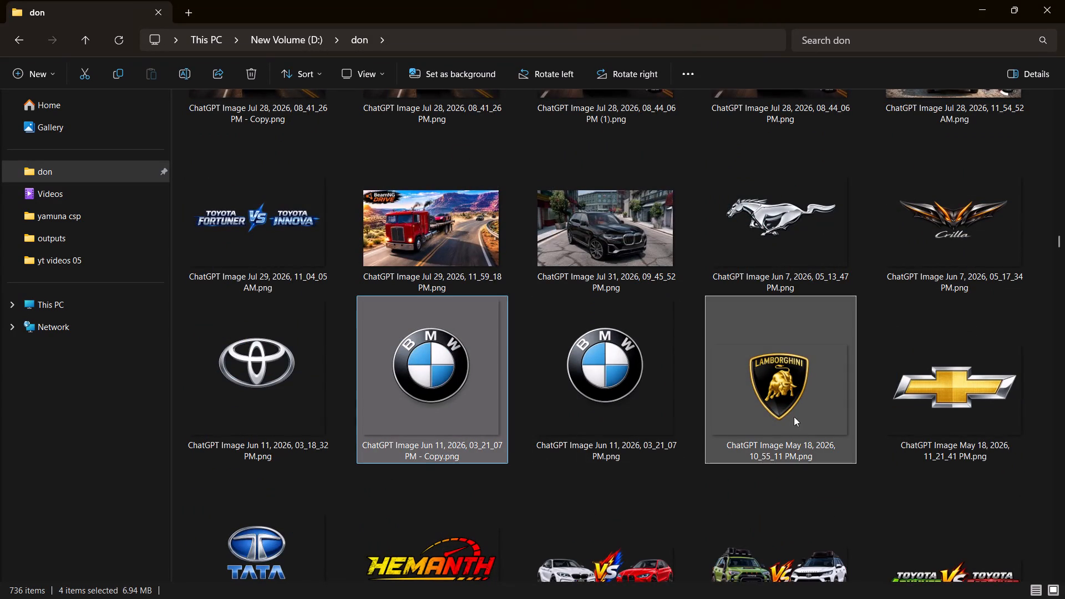
Add the Bugatti logo to the selection and import all five logo images into project 650's bin in Premiere.
scroll(713, 437, down, 5)
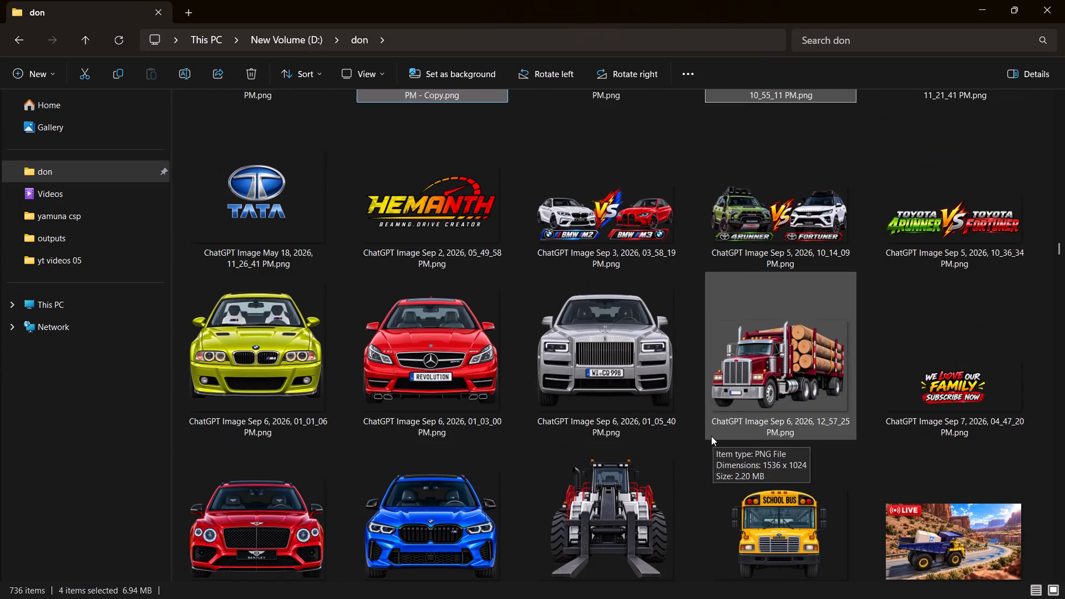
scroll(711, 436, down, 5)
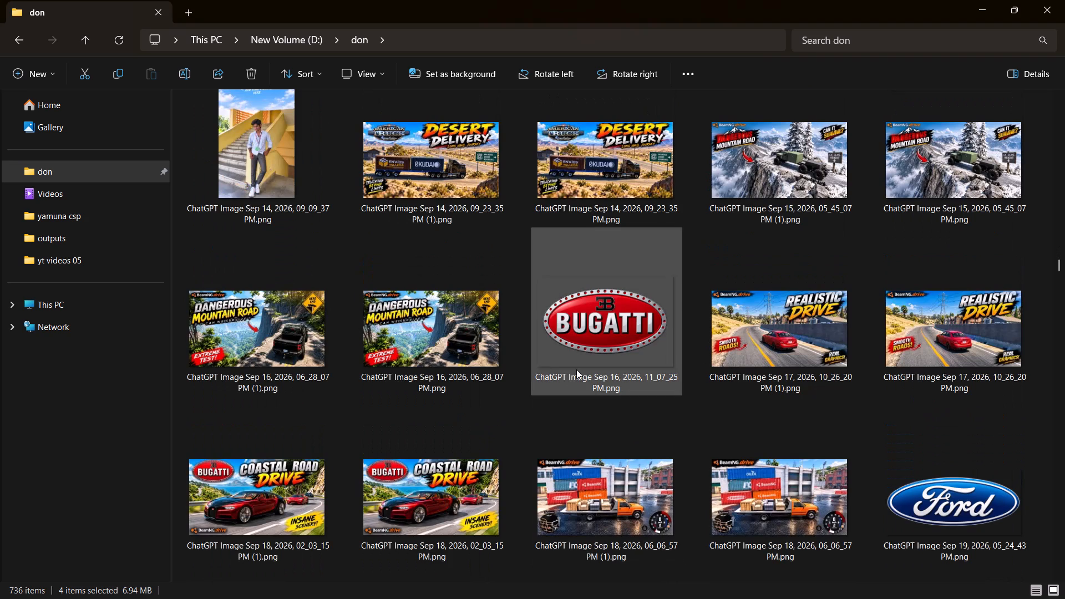
ctrl+click(579, 368)
drag(593, 330, 621, 572)
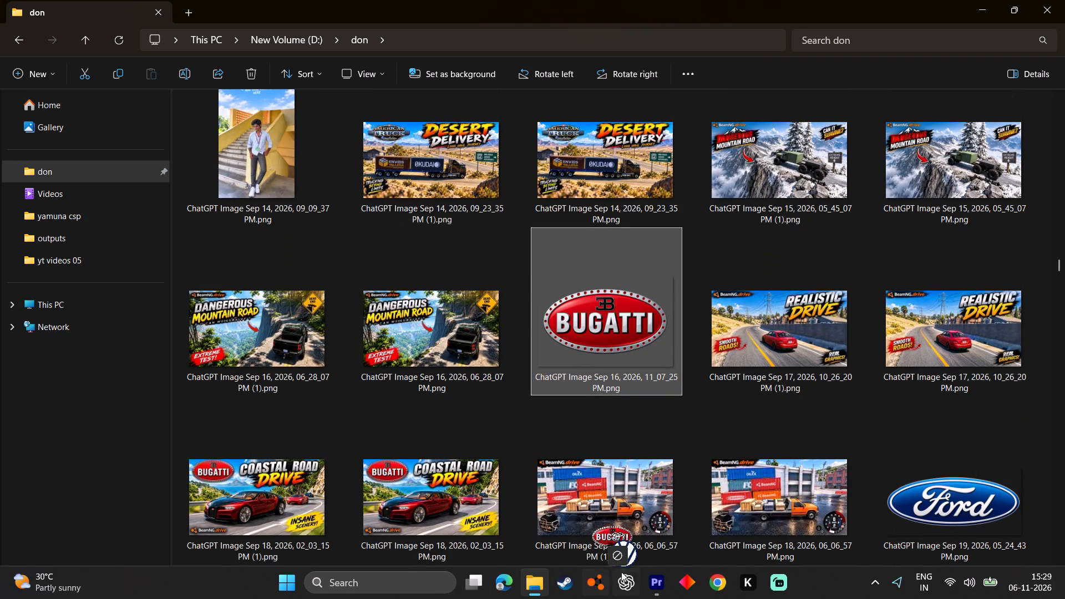
drag(621, 572, 276, 275)
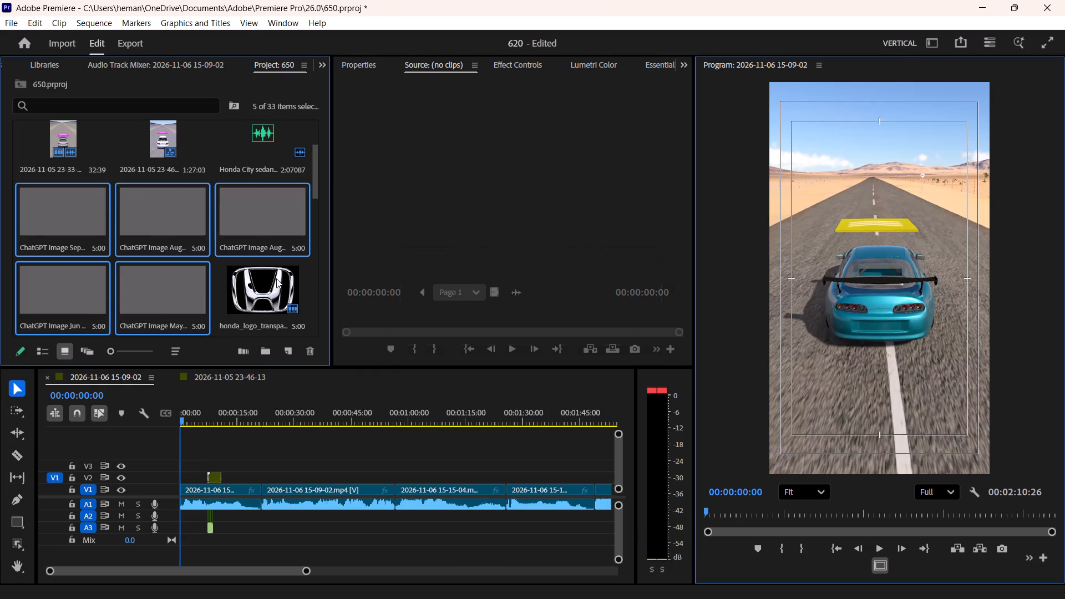
Place the Toyota Supra logo on track V3 at the sequence start and extend it to about 1 minute 19 seconds.
click(365, 64)
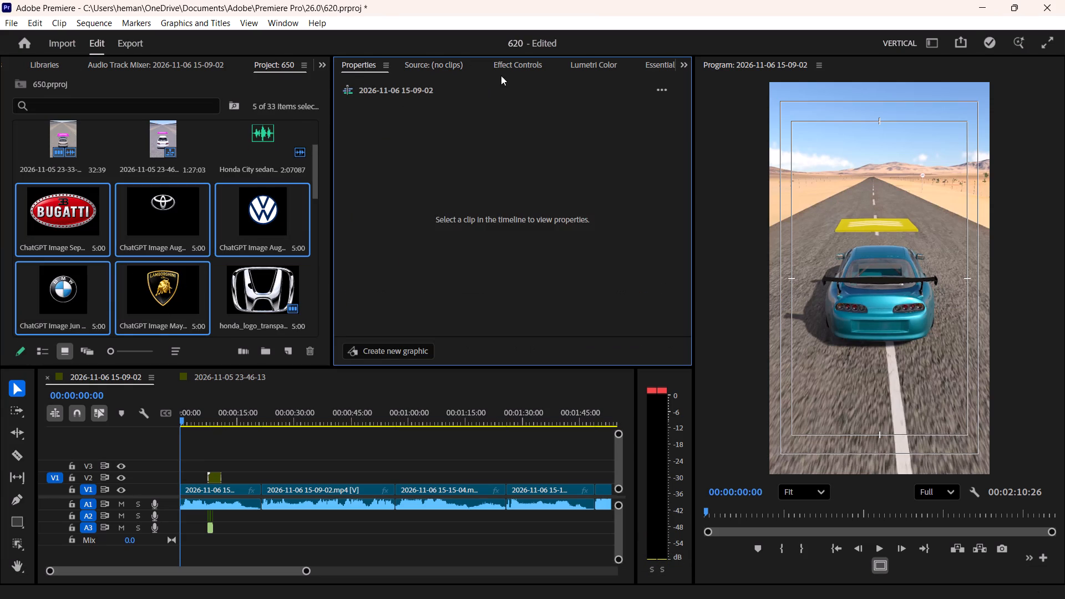
click(505, 64)
click(269, 455)
click(190, 231)
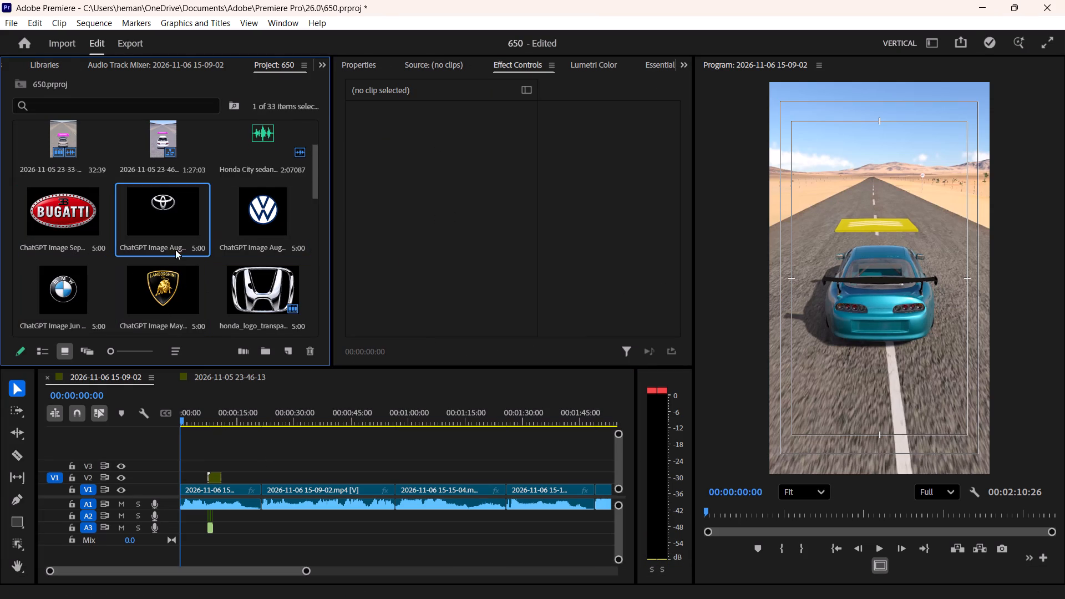
drag(174, 219, 173, 474)
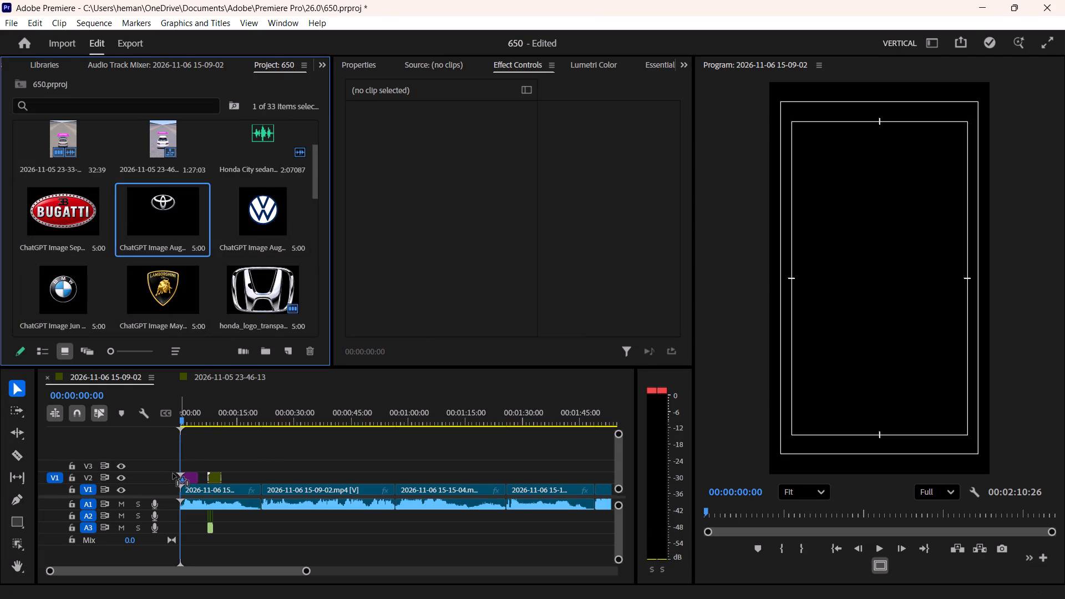
drag(173, 474, 171, 470)
drag(197, 467, 480, 460)
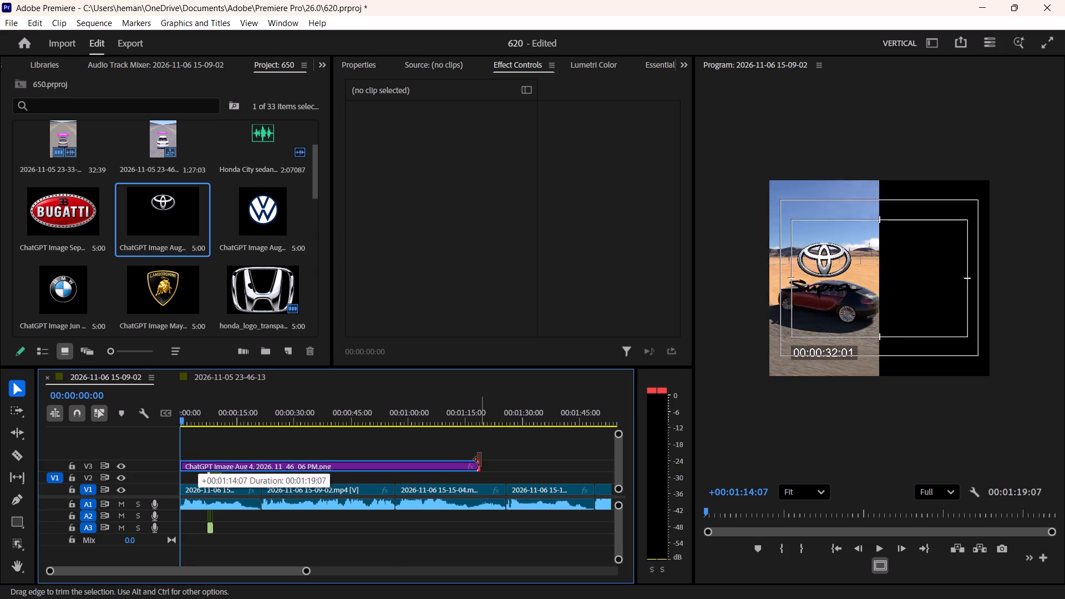
drag(480, 460, 479, 456)
Scale the Supra logo clip to 18 and position it at about 157, 164 in the video frame's upper-left corner.
click(367, 471)
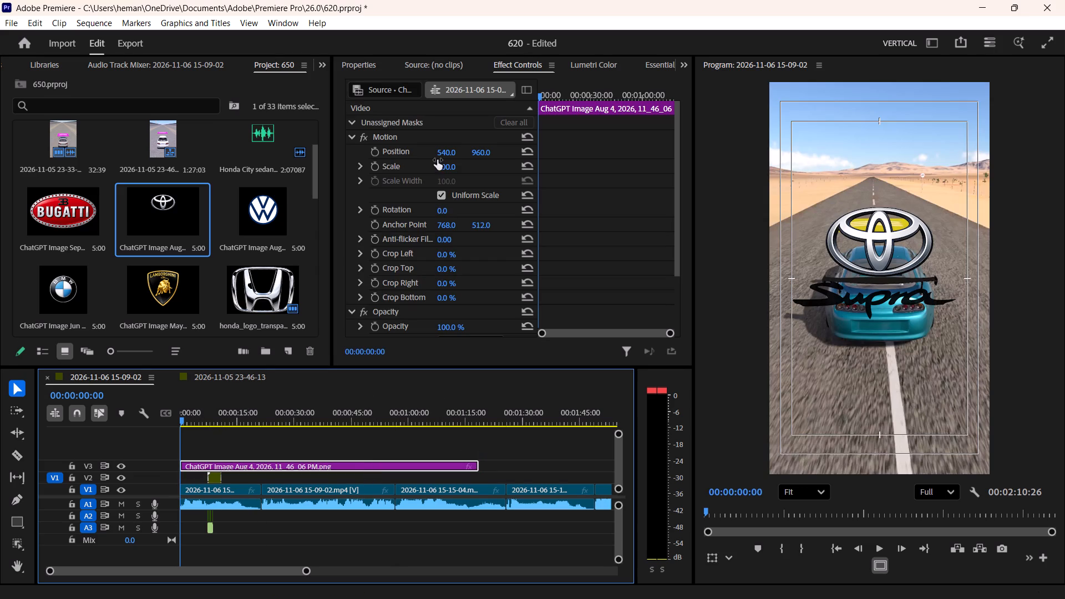
click(444, 169)
text(15)
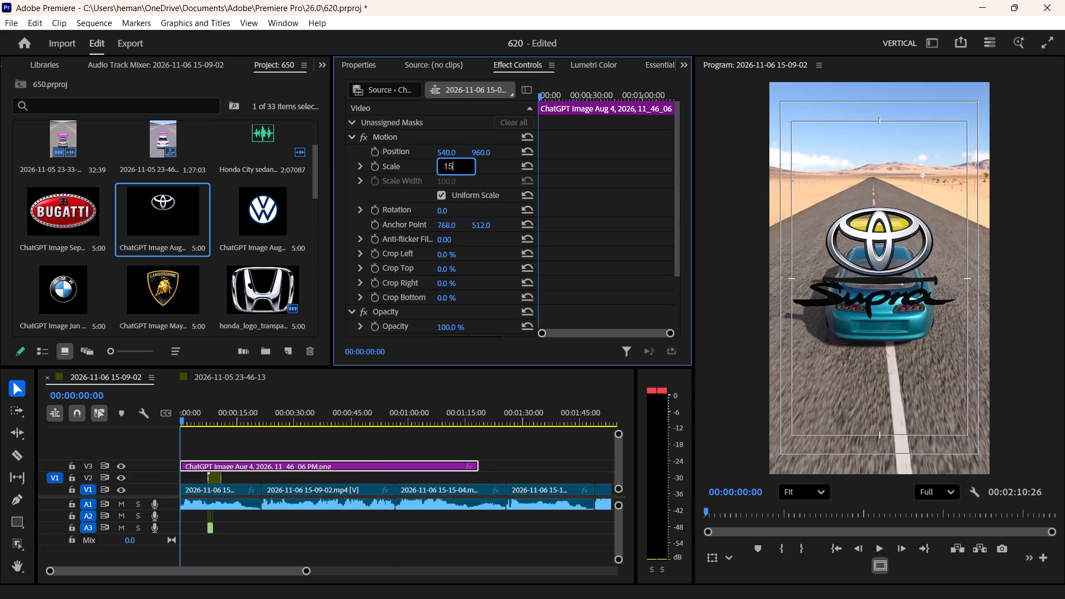
key(Return)
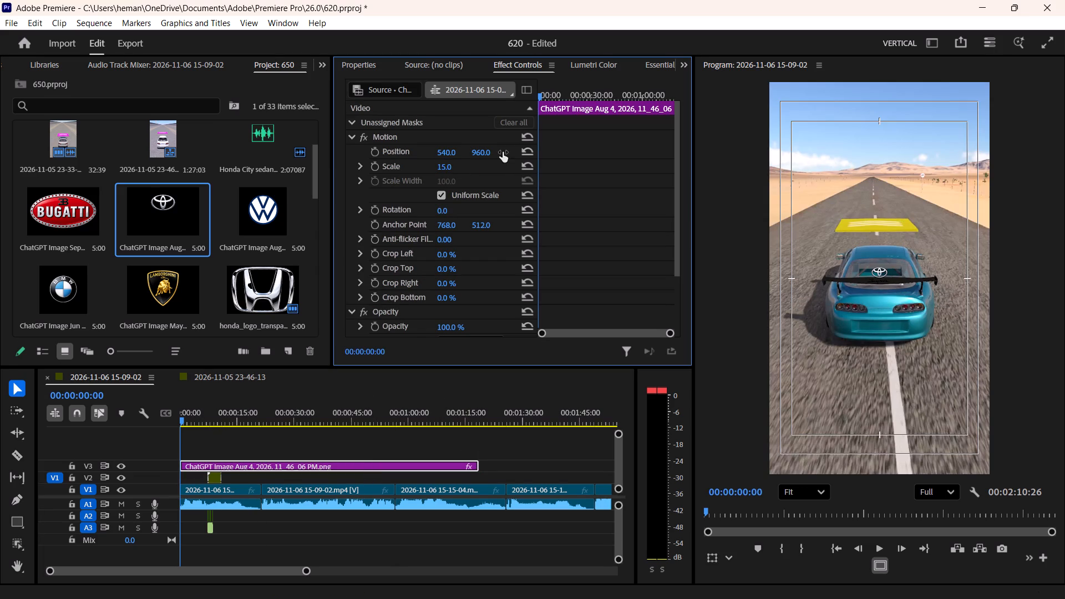
drag(493, 150, 433, 147)
drag(452, 153, 217, 163)
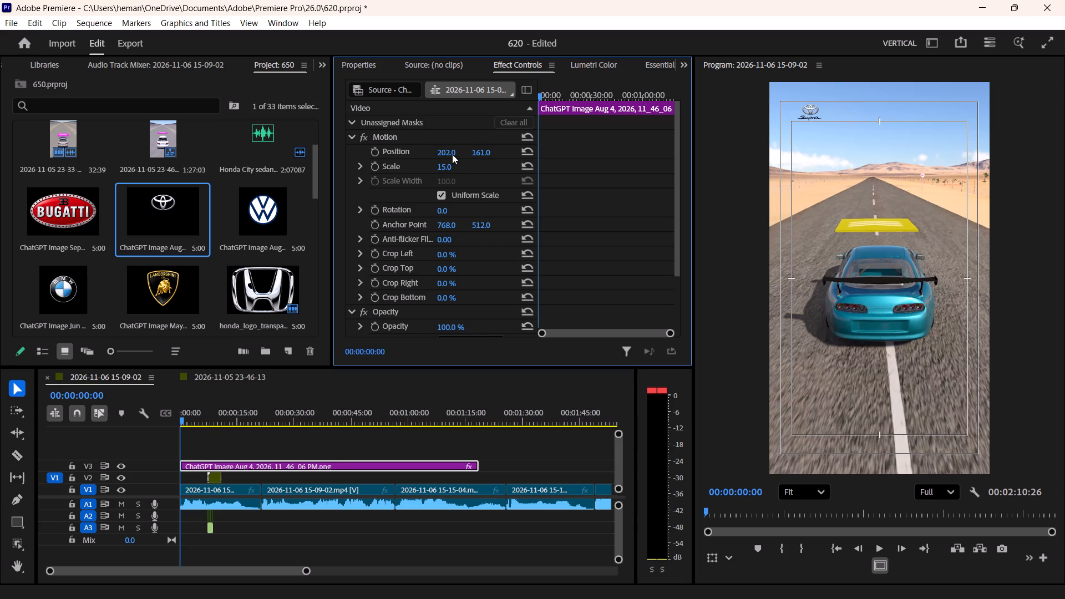
click(450, 166)
text(18)
key(Return)
click(481, 150)
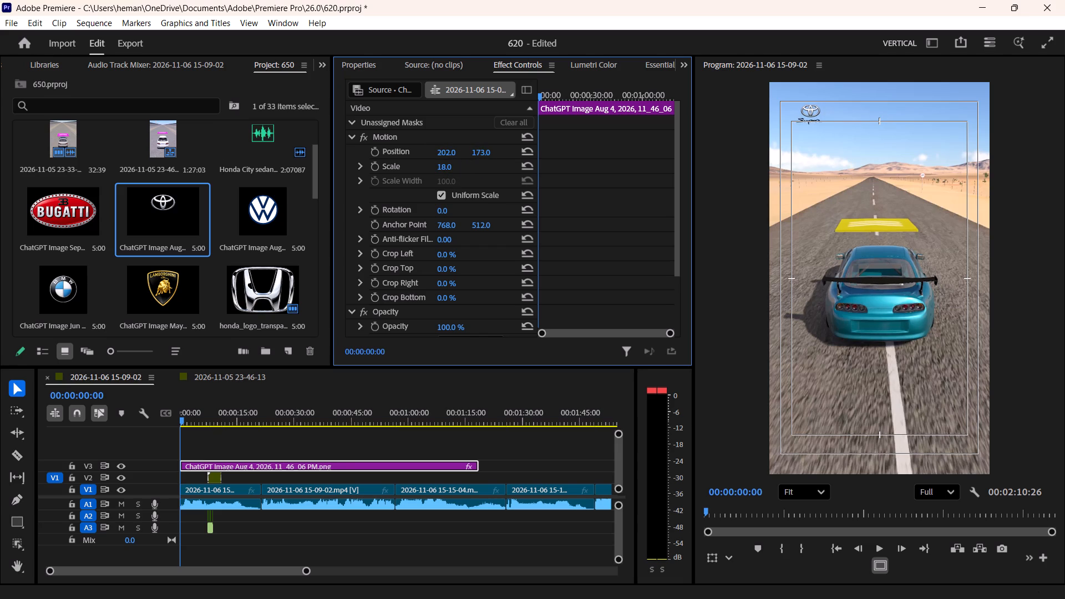
drag(455, 153, 424, 160)
click(278, 449)
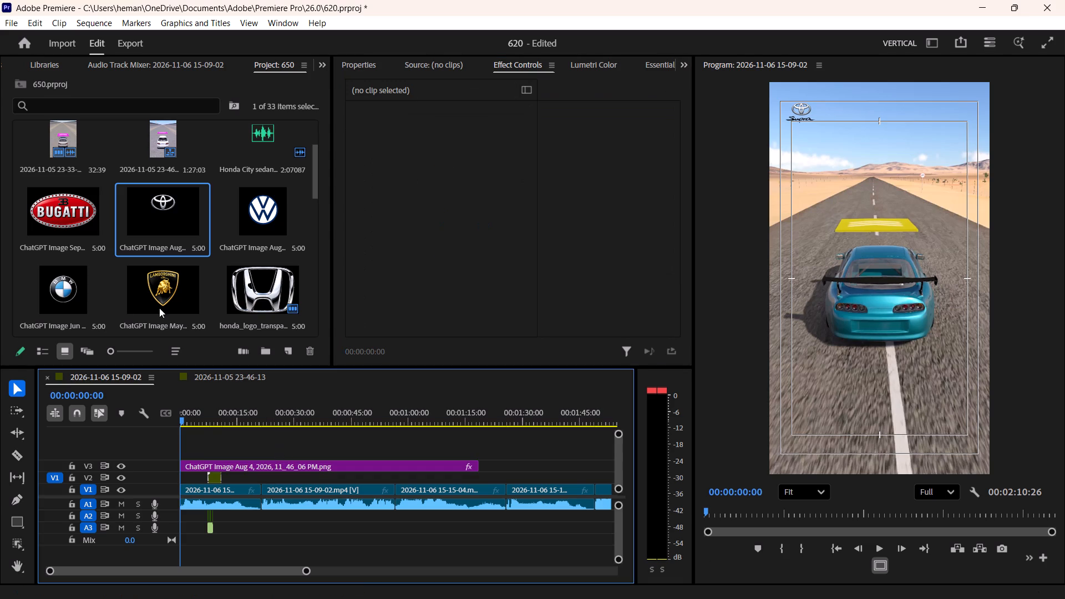
Place the BMW logo on a new track V4 at the sequence start and extend it to the Supra logo clip's end.
drag(69, 297, 170, 451)
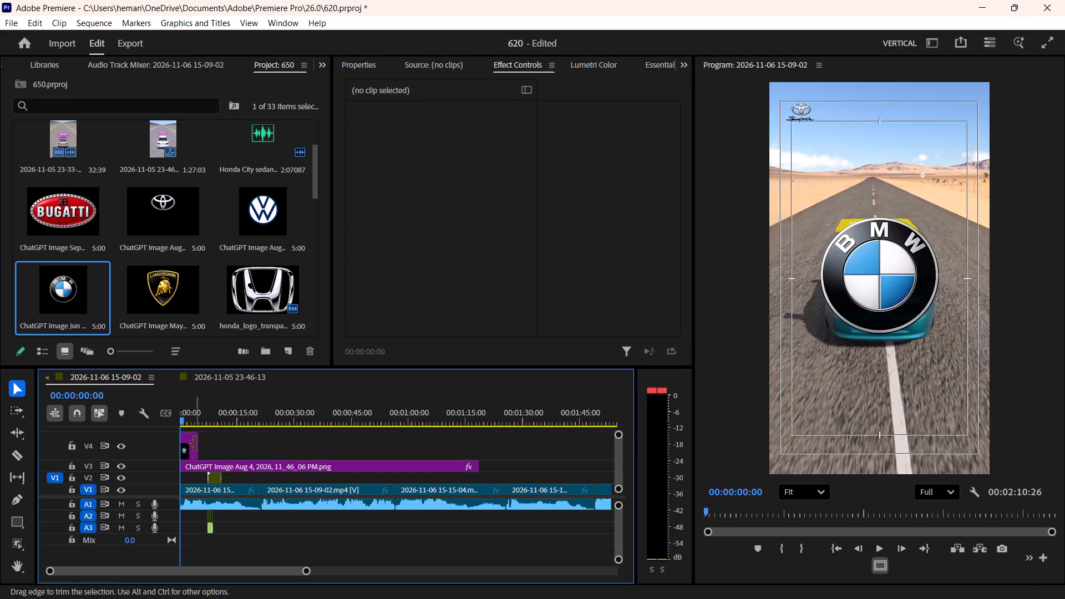
drag(203, 441, 487, 463)
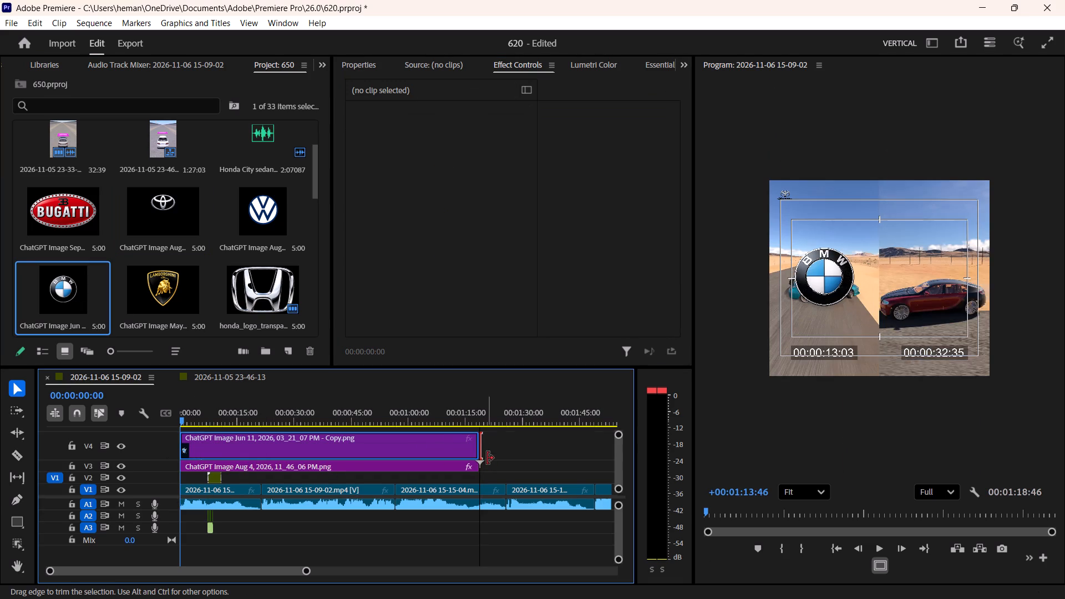
drag(617, 439, 612, 393)
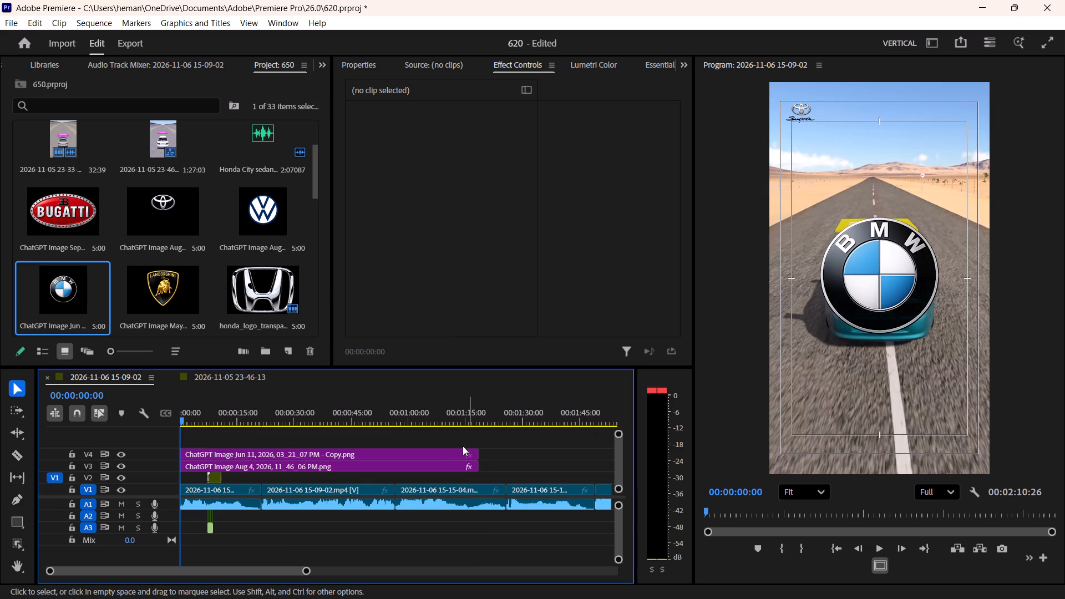
Scale the BMW logo to 20 and move it to about 160, 142, over the Supra logo.
click(451, 459)
click(446, 170)
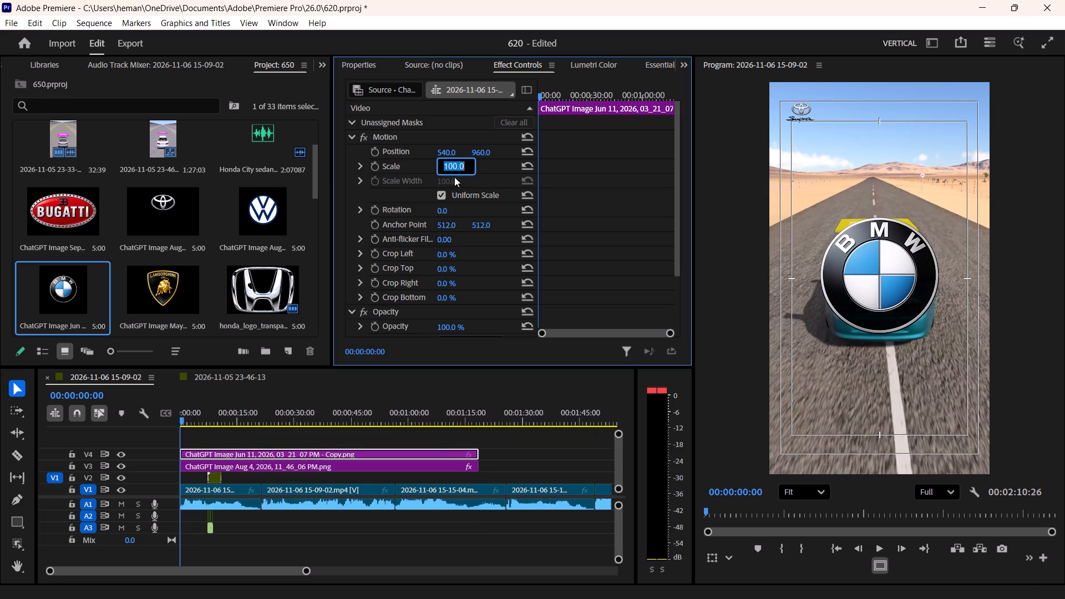
key(2)
key(0)
key(Return)
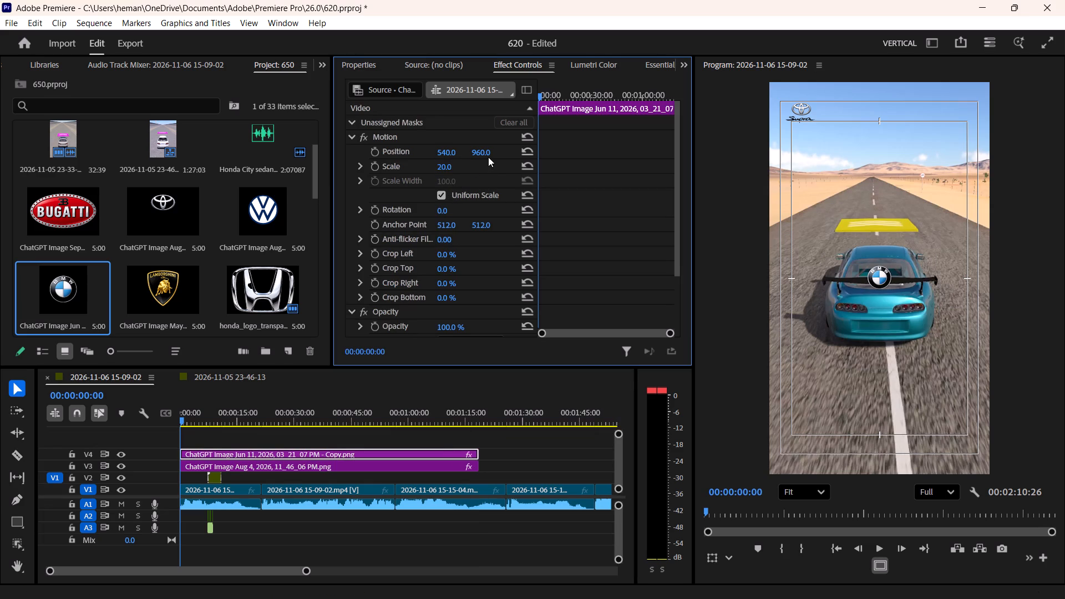
drag(486, 154, 406, 158)
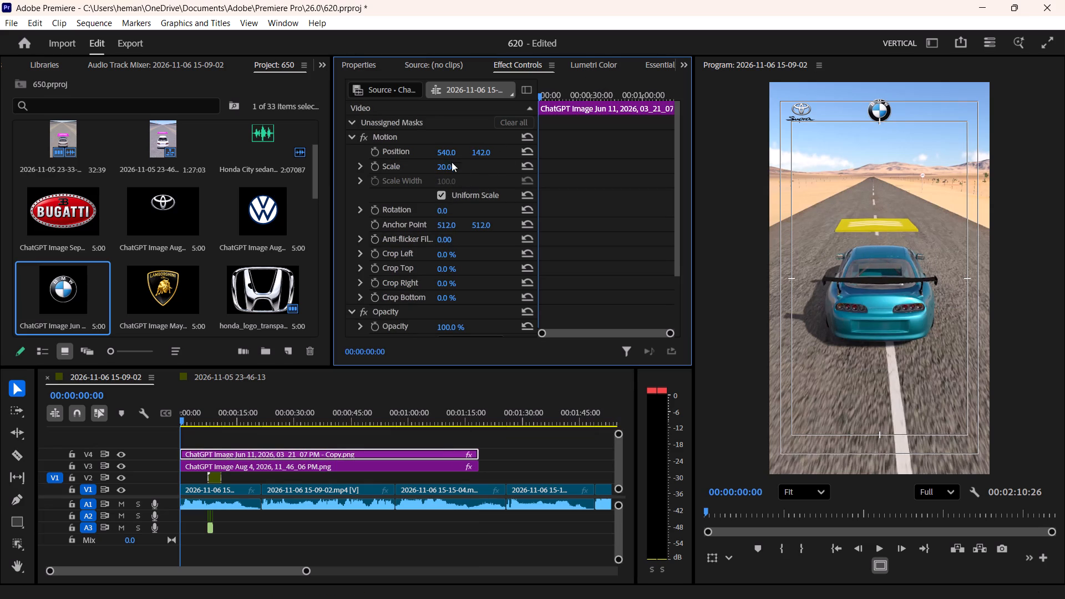
drag(446, 155, 186, 160)
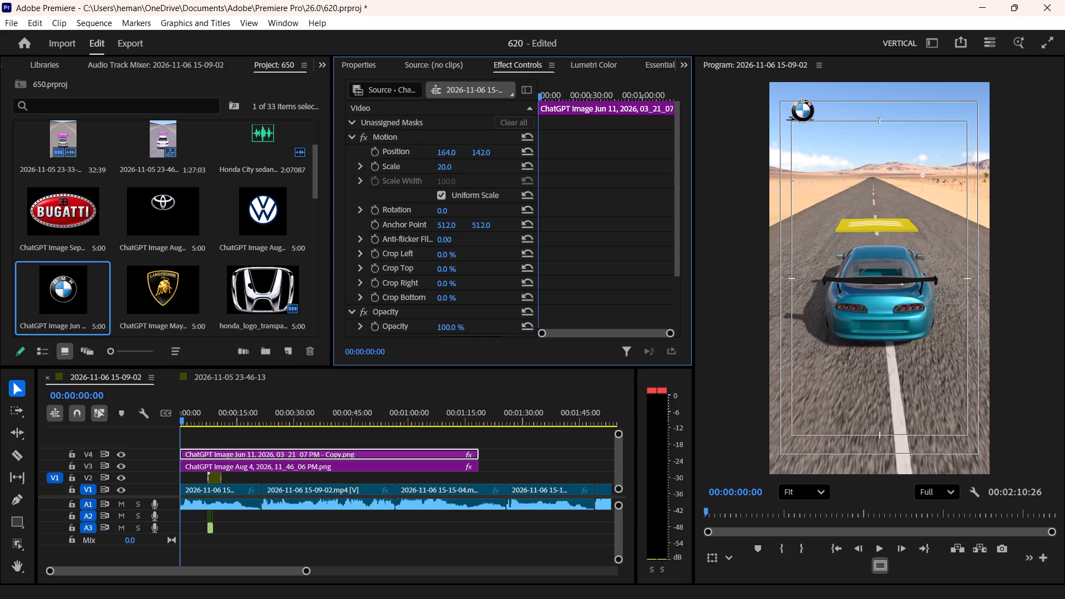
drag(186, 160, 182, 160)
Set the BMW logo's scale to 18, nudge its vertical position to about 147, and undo the further position change.
click(453, 164)
key(1)
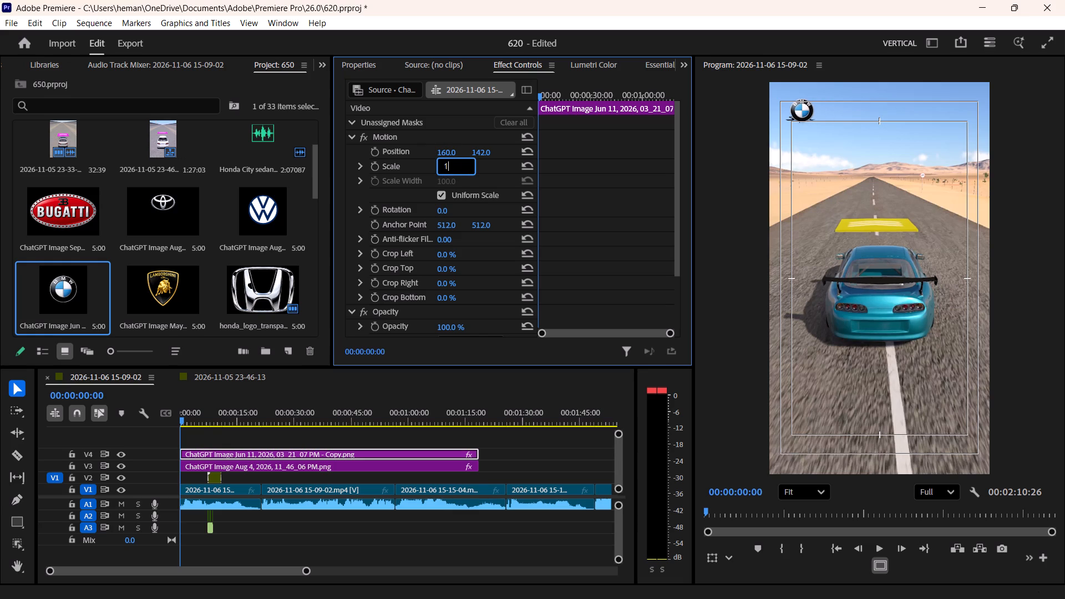
key(8)
key(Return)
click(479, 149)
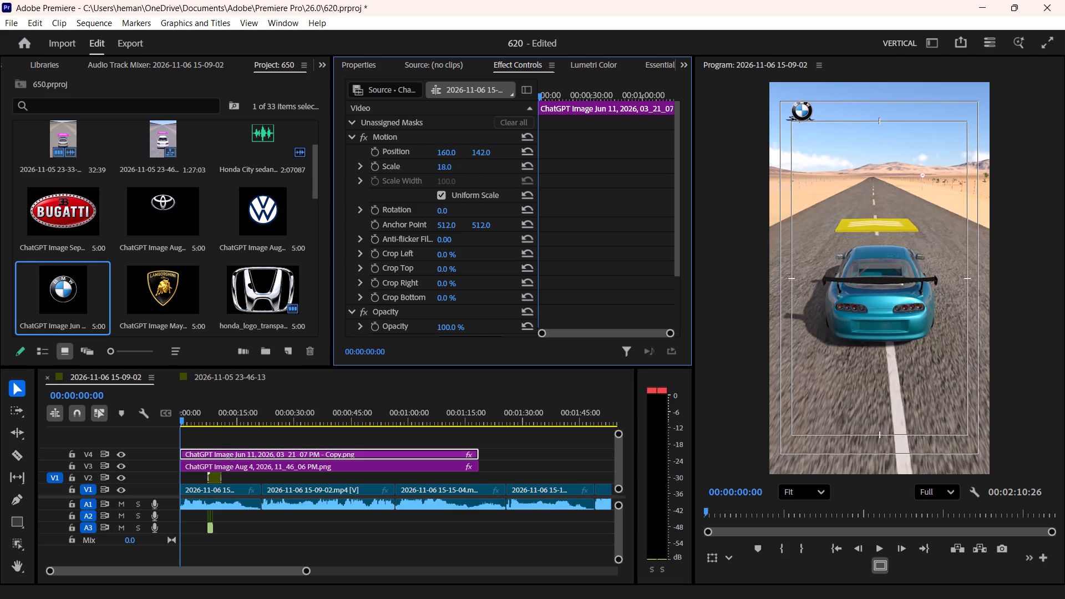
click(447, 152)
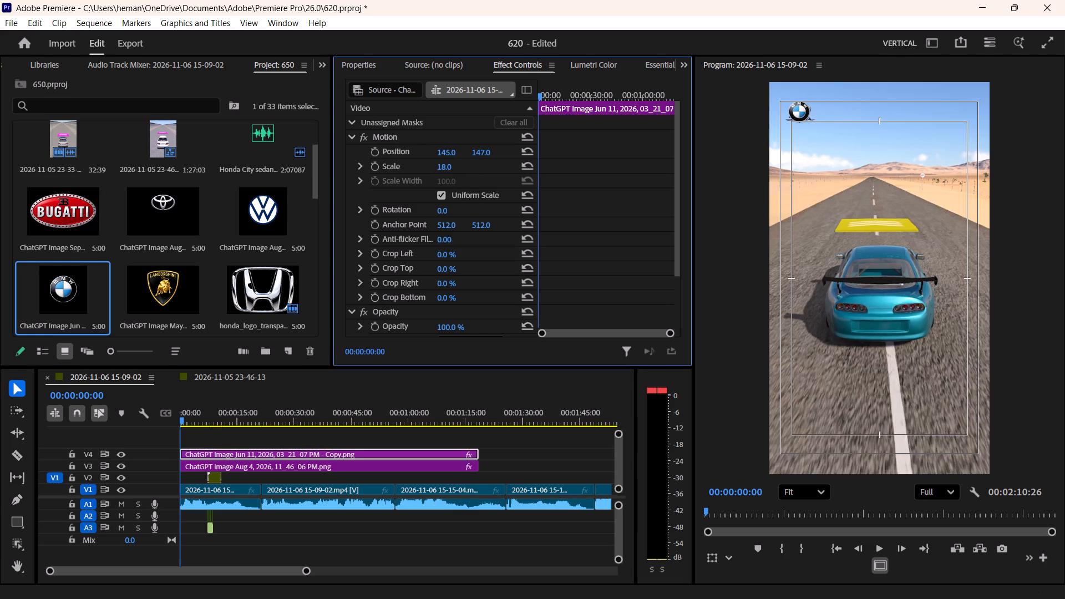
drag(479, 155, 552, 146)
key(ctrl+z)
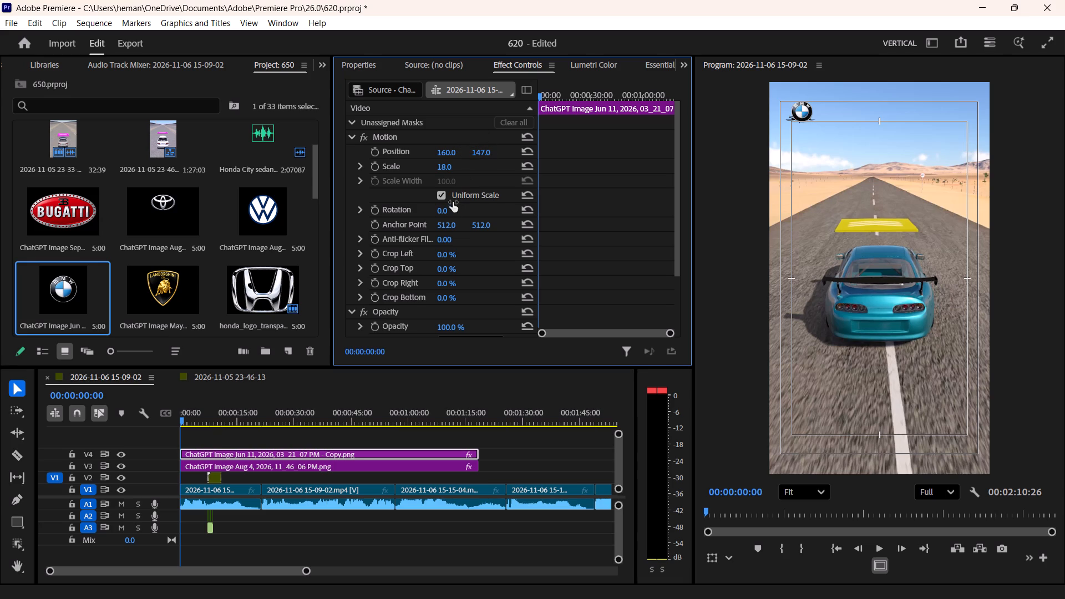
Set the Supra logo clip's vertical position to 155.
click(362, 469)
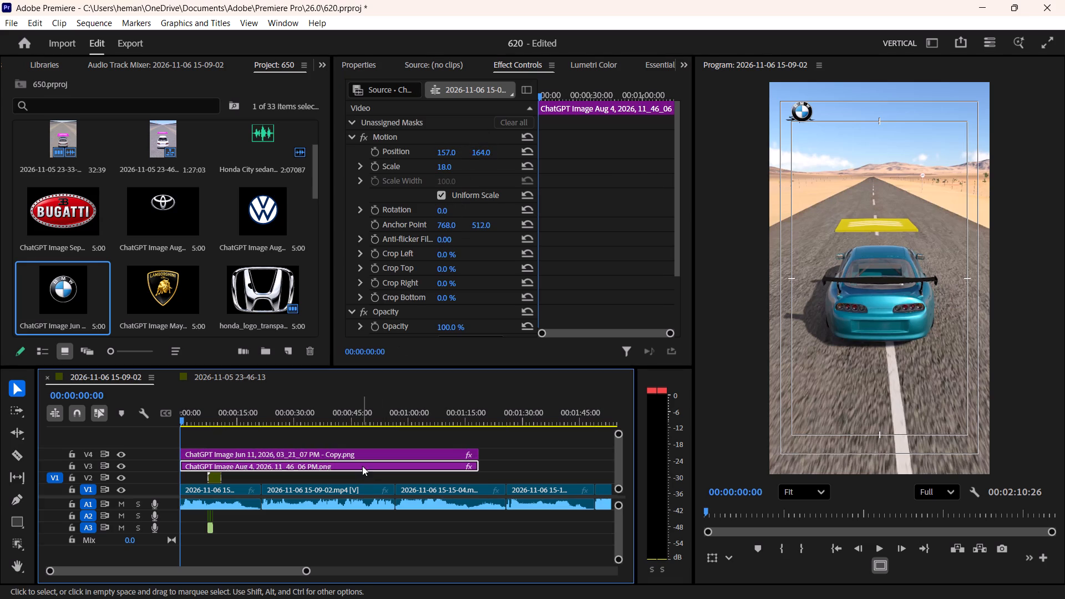
click(481, 153)
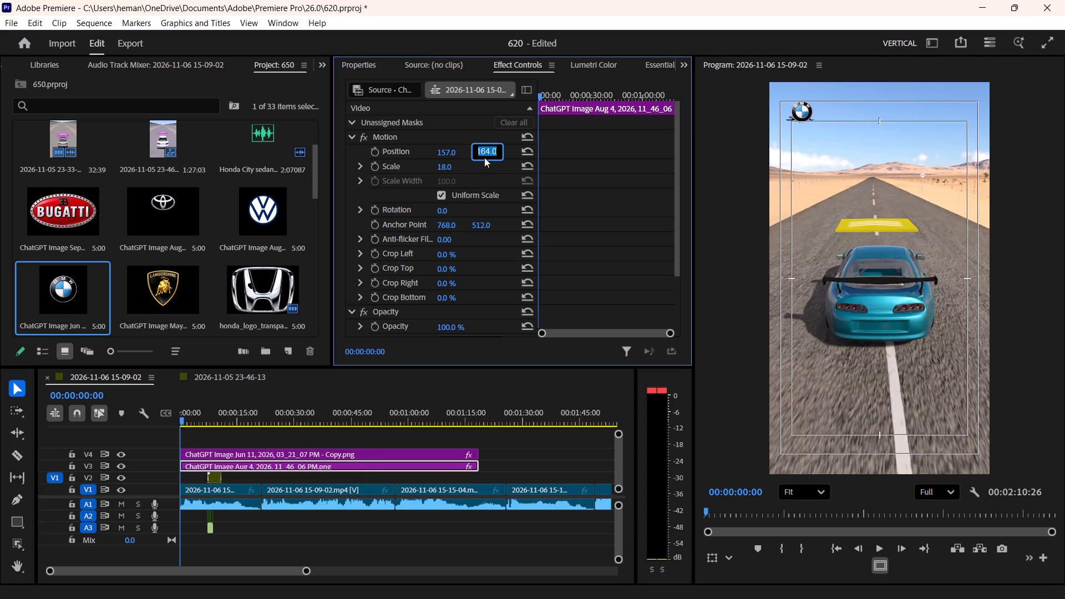
key(1)
key(5)
key(6)
key(BackSpace)
key(5)
key(Return)
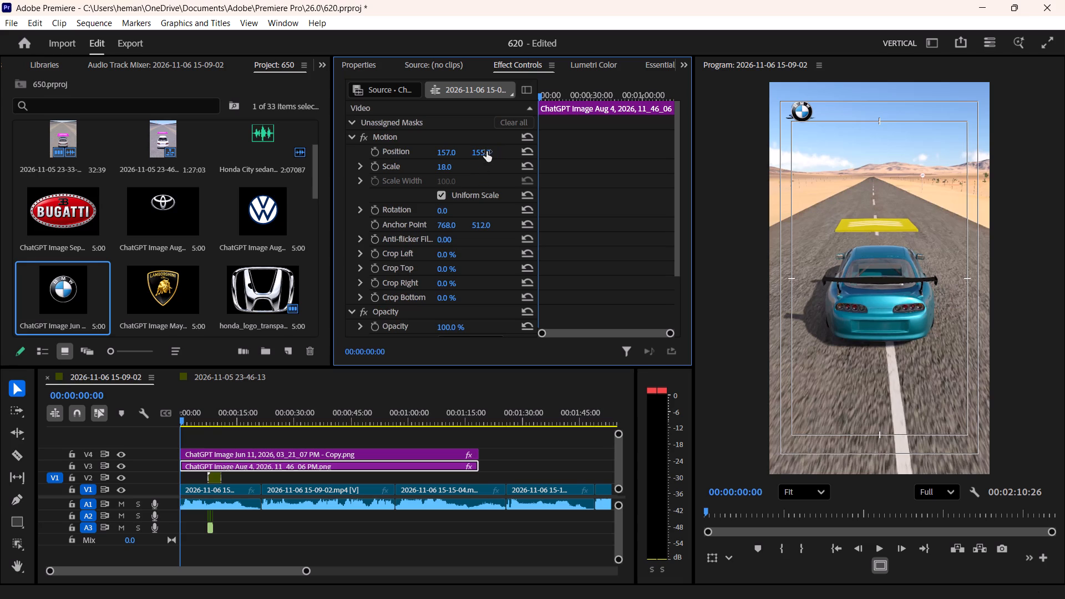
click(486, 151)
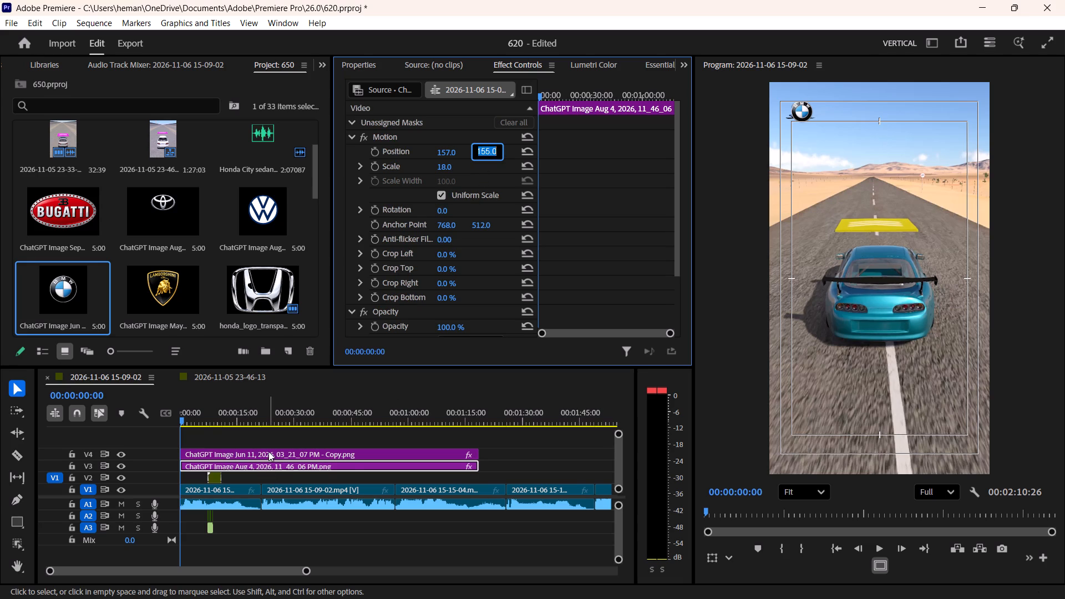
Set the BMW logo's vertical position to 155 and move it horizontally to about 403, beside the Supra logo.
click(269, 450)
click(482, 151)
key(1)
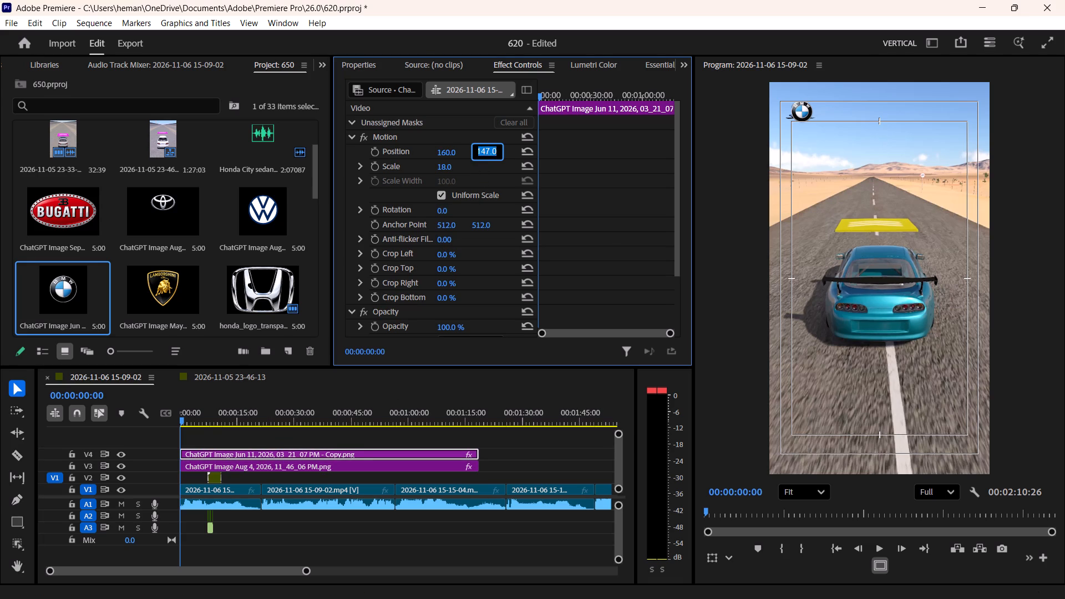
key(5)
key(5)
key(Return)
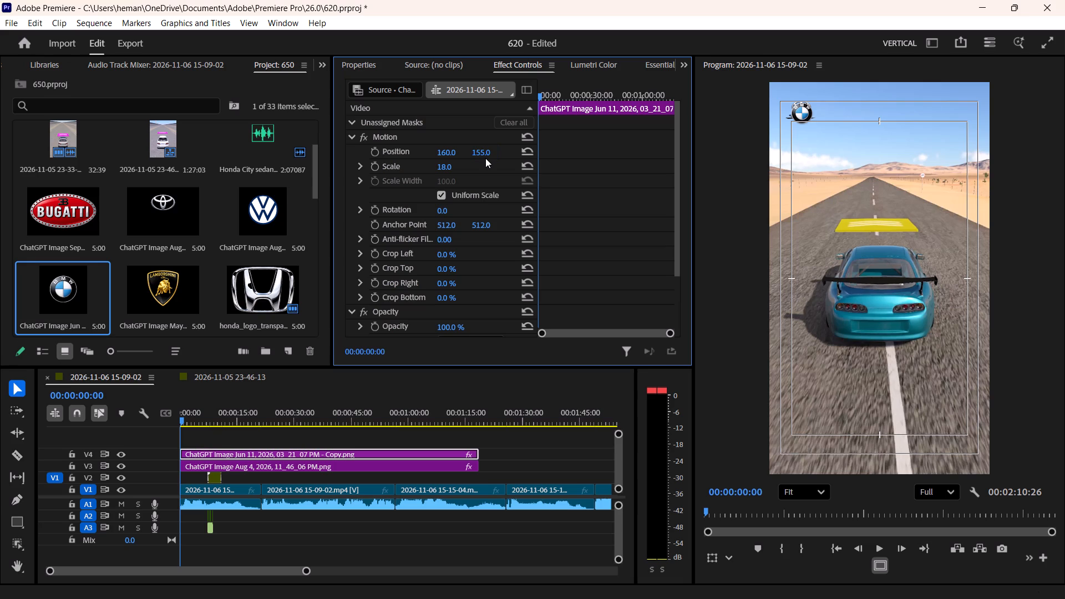
drag(438, 150, 604, 149)
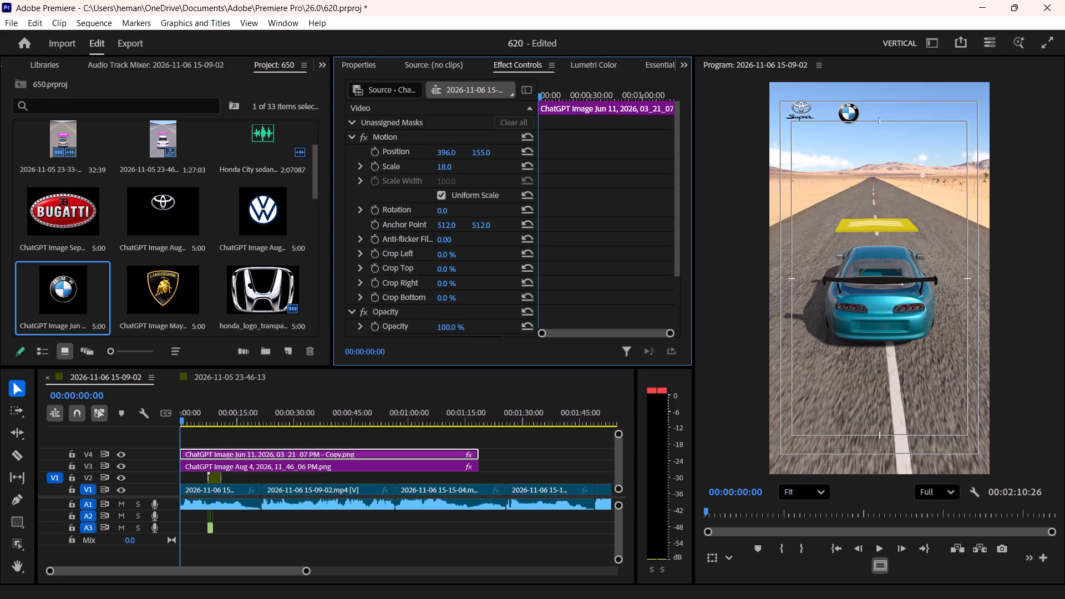
drag(604, 149, 608, 149)
Compare the Supra and BMW logo clips' positions and nudge the BMW logo slightly upward to line up with the Supra logo.
click(341, 468)
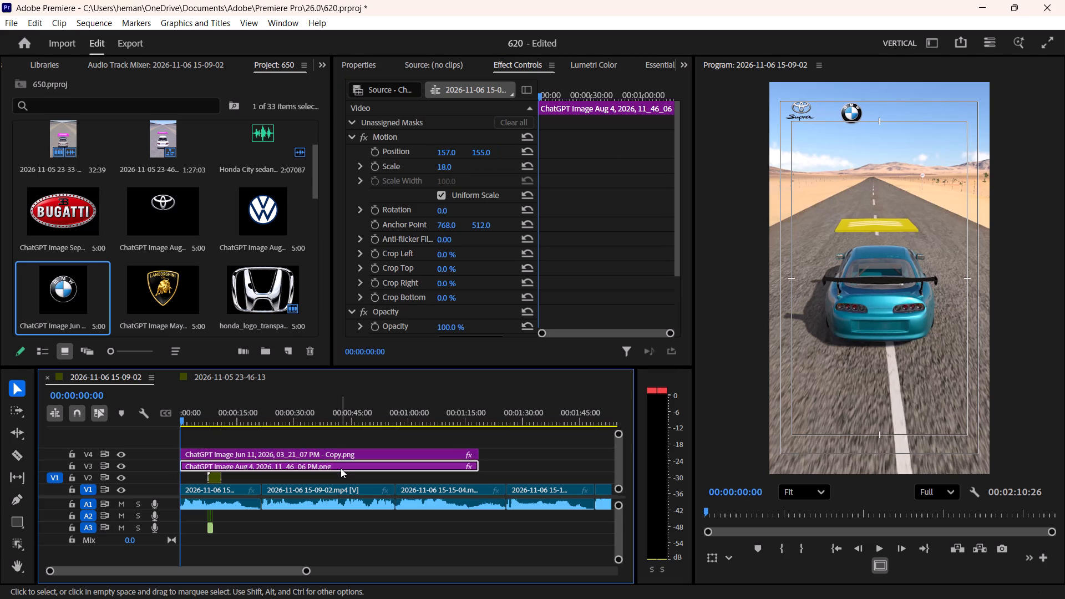
click(335, 448)
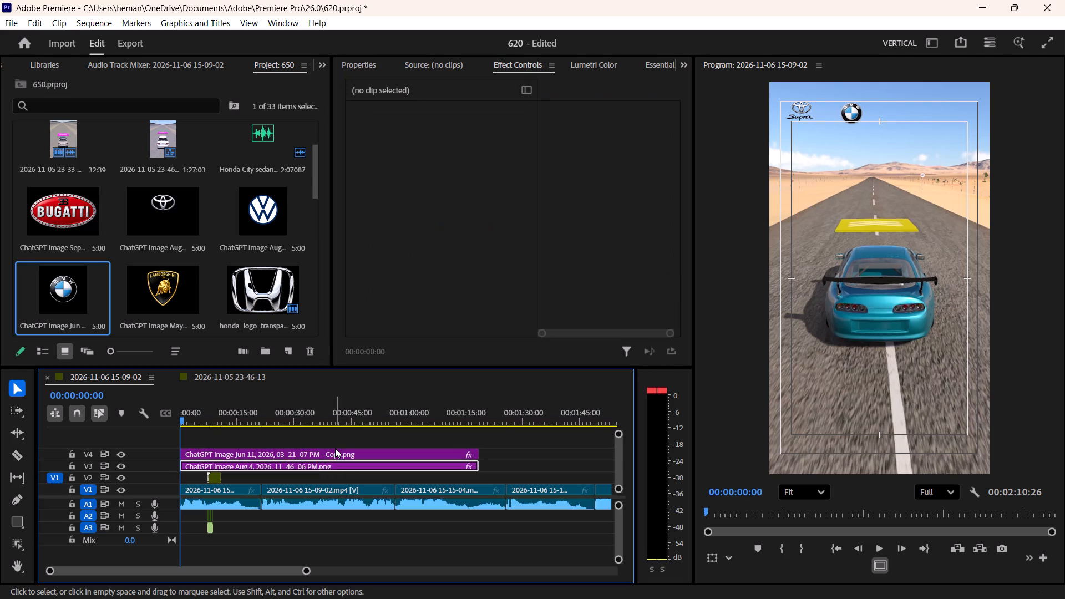
click(329, 453)
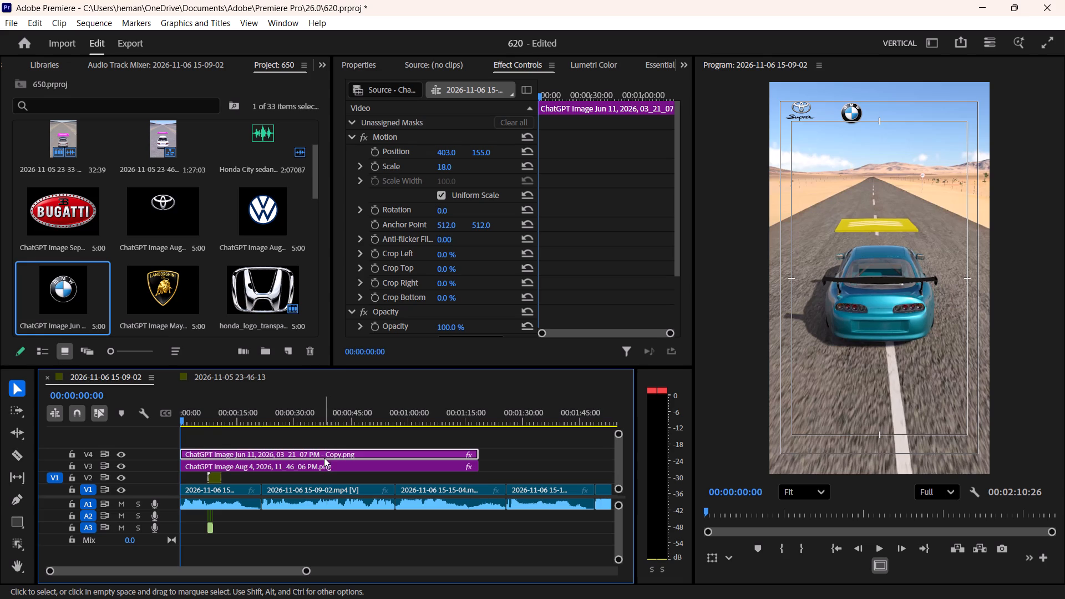
click(323, 466)
click(324, 458)
drag(484, 155, 477, 155)
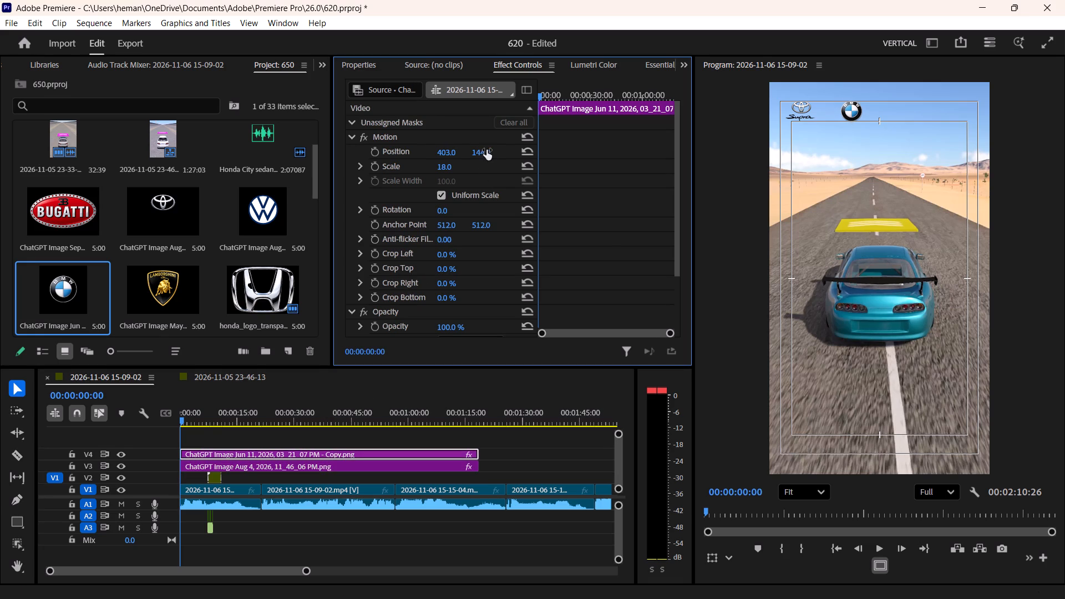
Lower the Supra logo to vertical position about 162 and set the BMW logo's horizontal position to about 363.
drag(453, 152, 413, 161)
click(351, 464)
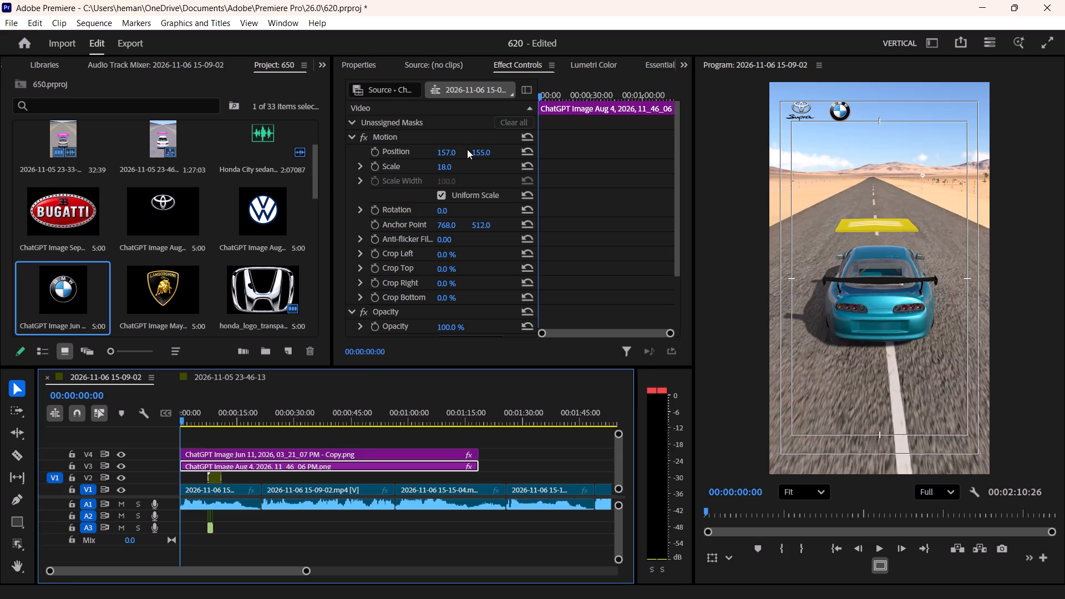
drag(478, 150, 482, 150)
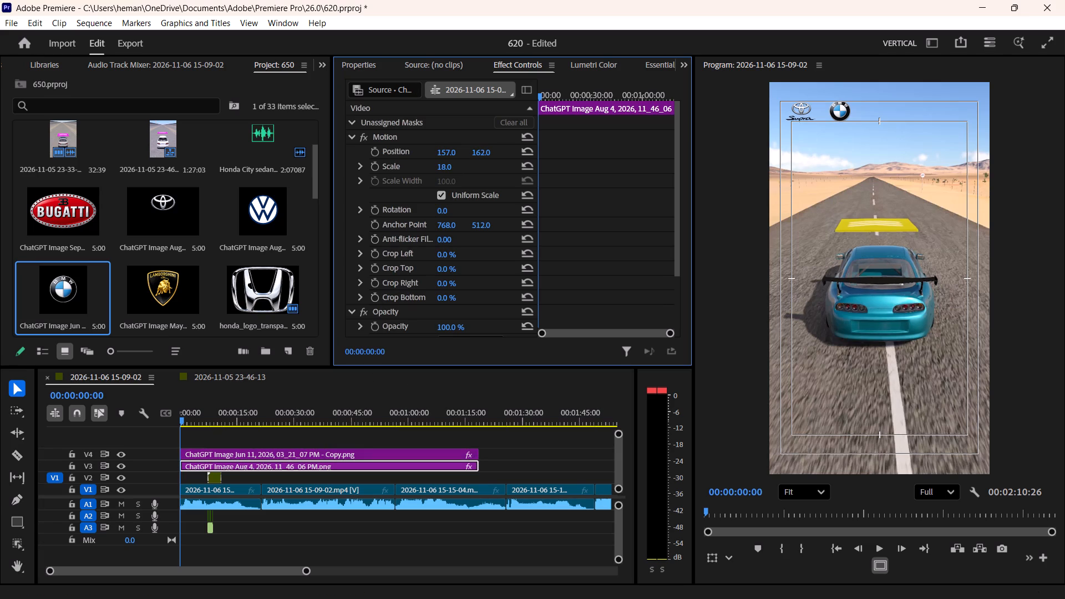
drag(482, 150, 483, 150)
click(372, 455)
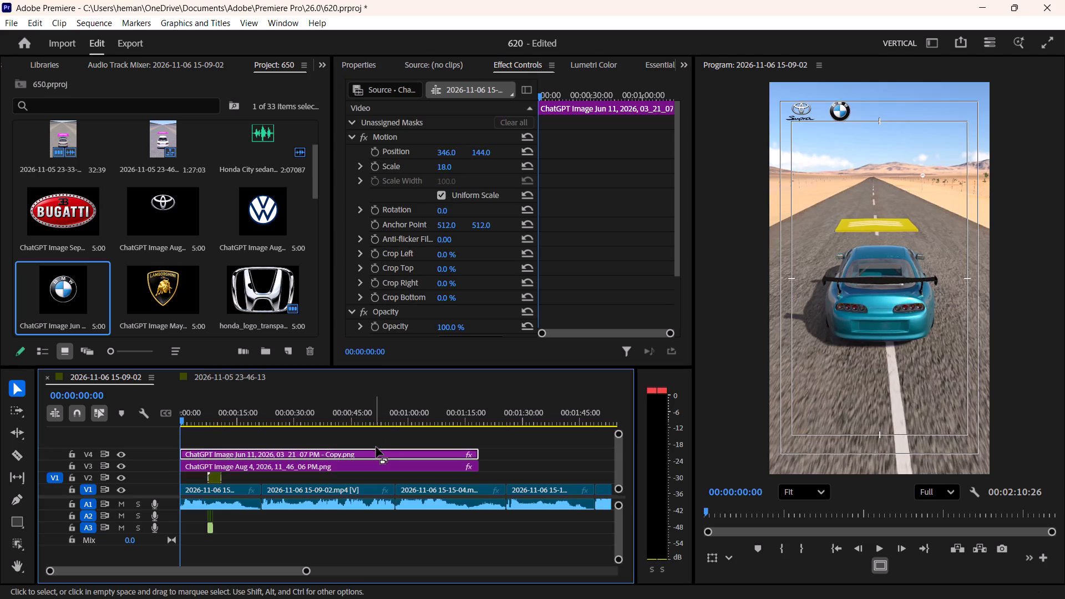
drag(446, 155, 458, 154)
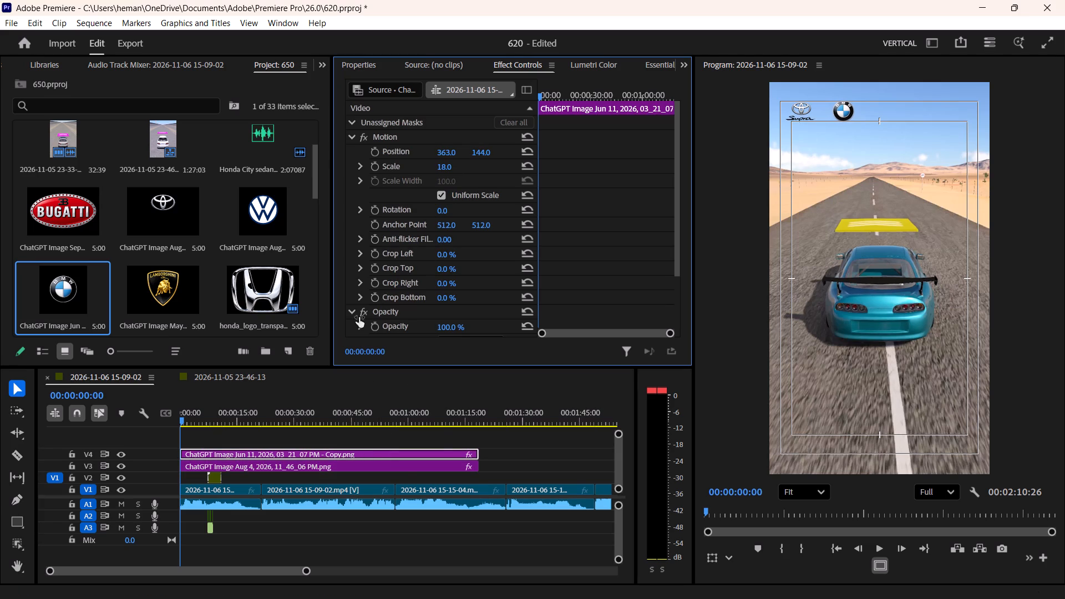
Place the Bugatti logo on a new track above the BMW logo at 00:01:08:07 and extend its start back to the sequence's beginning.
click(439, 402)
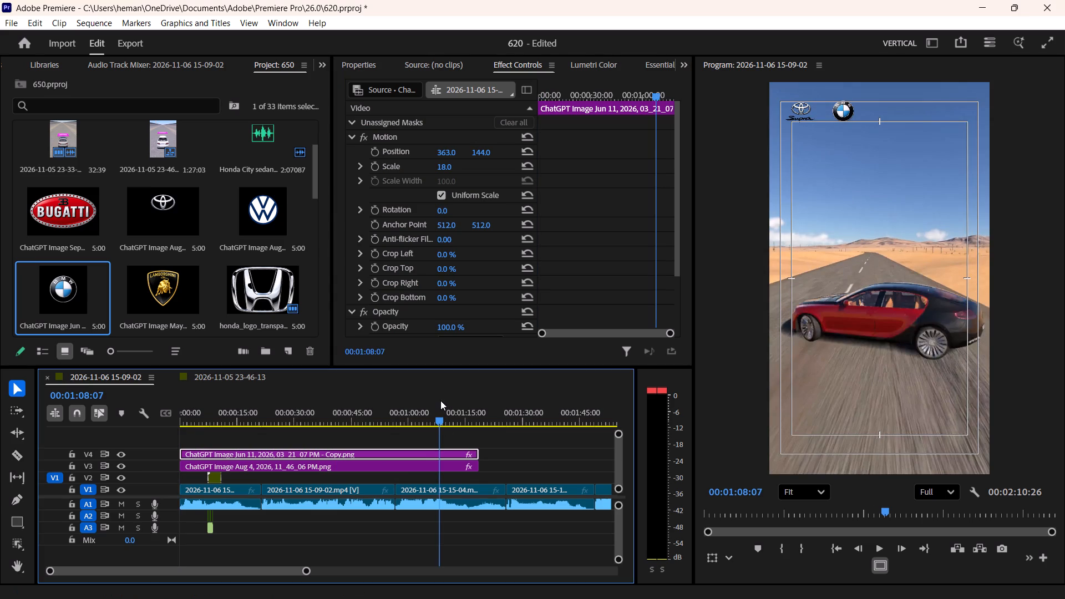
drag(74, 211, 440, 444)
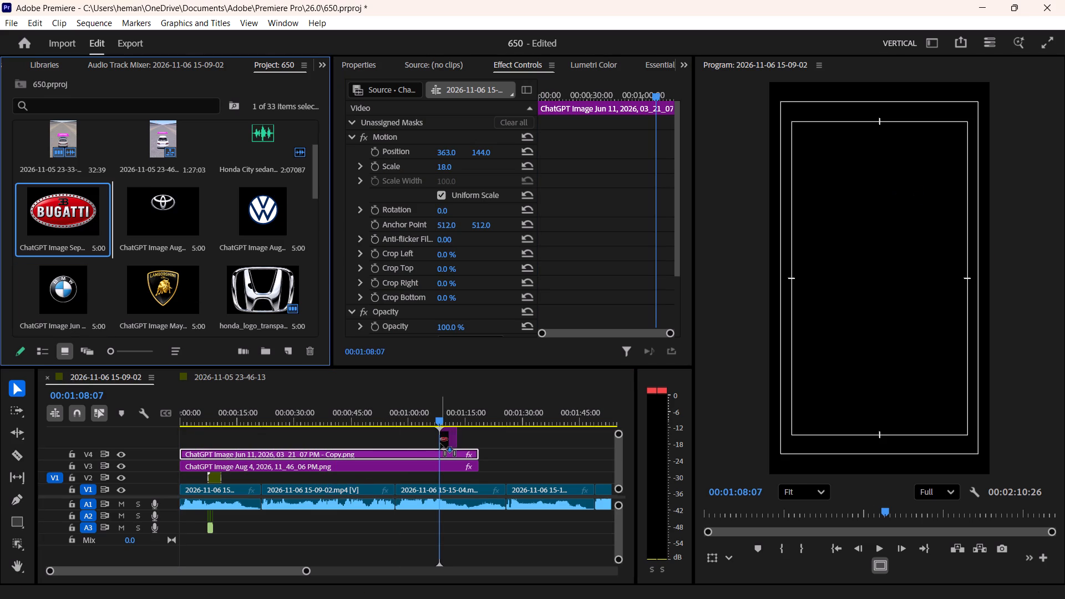
drag(440, 444, 438, 442)
drag(437, 438, 83, 441)
Scale the Bugatti logo down to 12 and position it at about 577, 146, beside the BMW logo.
click(399, 451)
click(394, 432)
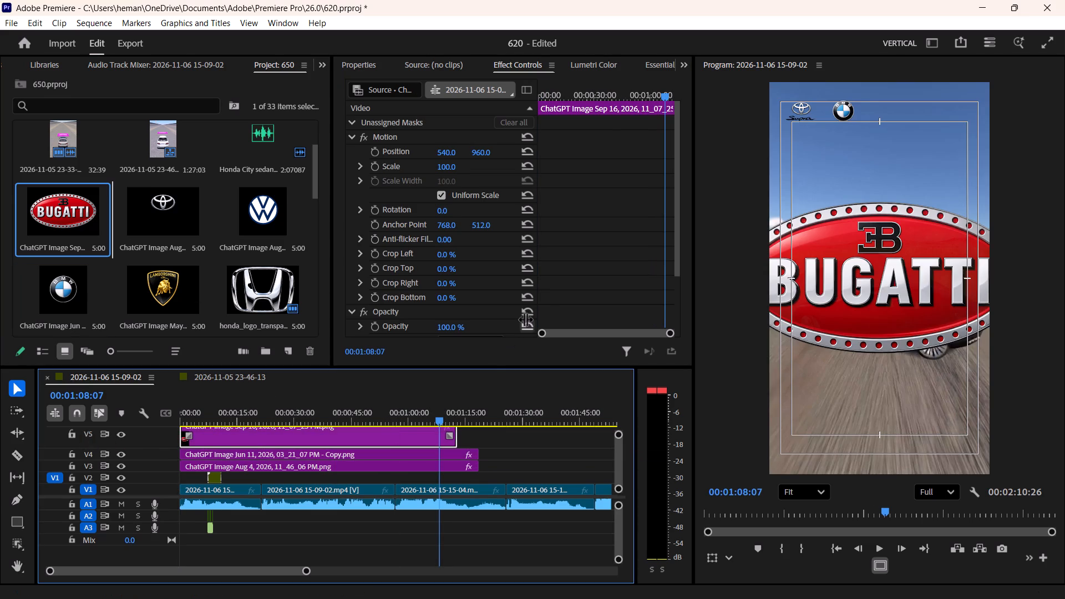
click(454, 161)
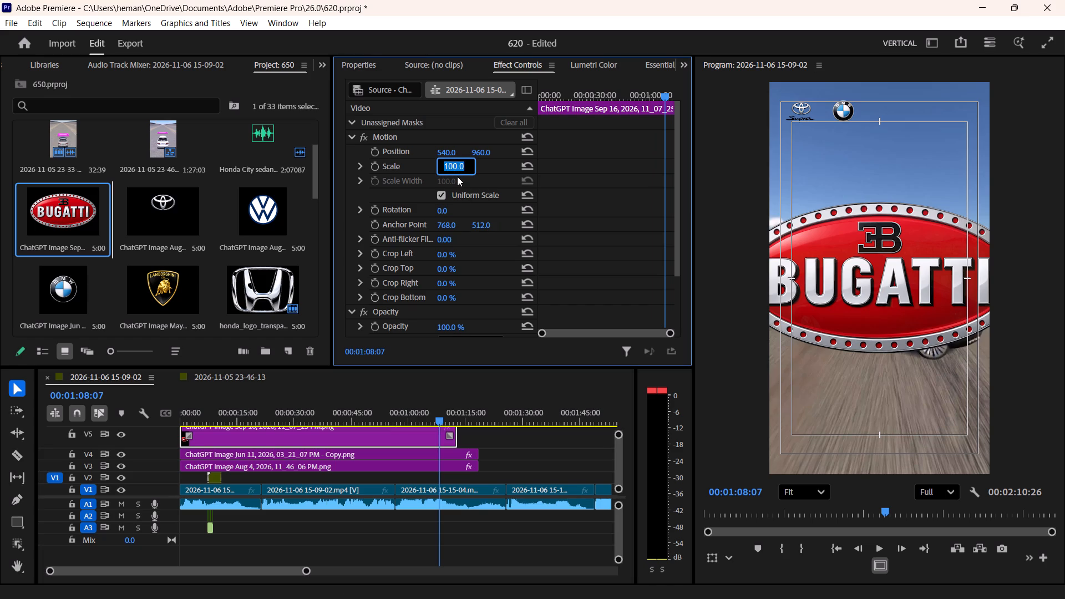
text(15)
key(Return)
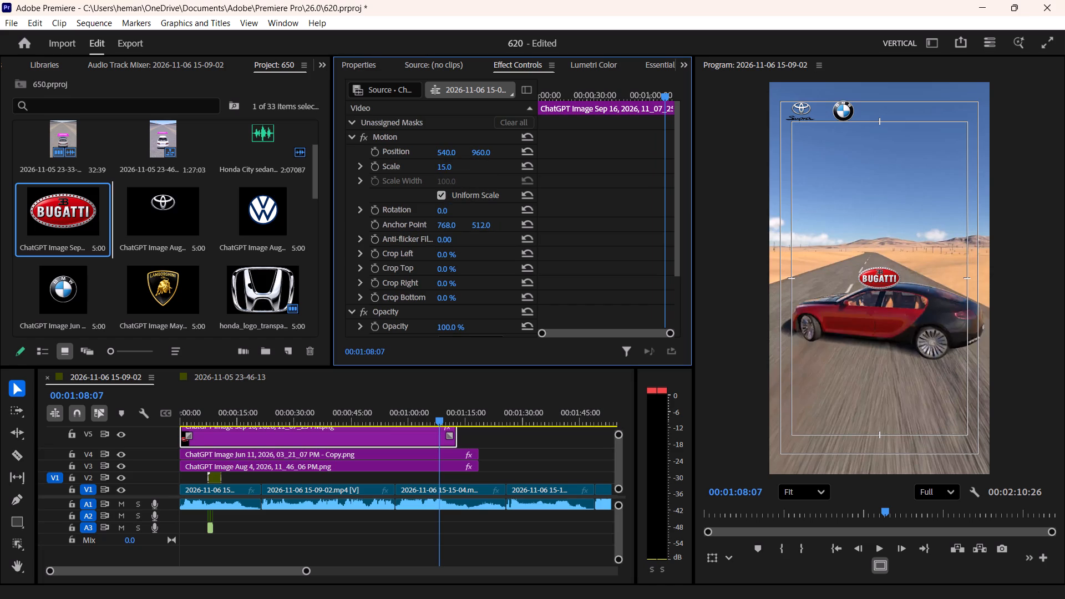
drag(485, 154, 407, 169)
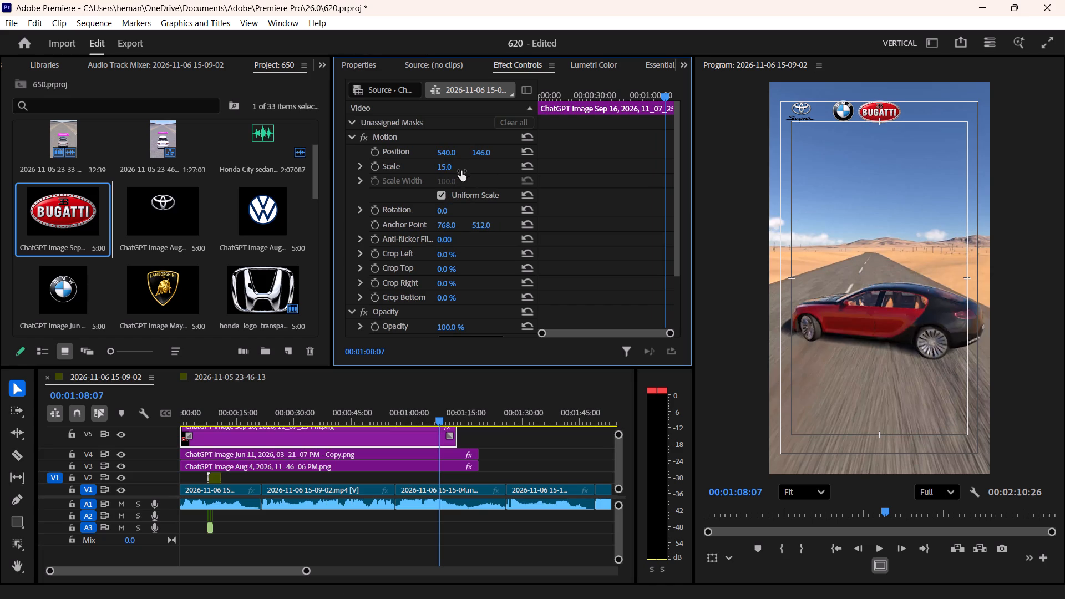
click(461, 167)
key(1)
key(2)
key(Return)
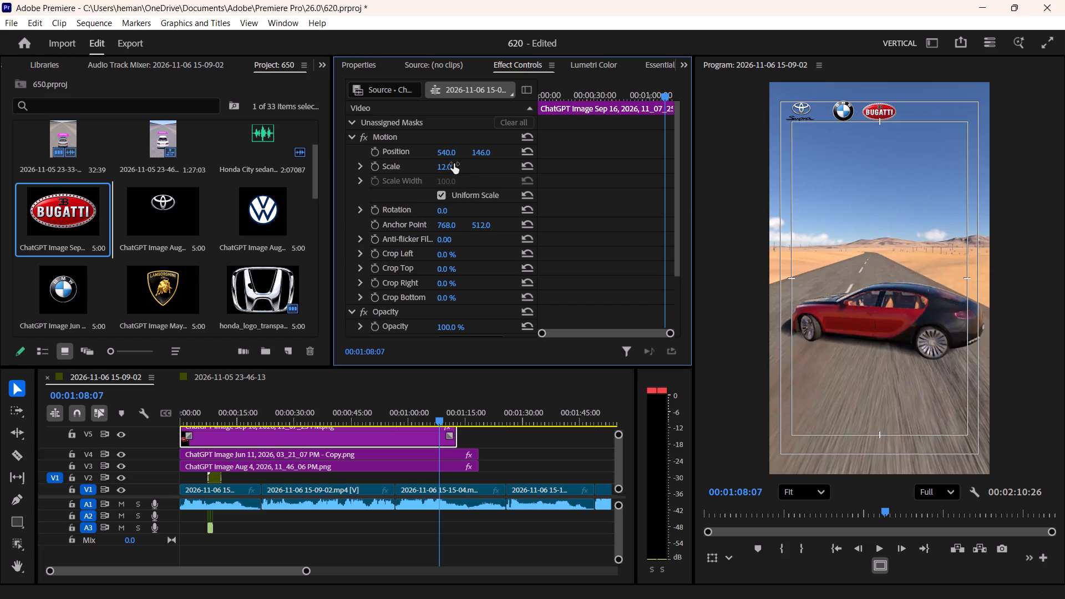
drag(448, 150, 484, 151)
click(483, 151)
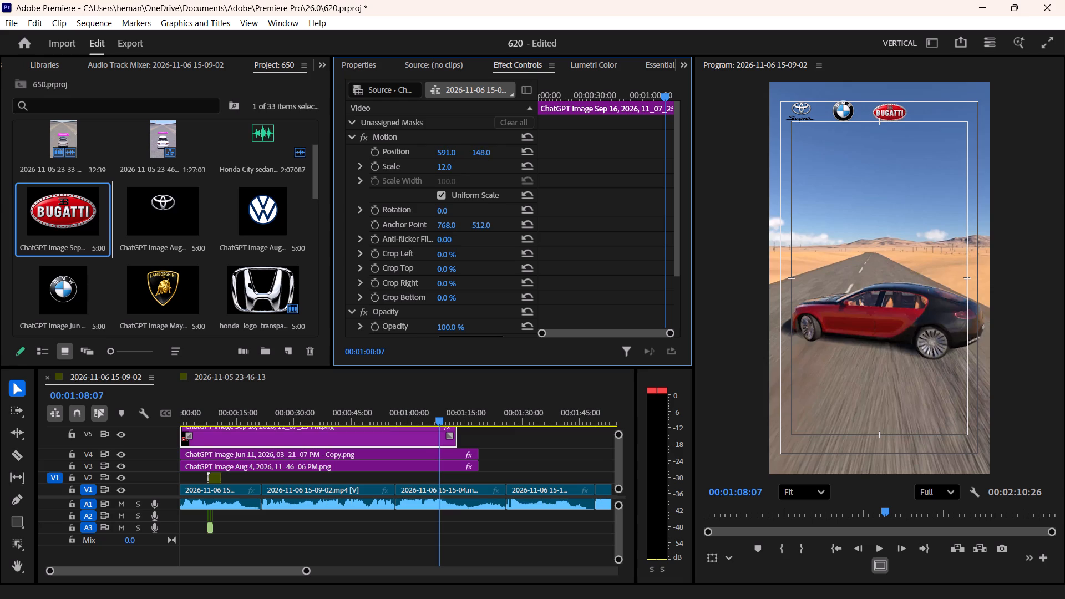
drag(453, 155, 443, 155)
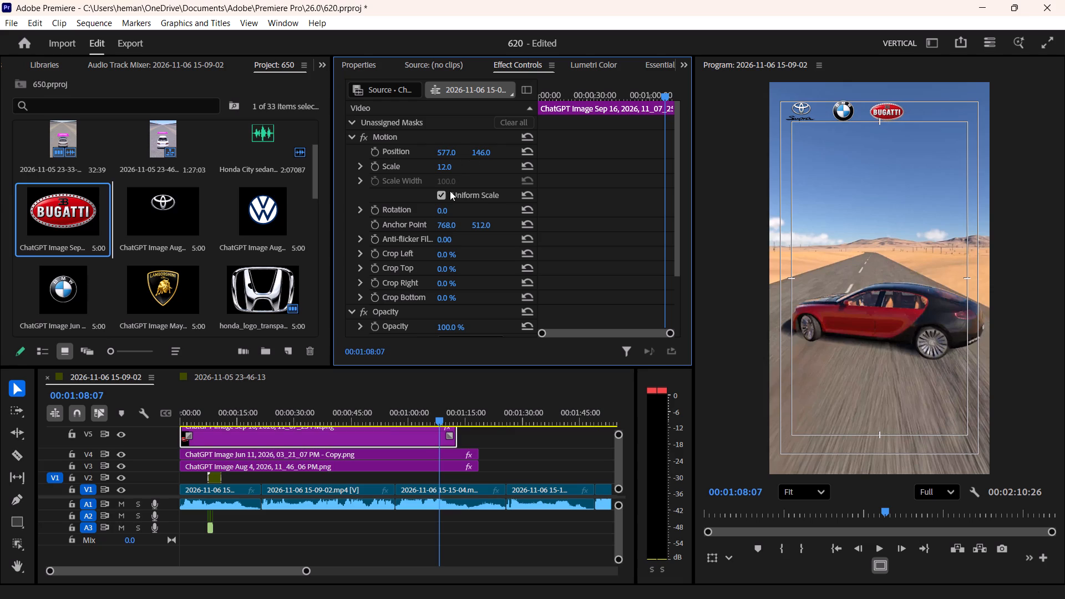
Open the Lamborghini logo in the source monitor and place it on a new track above the Bugatti logo at 00:00:57:11.
drag(618, 433, 622, 394)
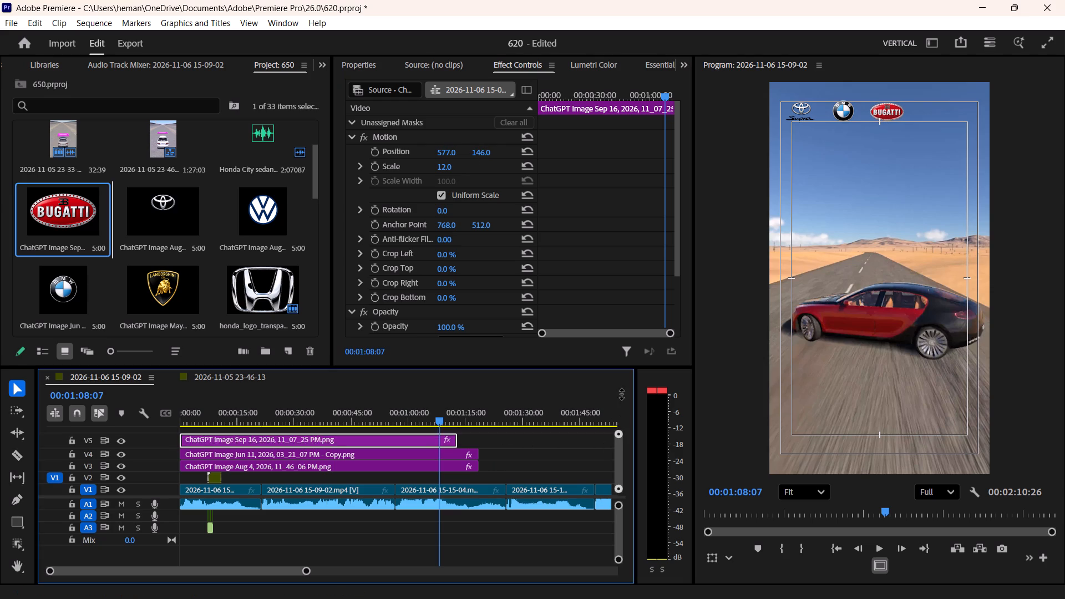
drag(622, 394, 637, 306)
drag(521, 411, 540, 413)
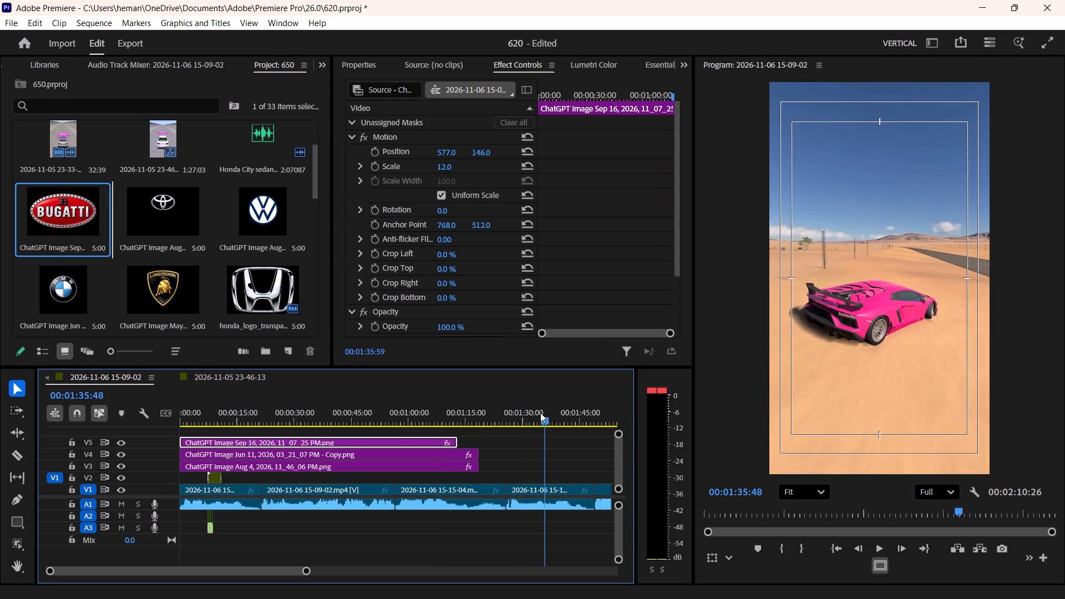
drag(540, 413, 399, 419)
click(425, 69)
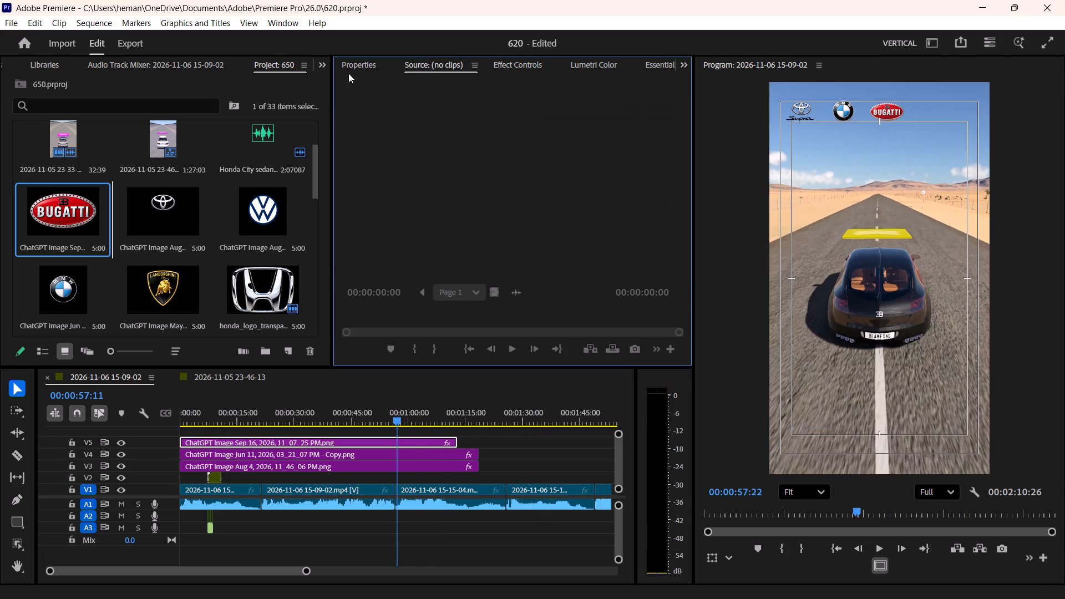
click(366, 64)
click(430, 63)
drag(166, 287, 551, 160)
drag(518, 204, 407, 435)
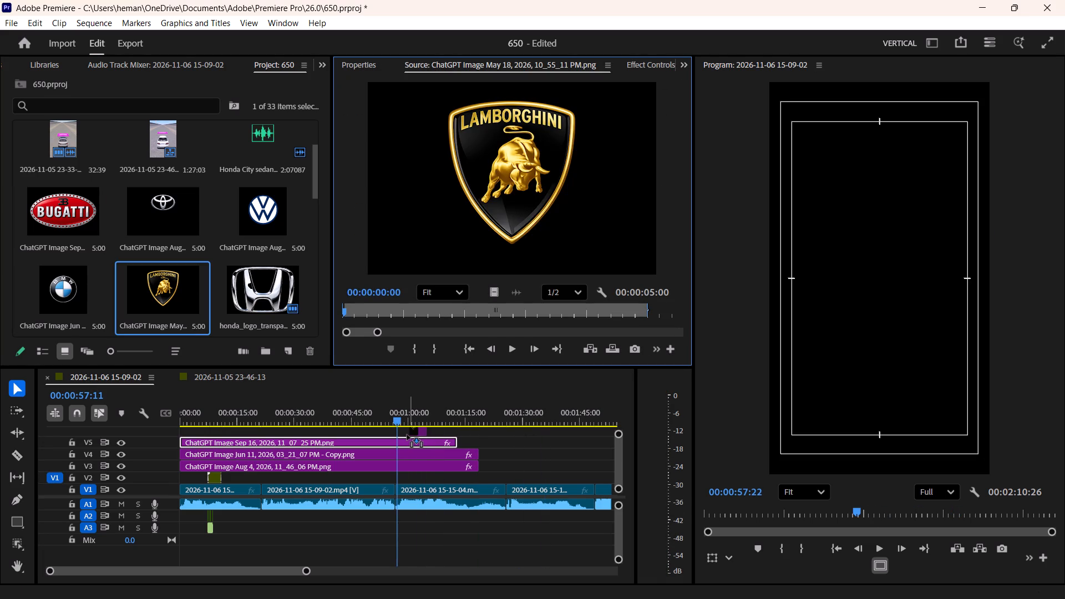
drag(407, 435, 395, 435)
Extend the end of the Lamborghini logo clip past the 00:01:30 mark over the following footage.
click(403, 430)
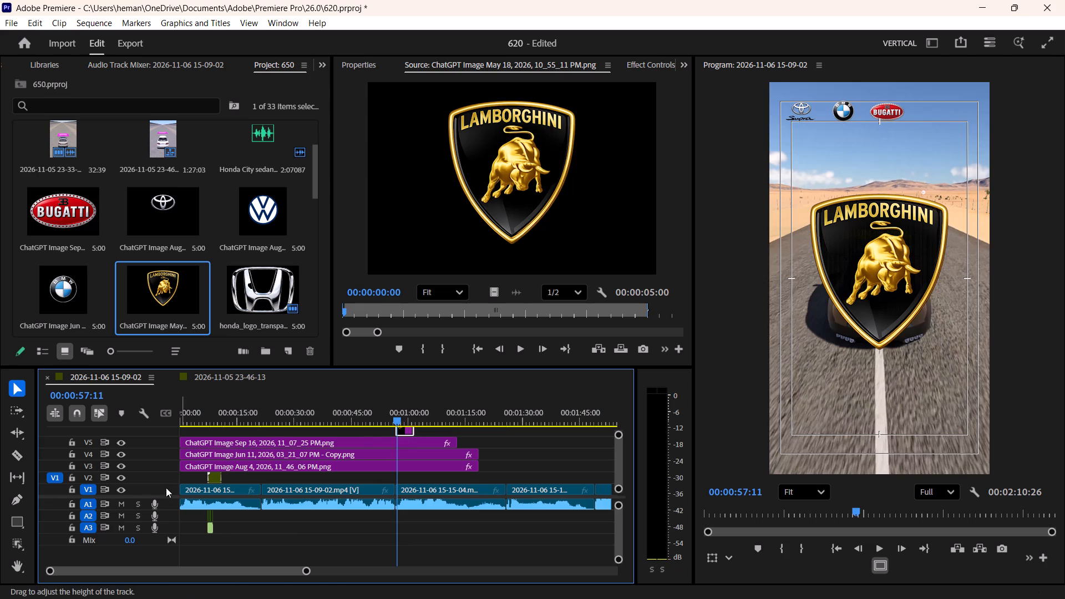
drag(165, 496, 153, 549)
drag(421, 473, 422, 473)
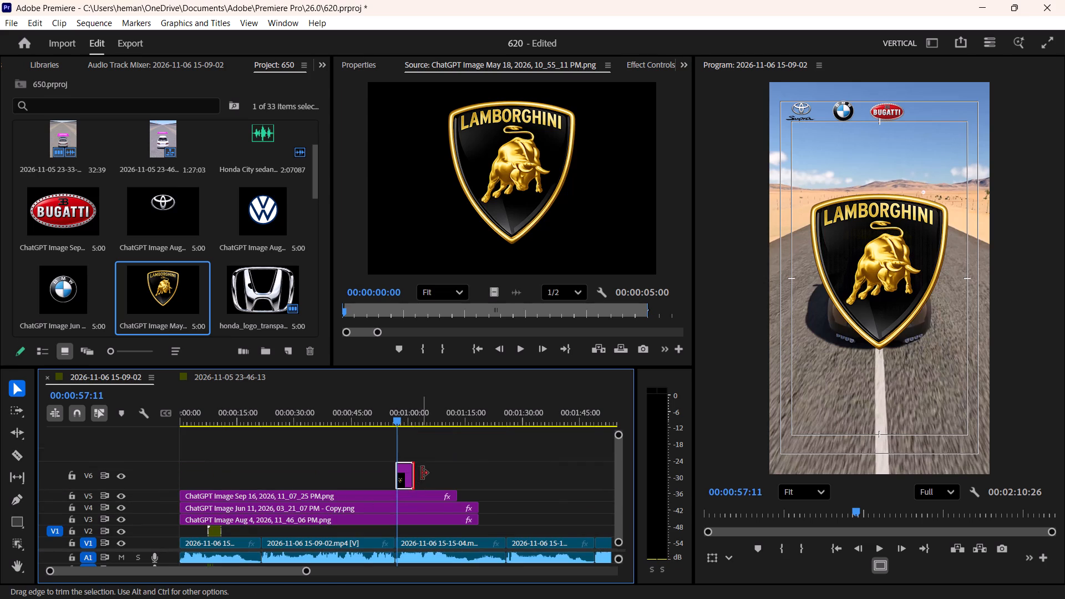
drag(422, 473, 566, 469)
Extend the ends of the Supra, BMW, Bugatti and Lamborghini logo clips together, further toward the end of the footage.
drag(403, 405, 523, 413)
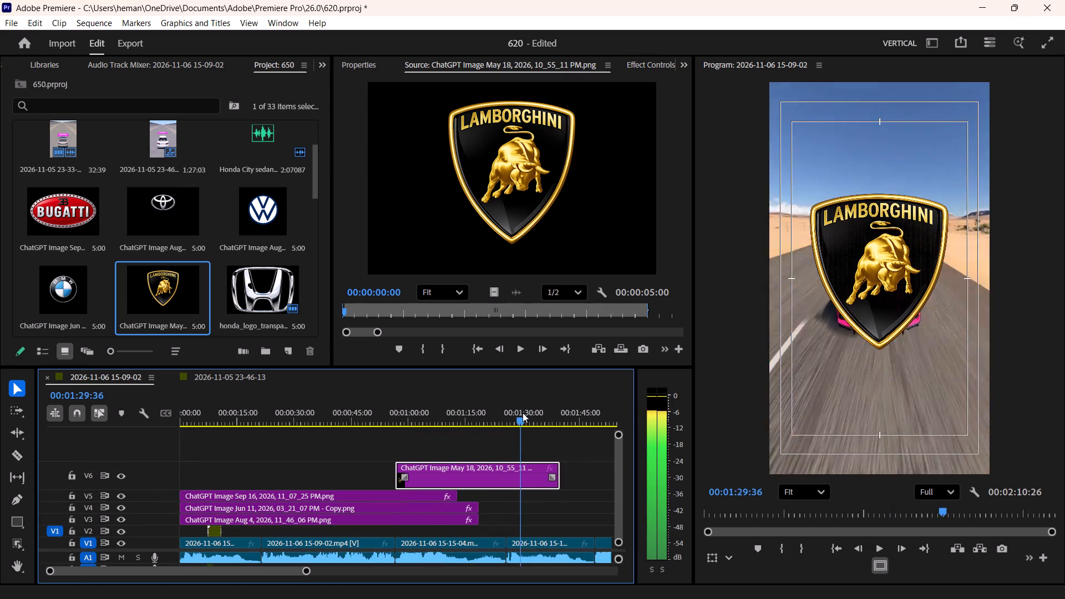
drag(523, 413, 525, 413)
click(641, 69)
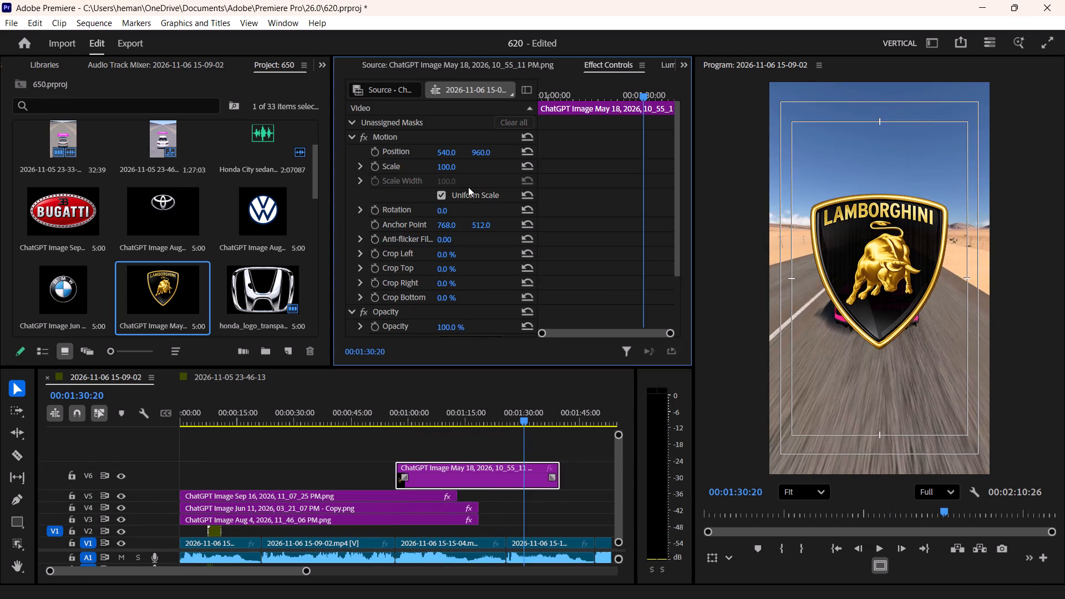
drag(332, 453, 417, 518)
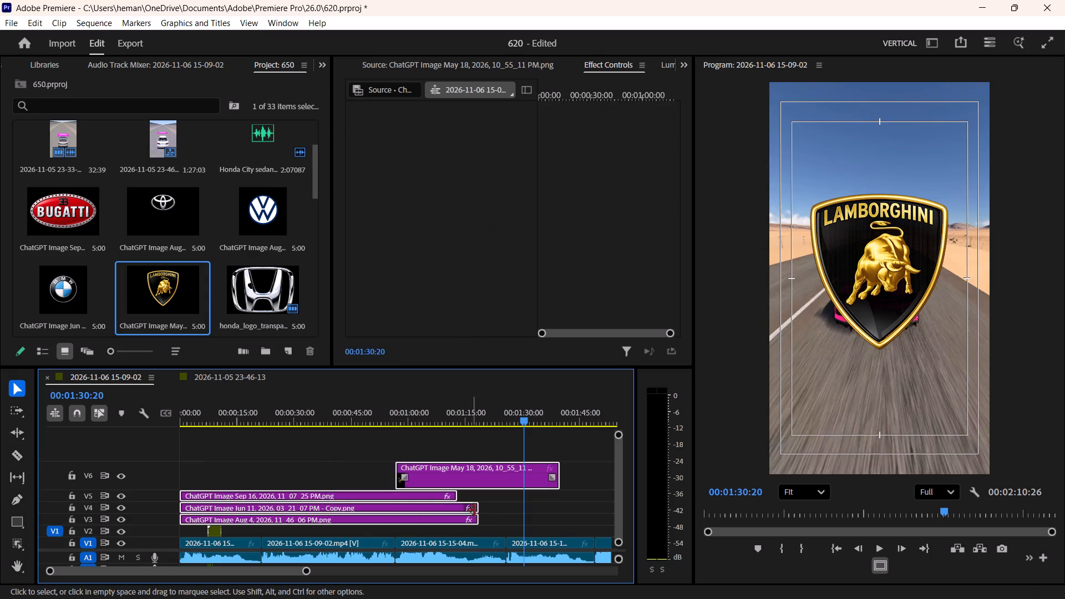
drag(475, 517, 608, 516)
drag(471, 408, 399, 432)
click(486, 460)
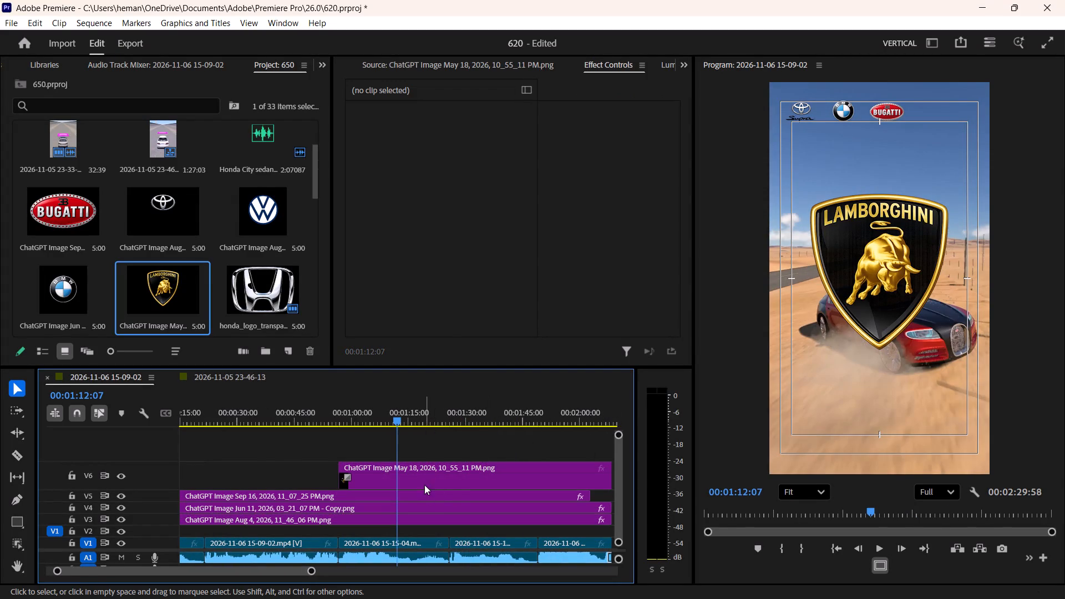
Scale the Lamborghini logo to 20 and move it to about 830, 165, past the Bugatti logo in the top row.
click(424, 475)
click(443, 167)
key(2)
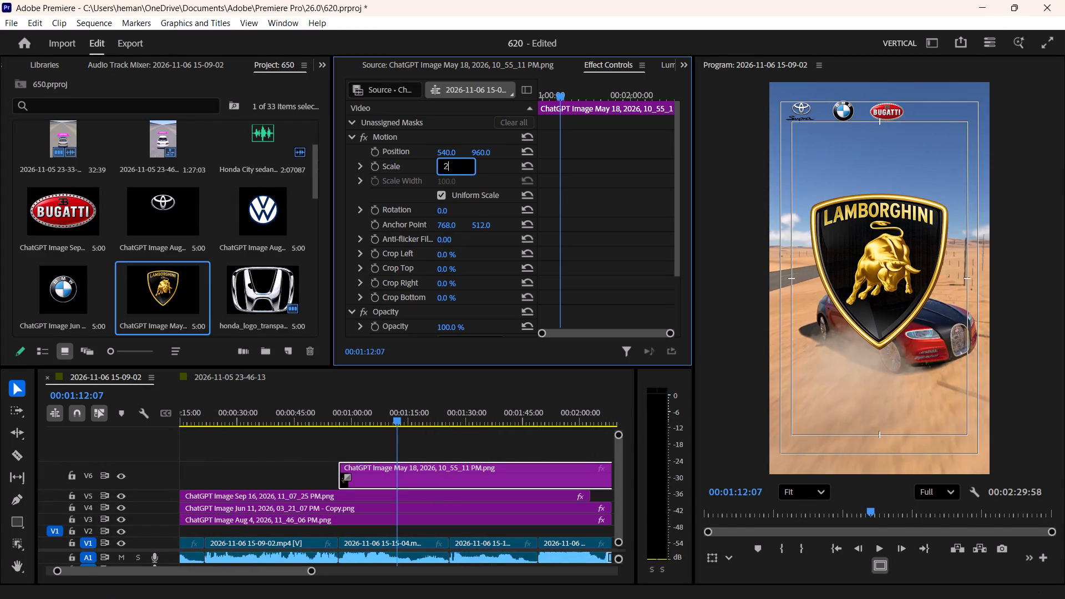
key(0)
key(Return)
drag(480, 152, 471, 158)
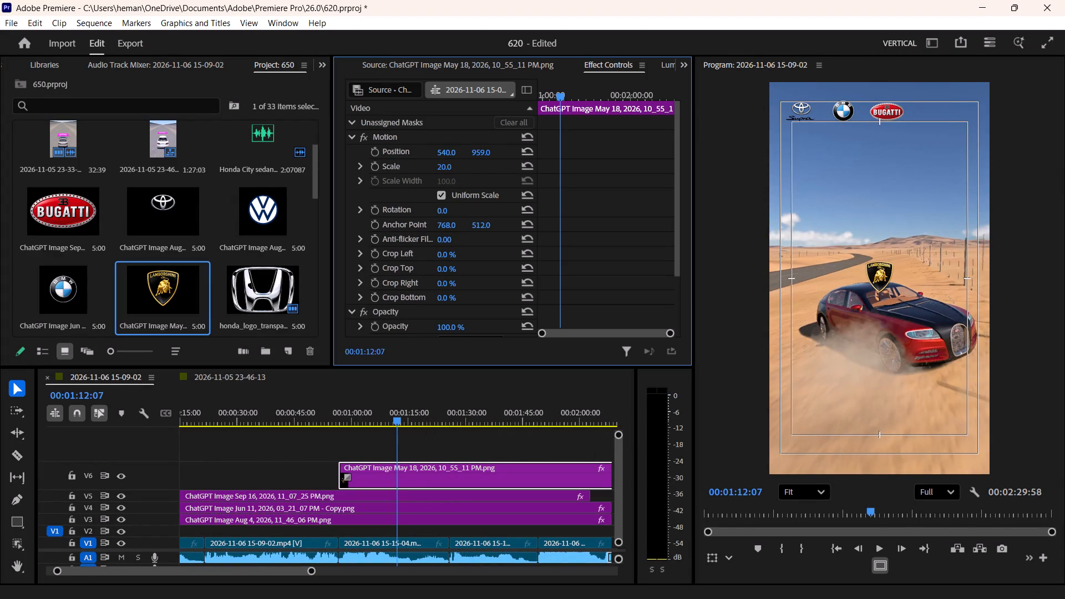
drag(471, 158, 410, 169)
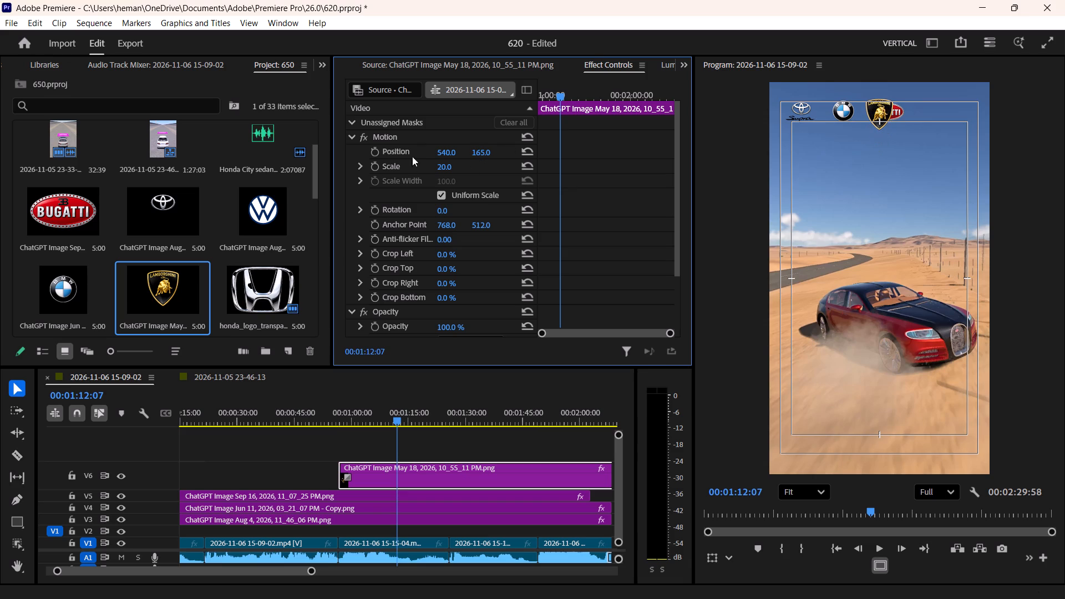
drag(442, 154, 646, 154)
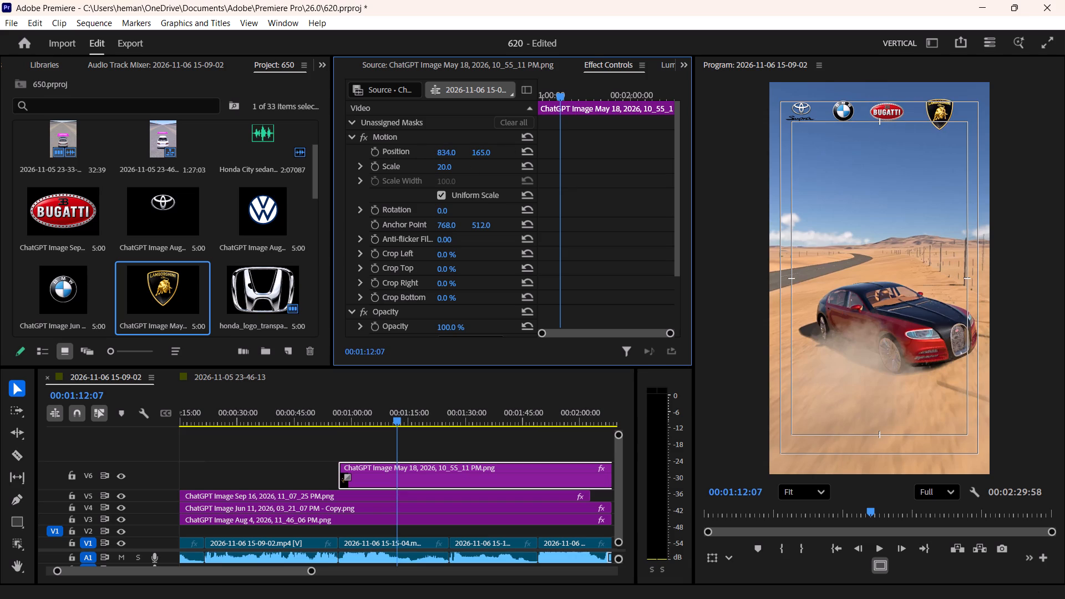
drag(646, 154, 644, 154)
Reduce the Lamborghini logo's scale to 15 and adjust its position to about 810, 156.
click(448, 167)
text(15)
key(Return)
drag(475, 152, 469, 152)
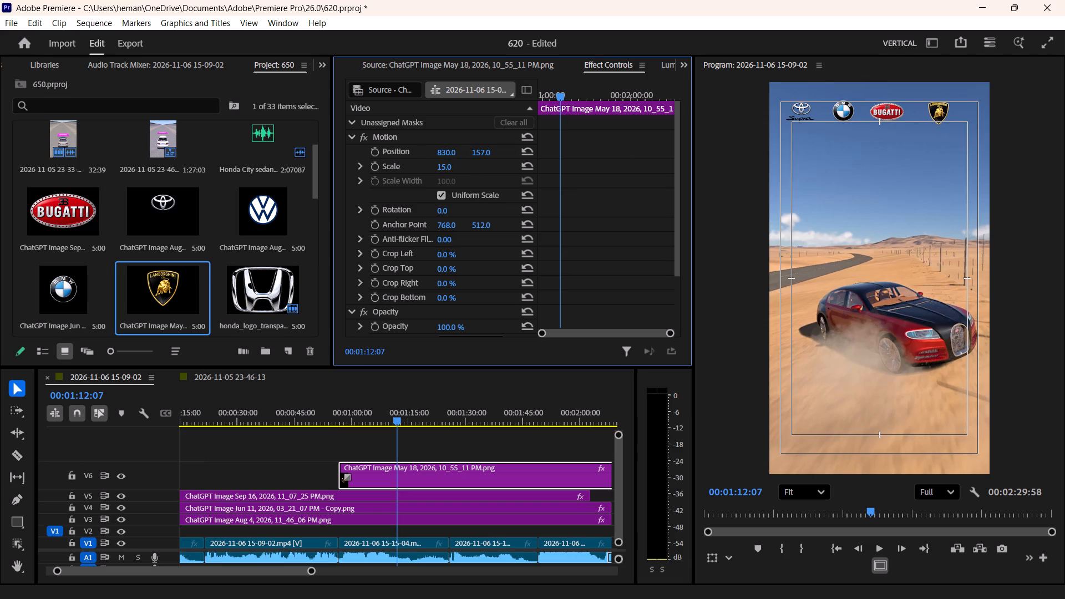
drag(469, 152, 468, 152)
drag(456, 154, 442, 158)
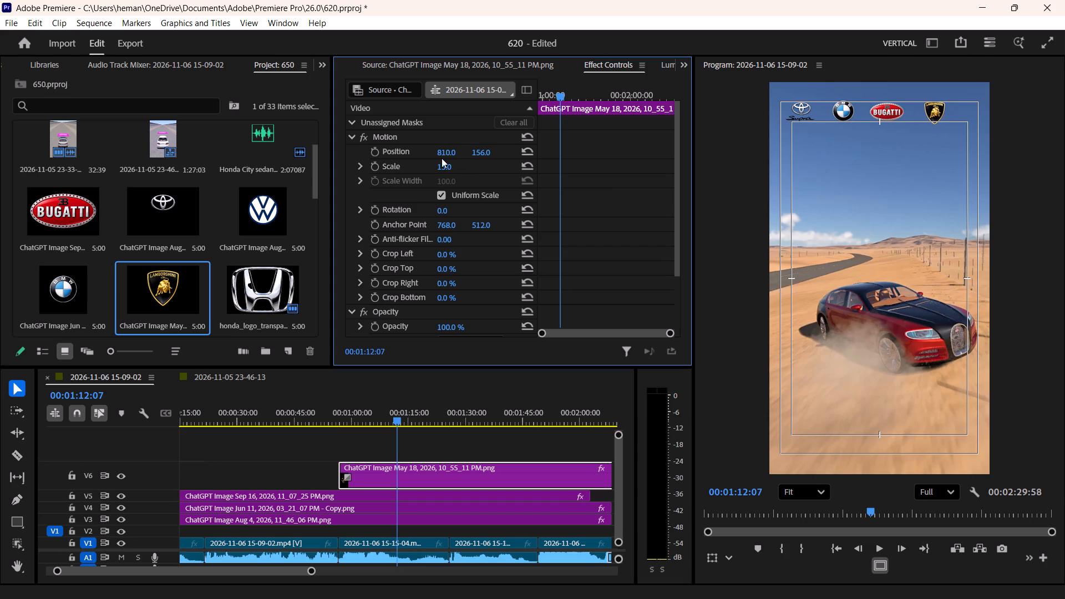
click(427, 454)
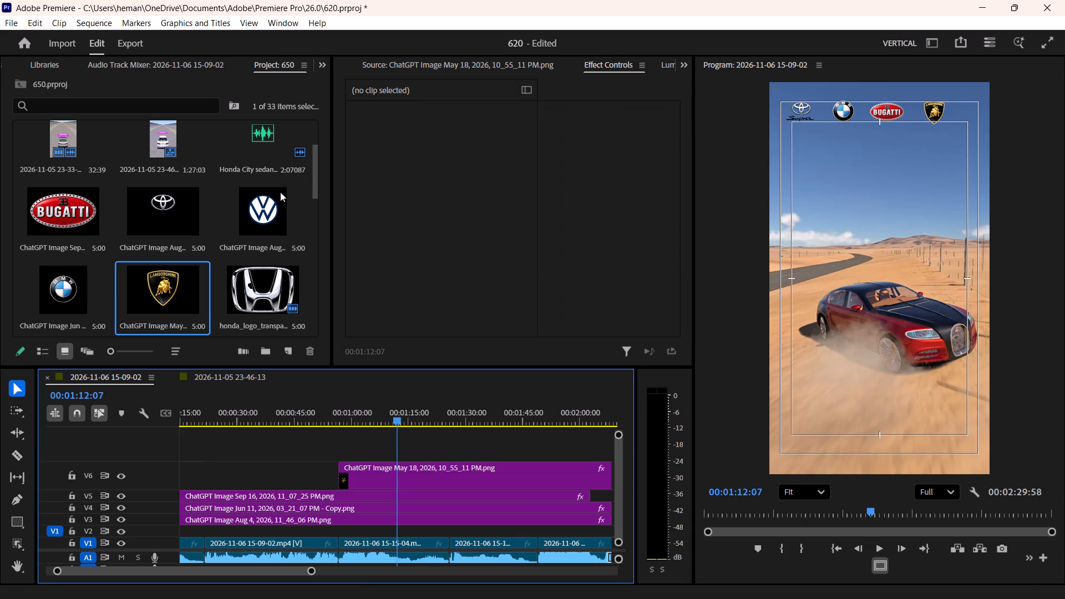
Place the Volkswagen logo on a new track above the Lamborghini logo at 00:01:12:07 and extend its start back to about 00:01:00.
drag(278, 219, 399, 459)
drag(395, 448, 369, 453)
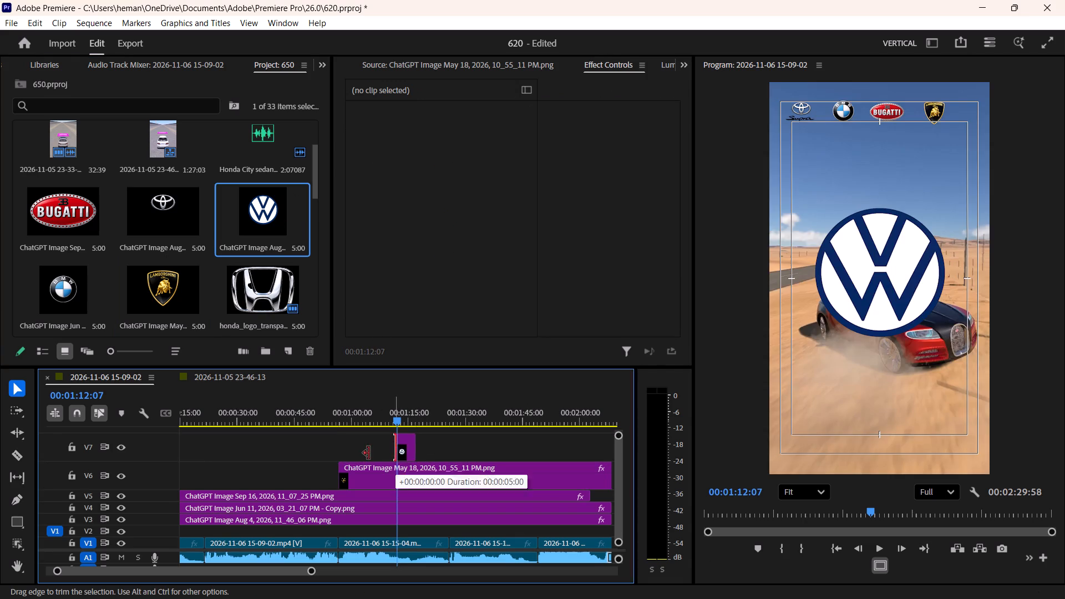
drag(369, 453, 346, 454)
Scale the Volkswagen logo to 18 and move it to about 962, 147, past the Lamborghini logo in the top row.
click(363, 456)
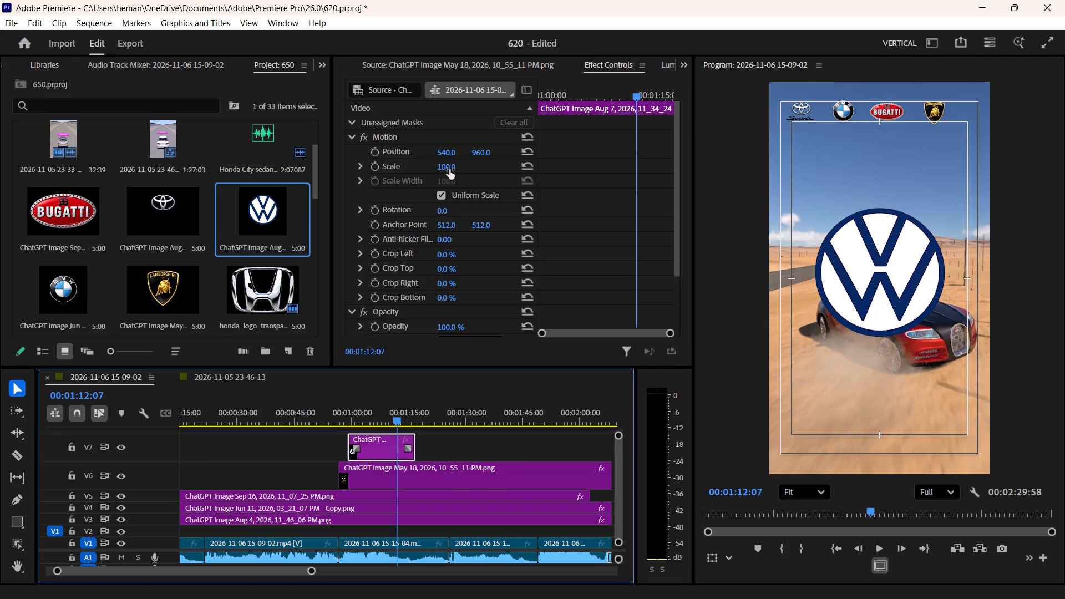
click(448, 169)
click(453, 163)
key(2)
key(0)
key(Return)
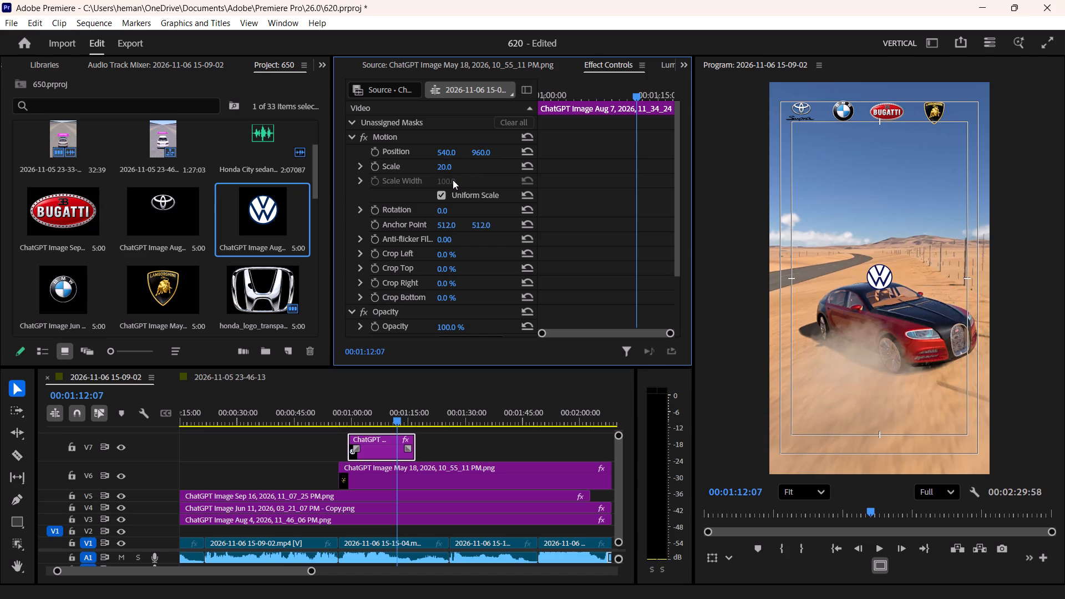
drag(486, 153, 390, 166)
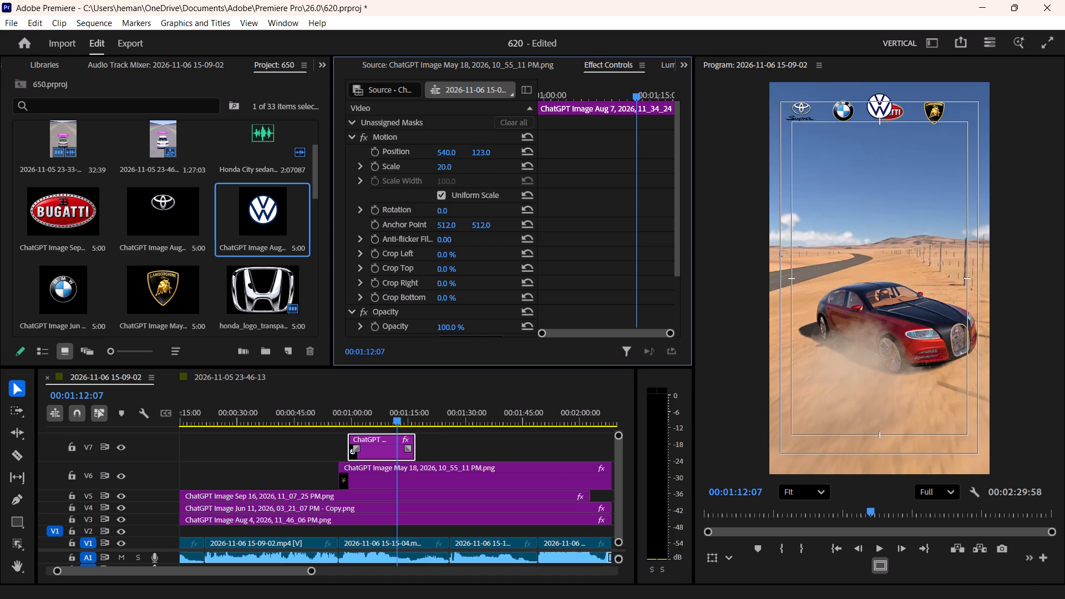
drag(390, 166, 387, 167)
click(456, 165)
text(18)
key(Return)
drag(489, 150, 509, 149)
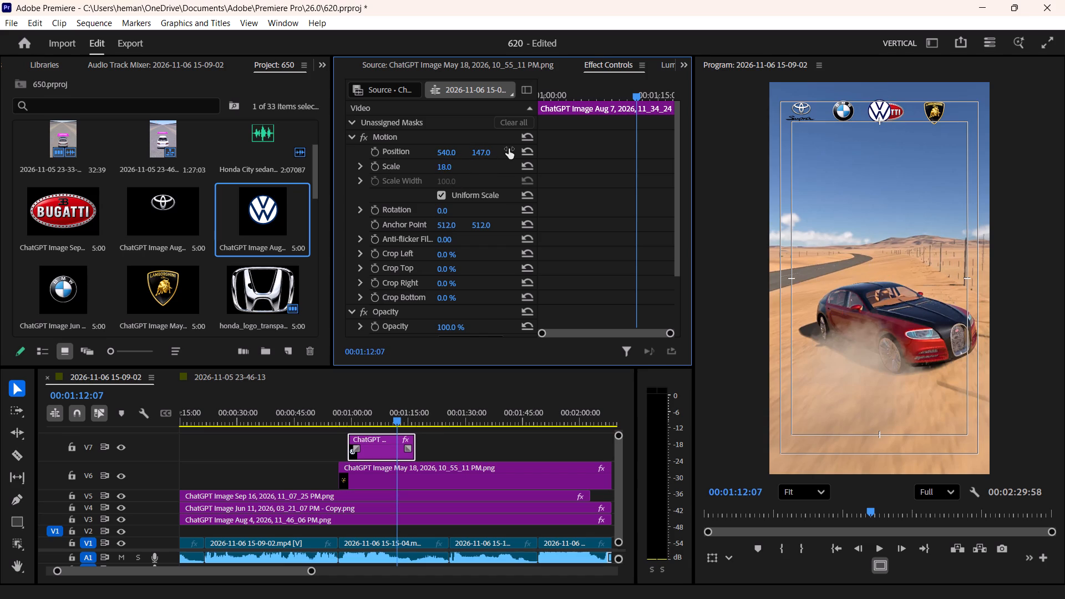
drag(454, 154, 750, 145)
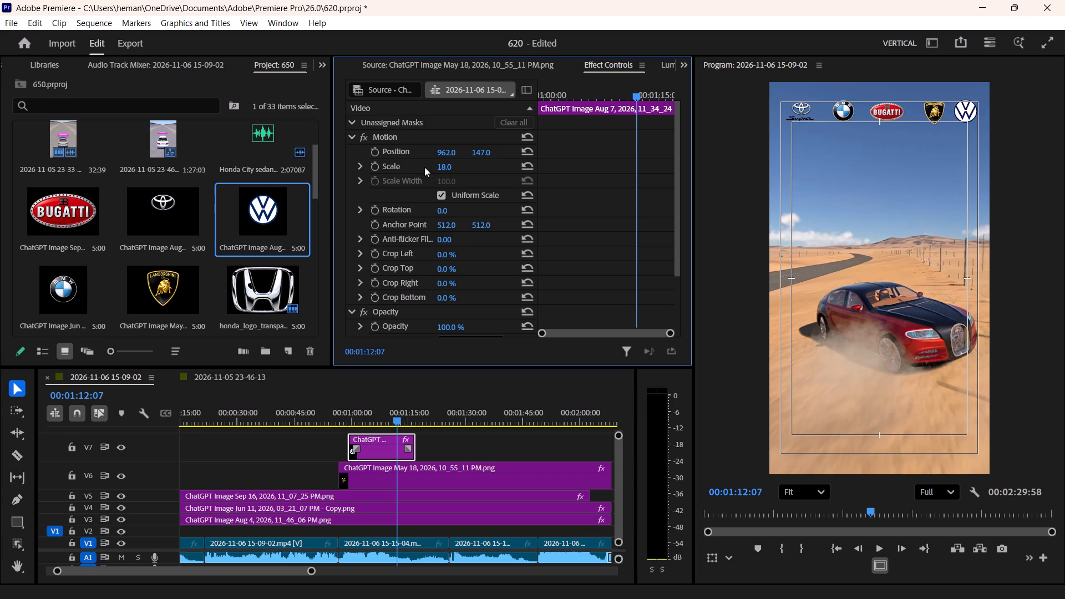
Extend the starts of the Volkswagen and Lamborghini logo clips back to the beginning of the sequence at 00:00:00:00.
click(272, 436)
key(minus)
key(minus)
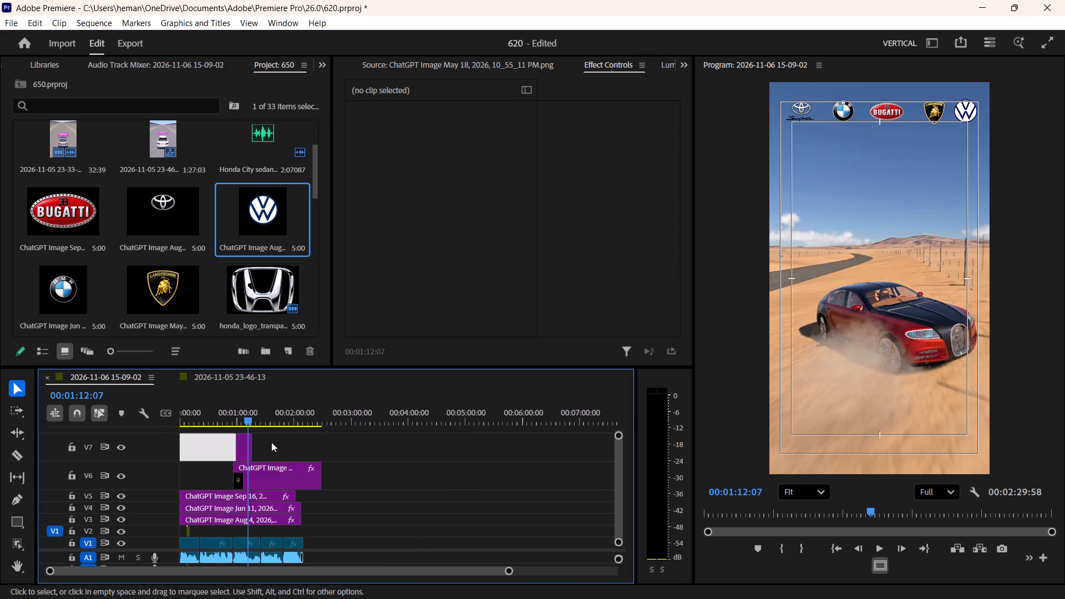
drag(232, 417, 69, 443)
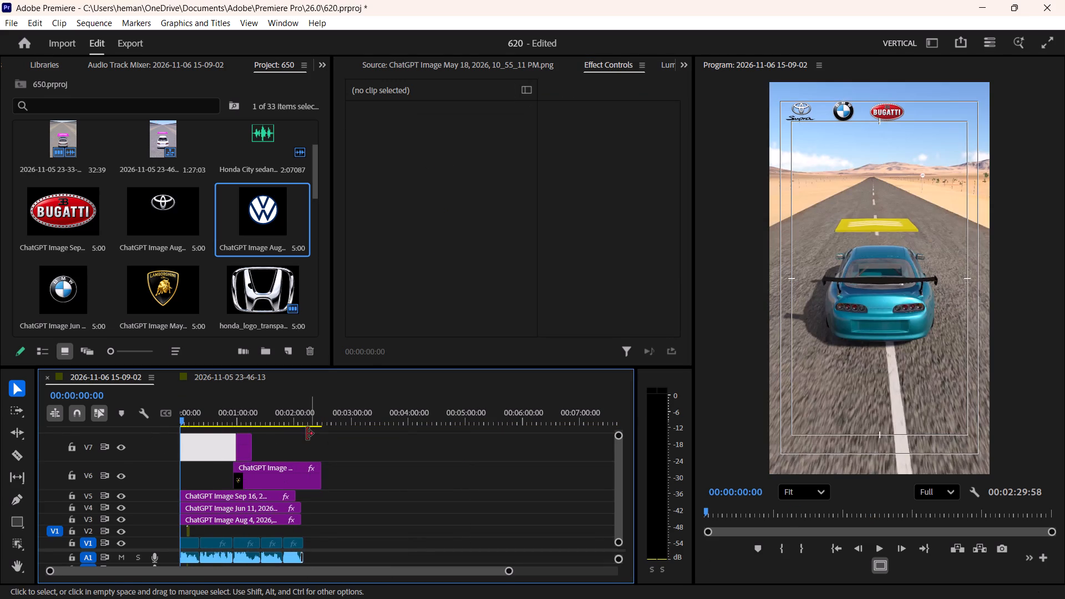
drag(232, 453, 100, 456)
click(261, 489)
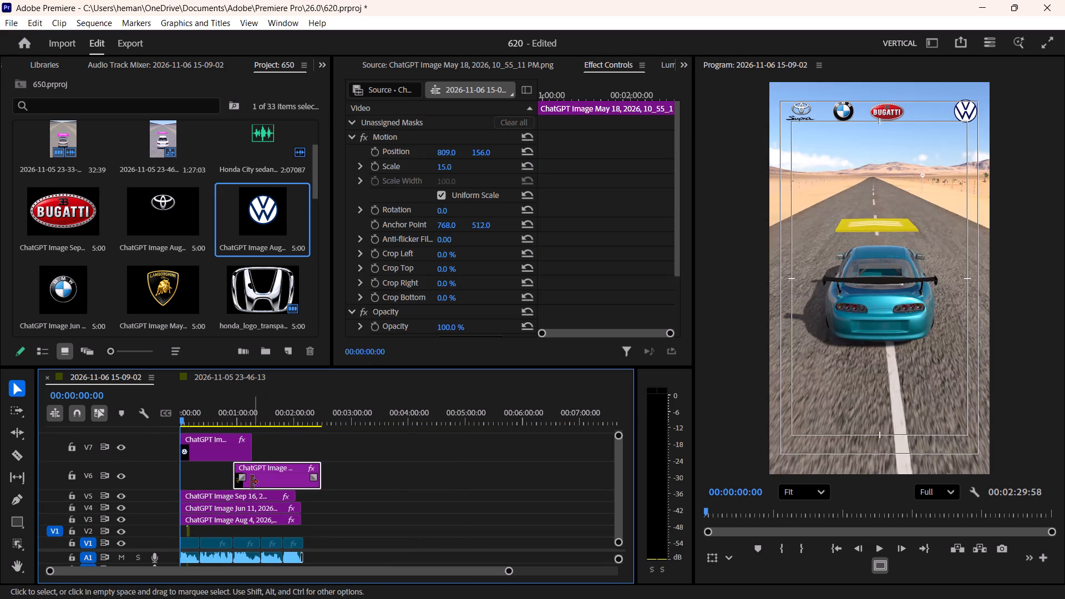
drag(230, 476, 123, 474)
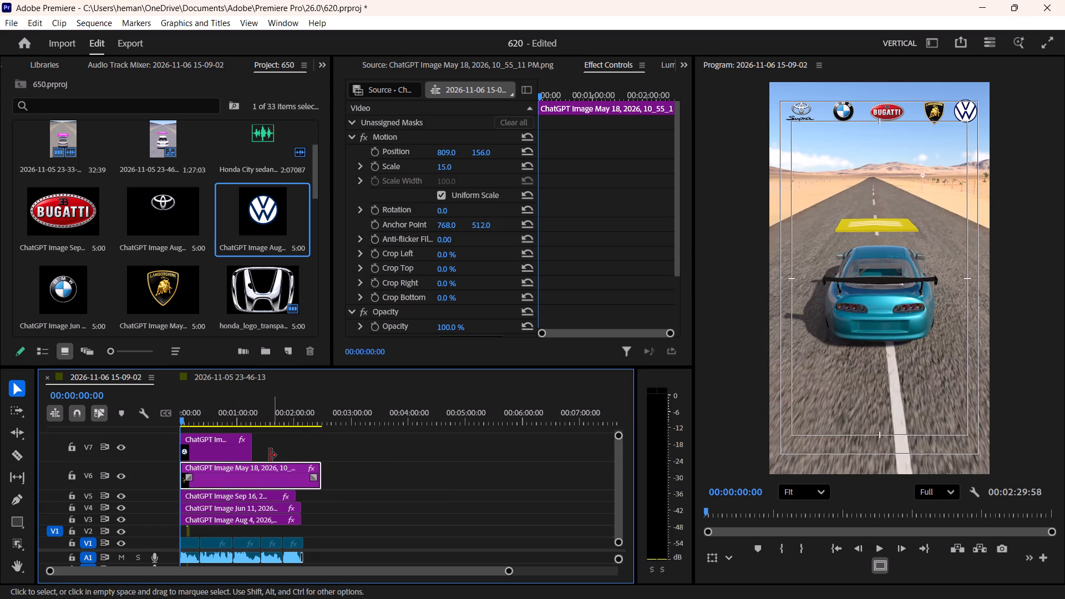
Extend the ends of all five logo clips past the end of the car footage.
drag(256, 447, 475, 440)
drag(321, 480, 357, 481)
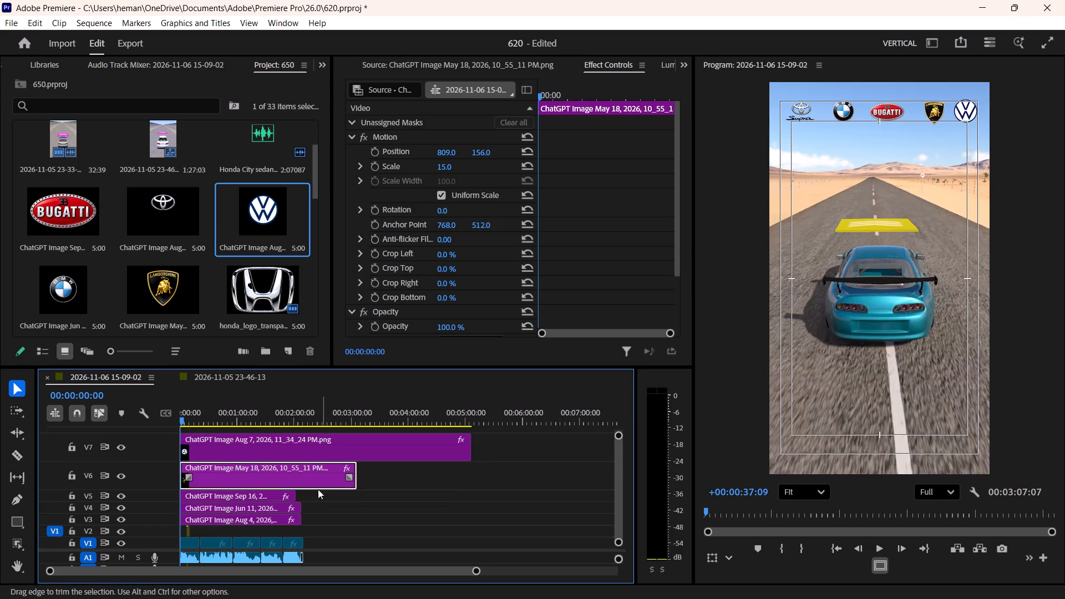
drag(294, 495, 346, 493)
drag(302, 502, 334, 505)
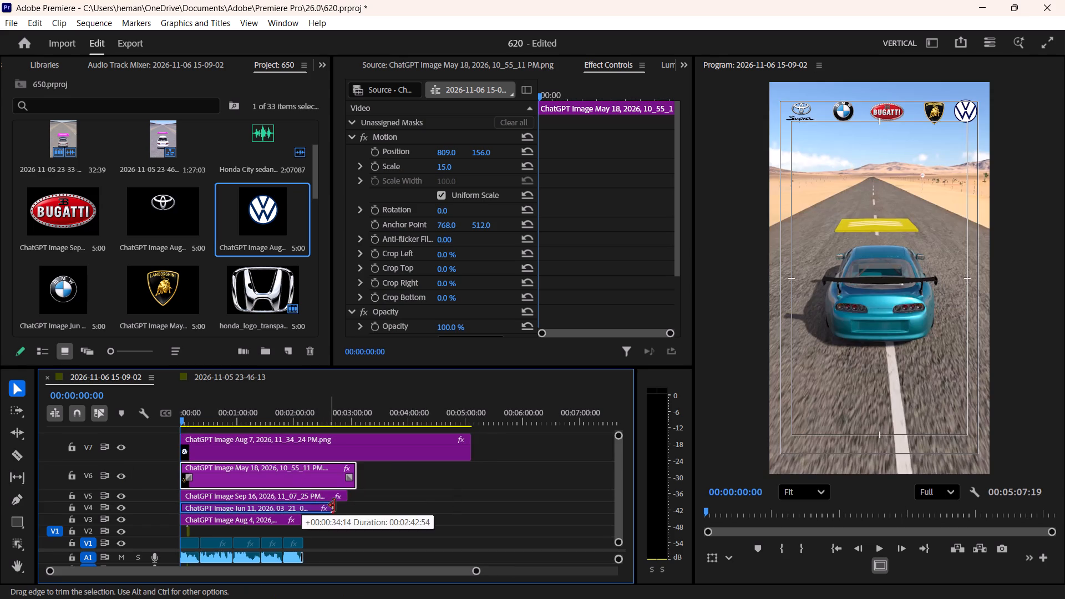
drag(300, 518, 343, 515)
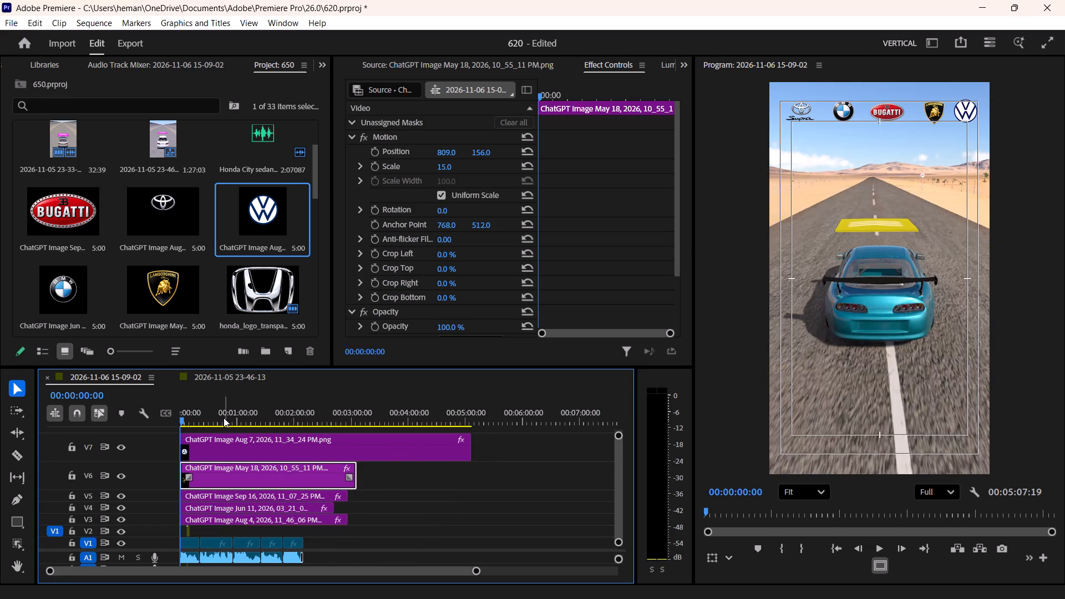
Set the Supra logo's scale to 20 and shift its horizontal position to about 145.
click(444, 520)
key(equal)
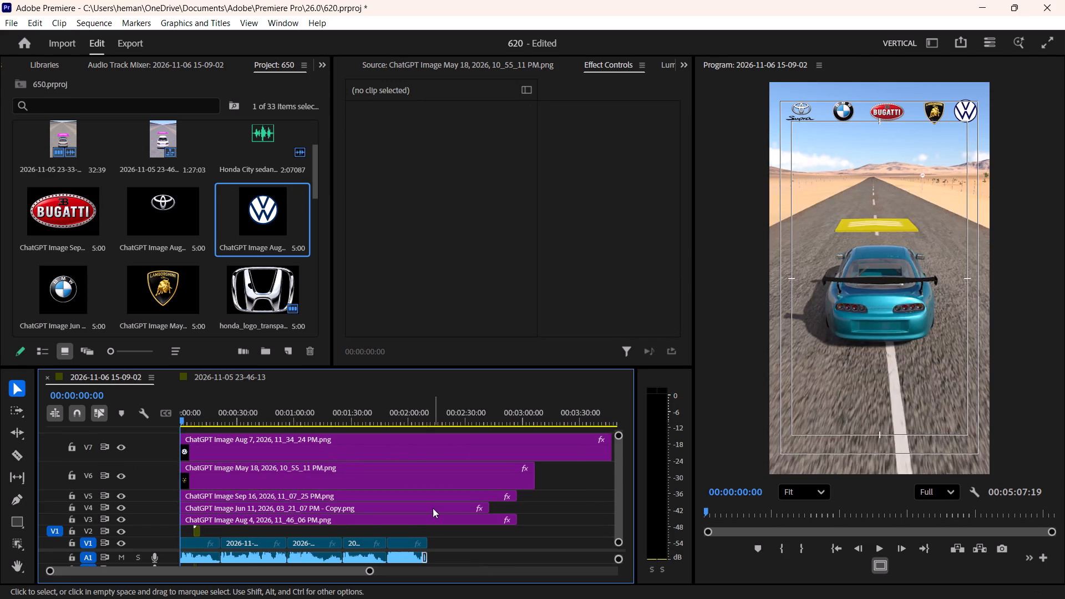
click(364, 517)
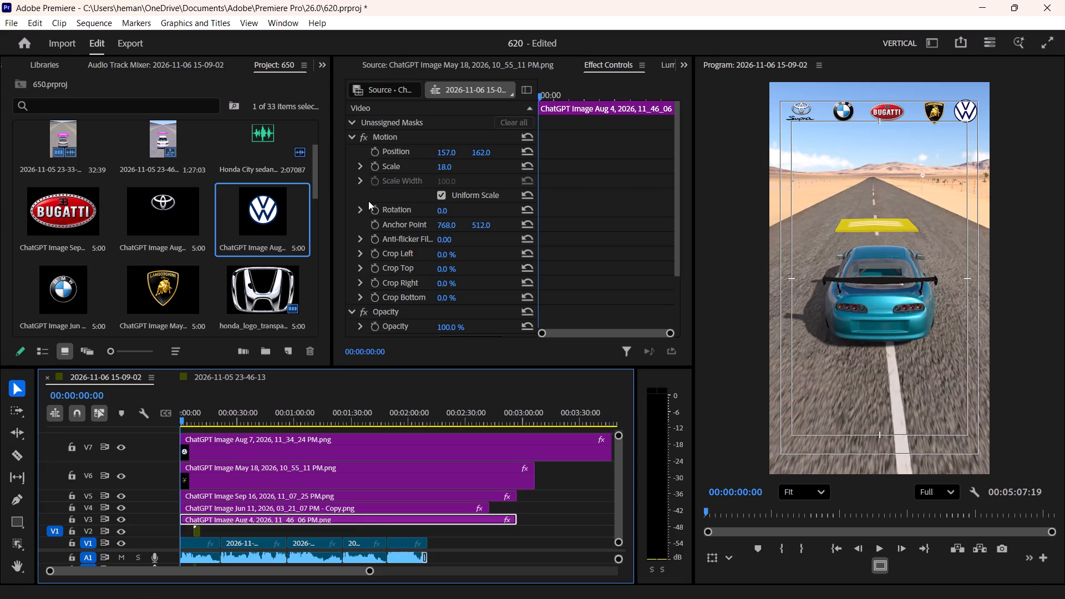
click(444, 167)
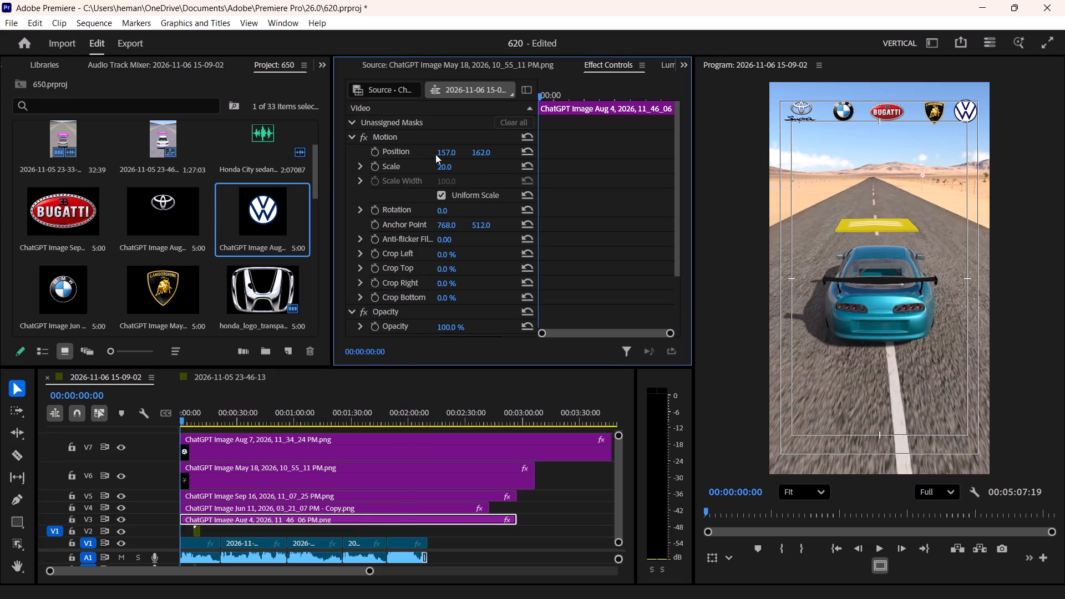
drag(445, 155, 437, 156)
Shift the BMW logo's horizontal position to about 347 and nudge the Bugatti logo slightly toward it.
click(354, 505)
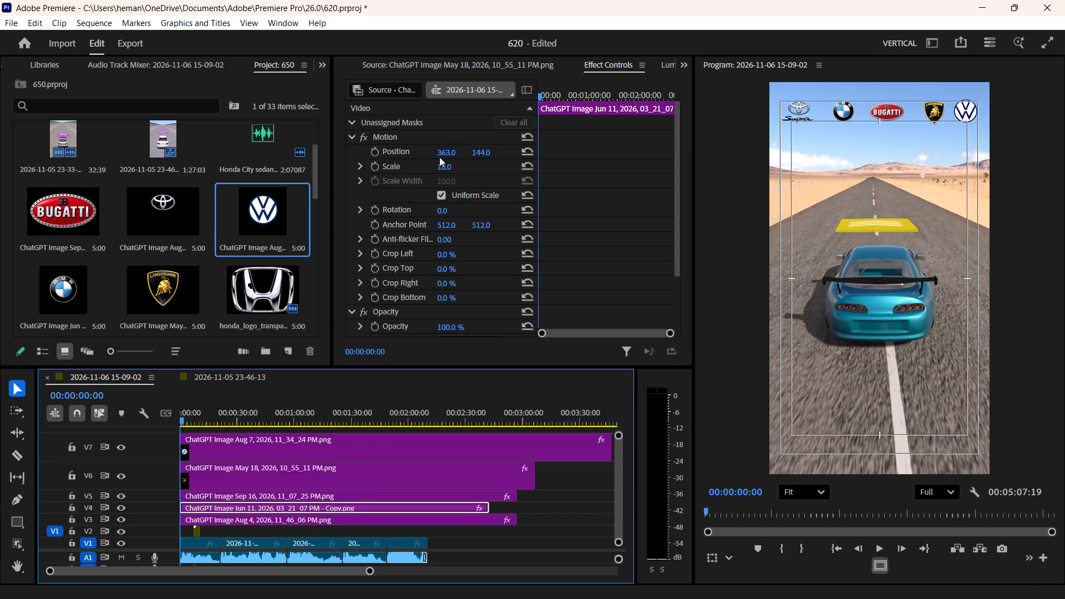
drag(444, 153, 434, 155)
click(402, 502)
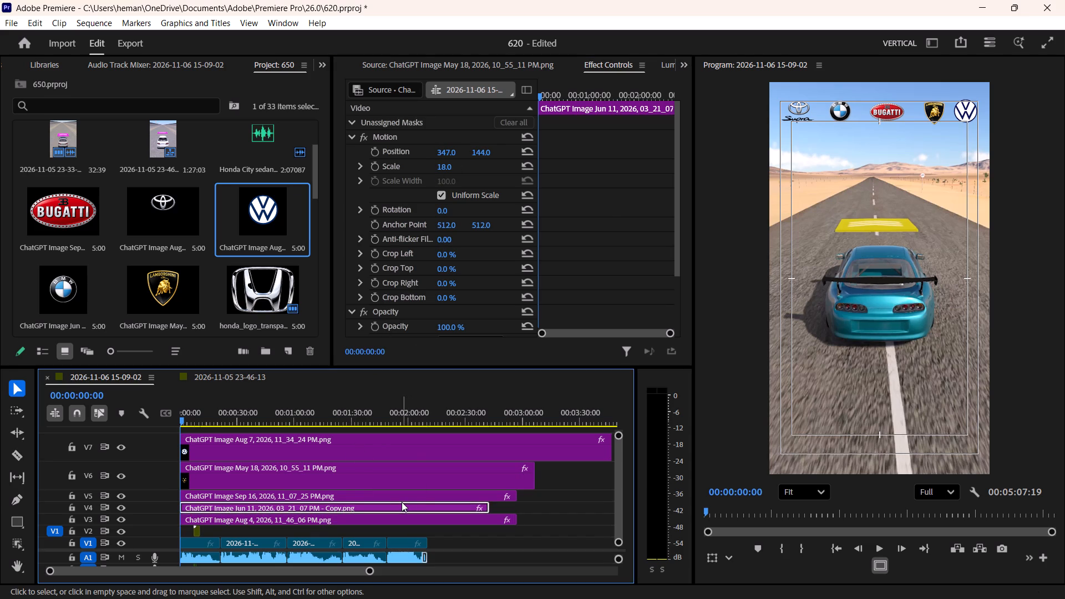
click(399, 498)
drag(448, 154, 441, 154)
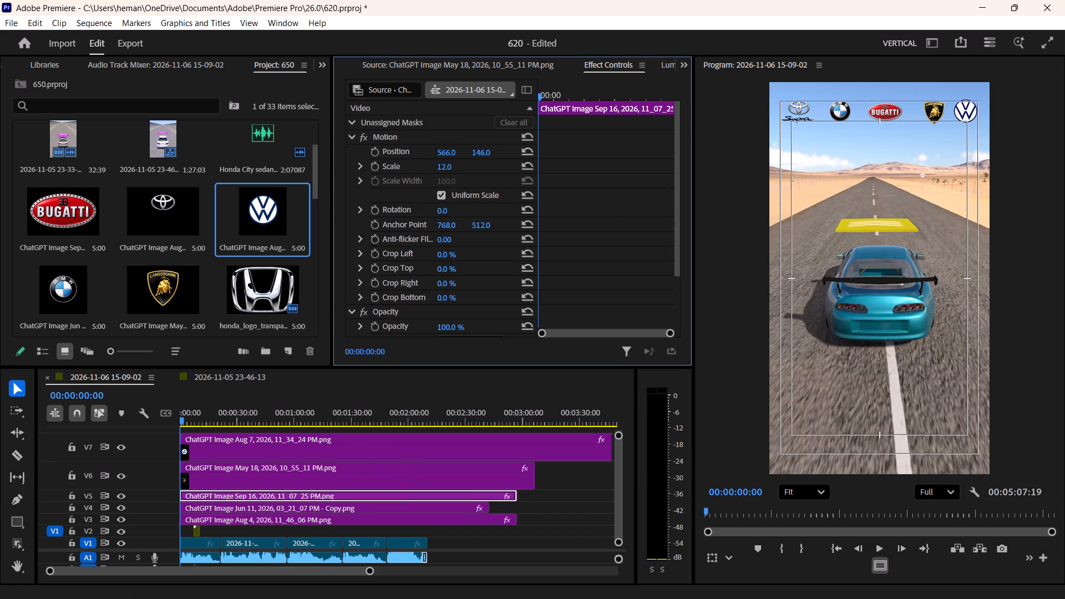
drag(441, 154, 435, 154)
Shift the Lamborghini logo's horizontal position to about 782 and the Volkswagen logo's to about 952 to even out the row.
click(378, 480)
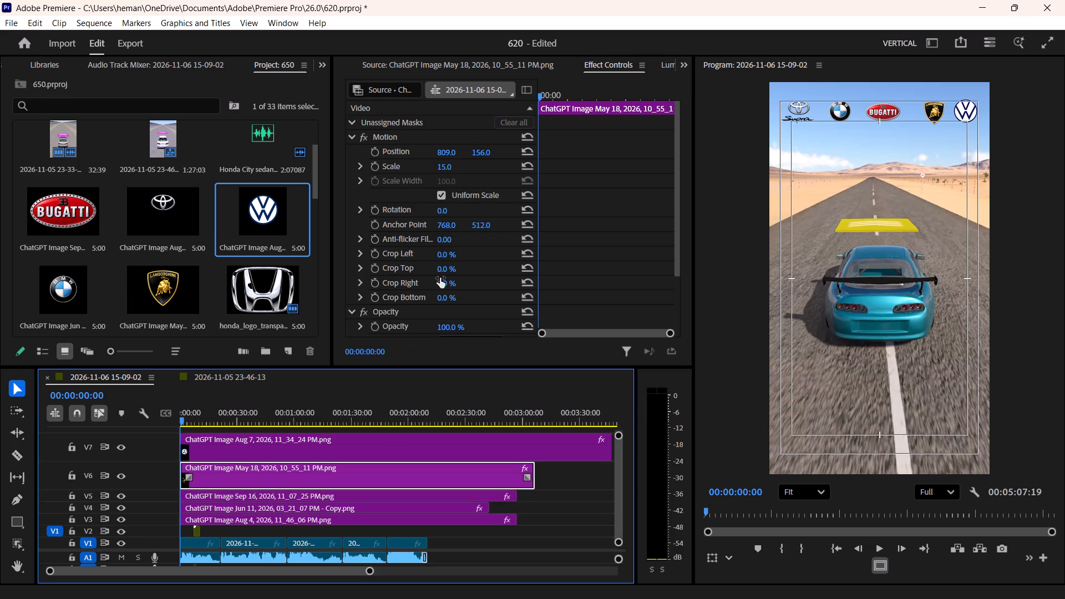
drag(444, 153, 424, 157)
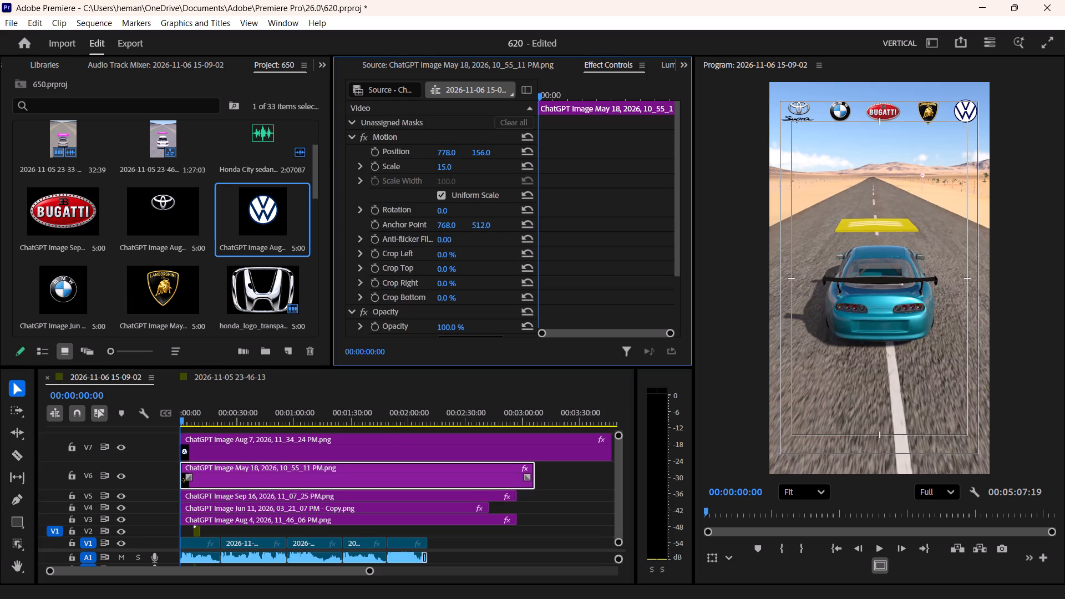
drag(424, 157, 427, 157)
click(393, 455)
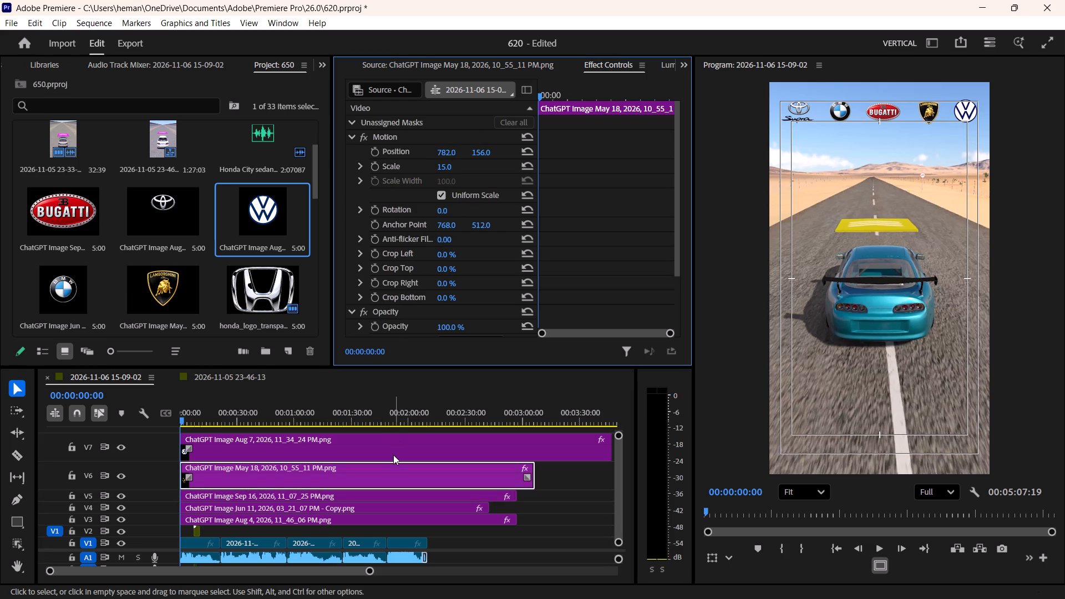
drag(443, 153, 433, 155)
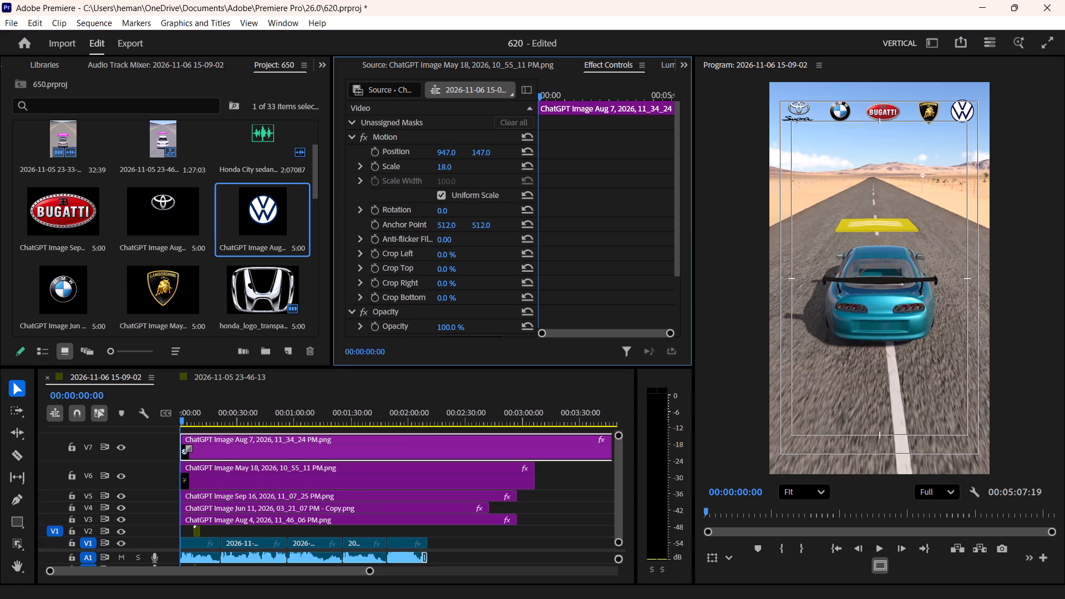
drag(433, 155, 437, 155)
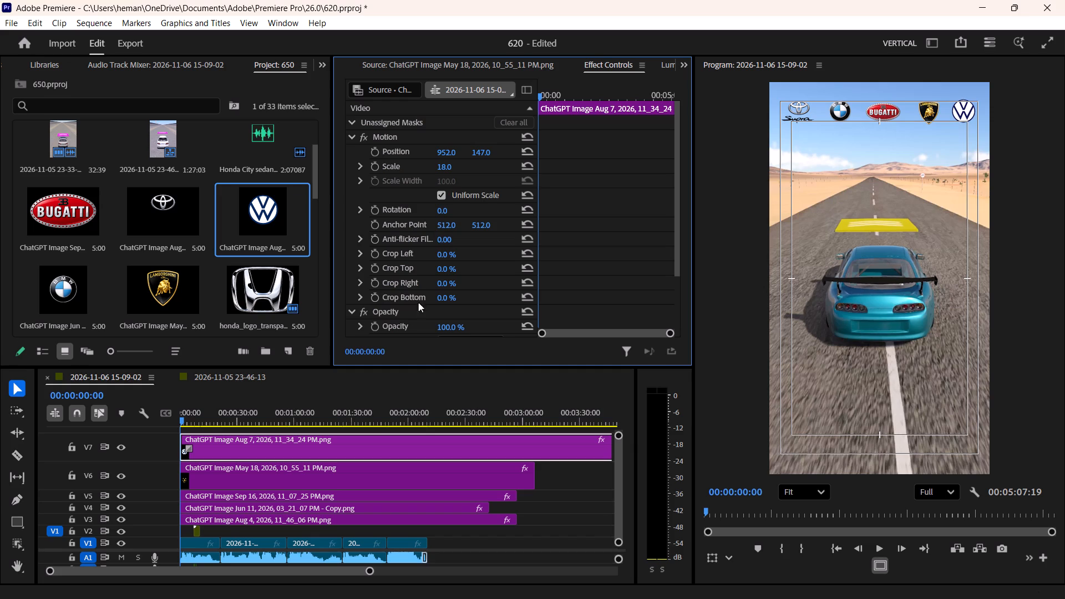
Nudge the BMW logo closer to the Supra logo, to a horizontal position of about 337.
click(383, 514)
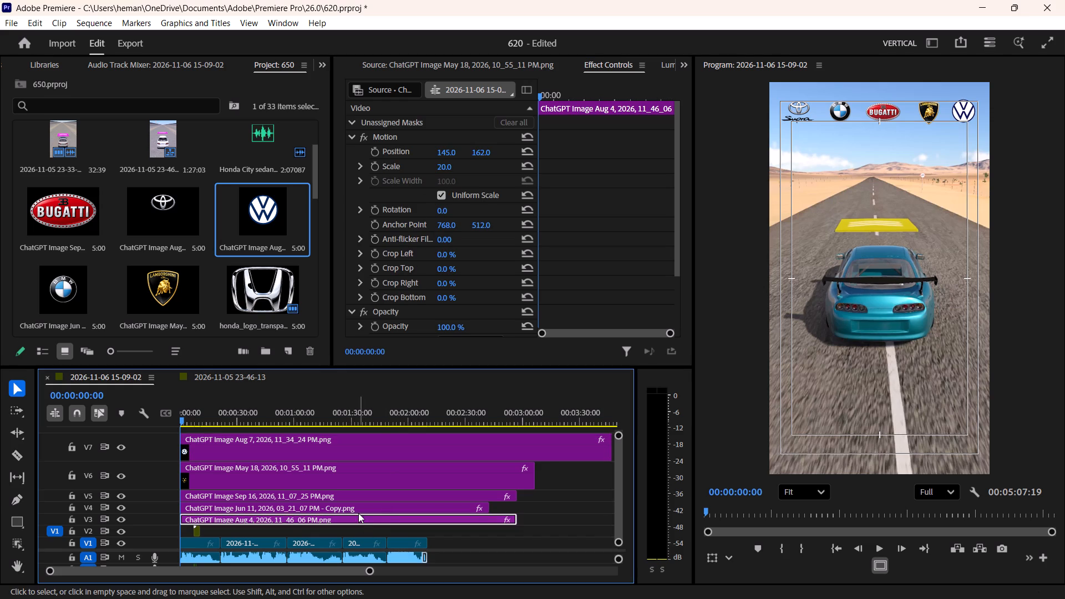
click(358, 511)
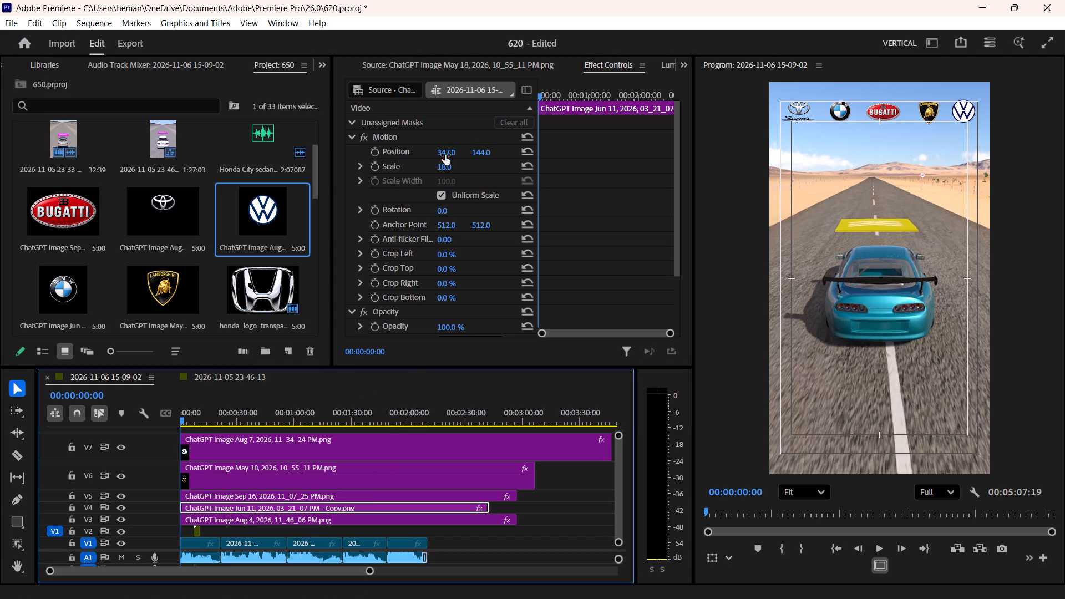
drag(445, 154, 439, 156)
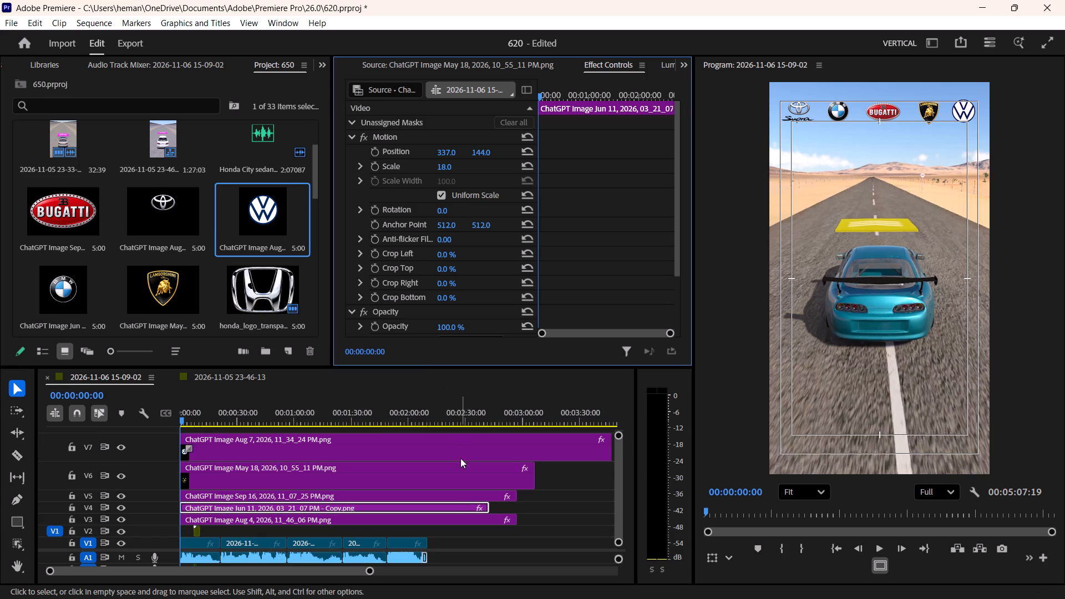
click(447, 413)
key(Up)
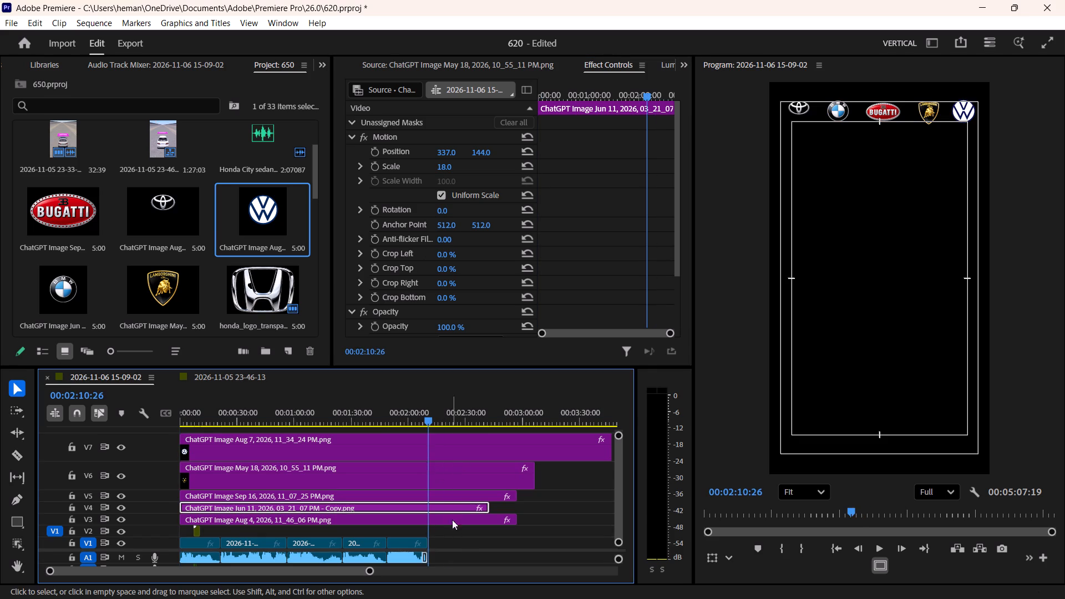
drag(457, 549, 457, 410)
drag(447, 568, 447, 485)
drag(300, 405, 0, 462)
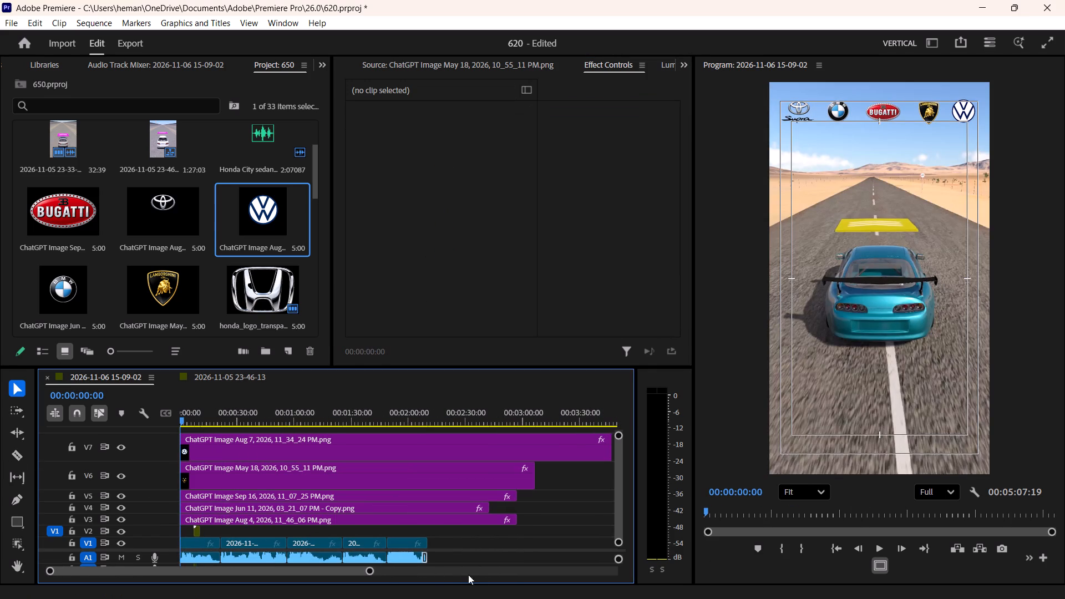
Split all five logo clips together at the end of the car footage, 00:02:10:26.
drag(454, 551, 463, 424)
drag(452, 546, 451, 446)
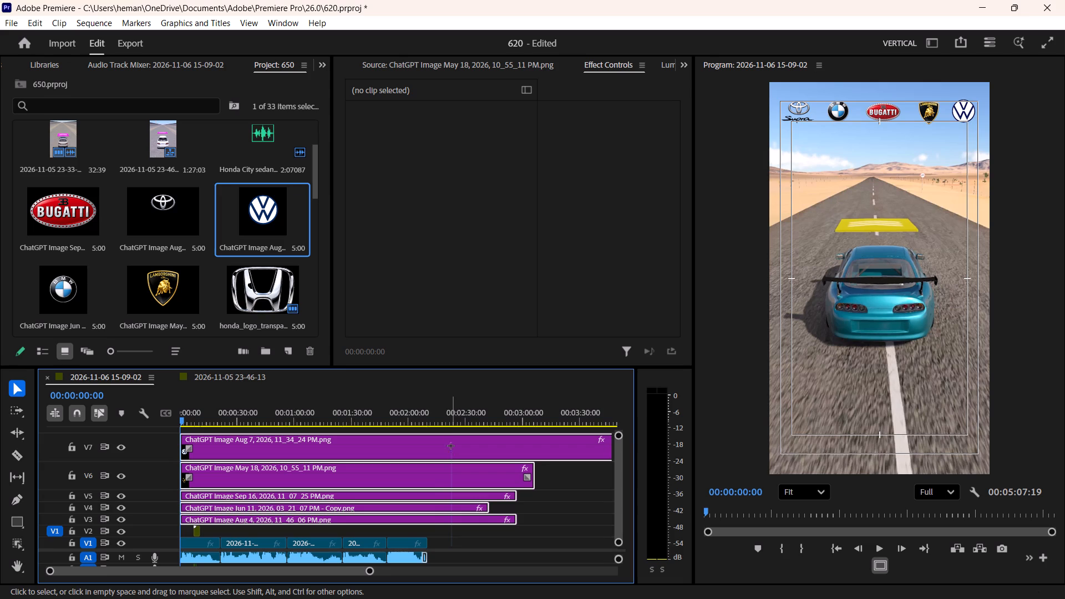
drag(451, 446, 453, 424)
click(440, 412)
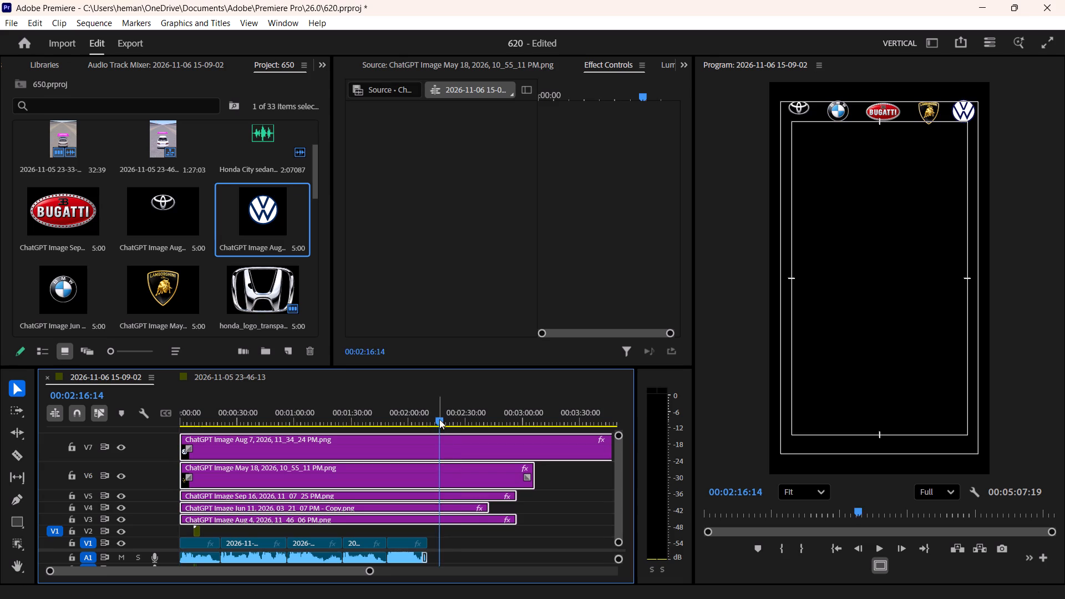
key(Up)
key(w)
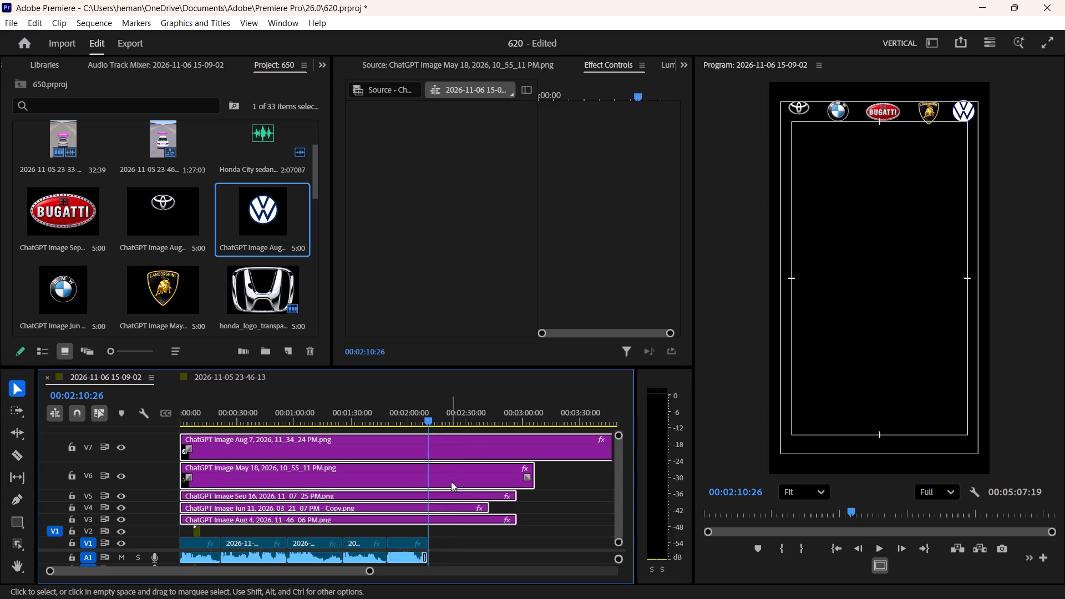
key(ctrl+k)
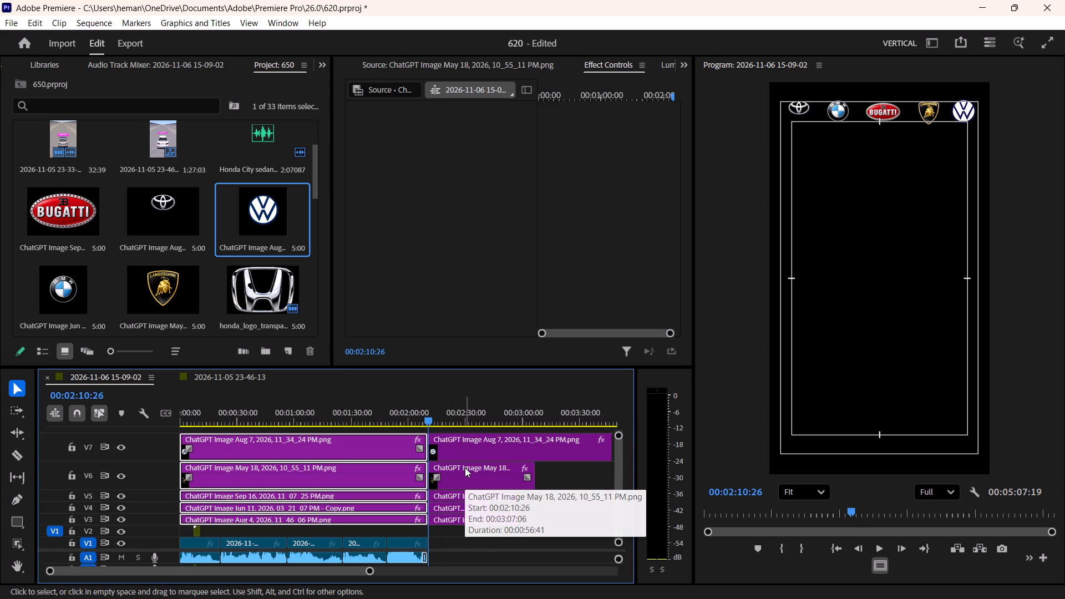
Delete the five leftover logo pieces after the cut and return the playhead to the start of the sequence.
drag(472, 535, 478, 424)
key(BackSpace)
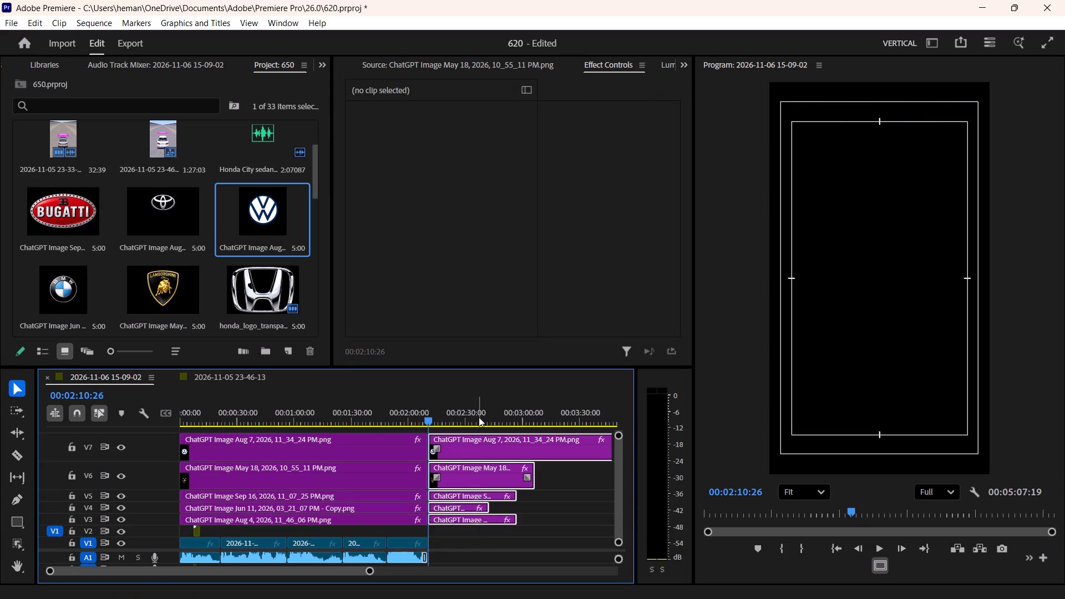
drag(322, 417, 23, 443)
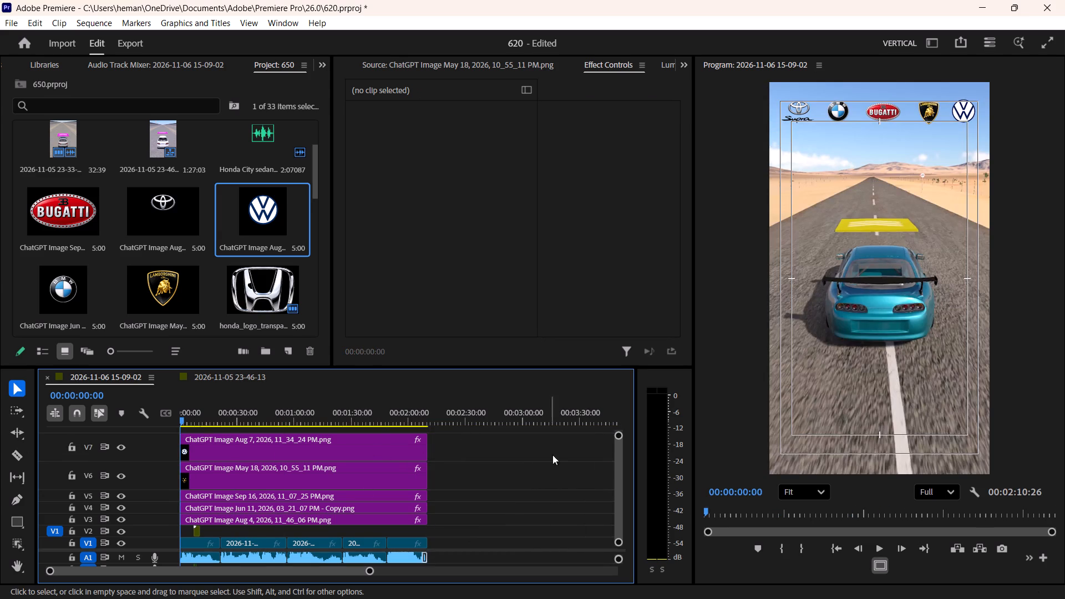
Shrink the V6 and V7 tracks to the same compact height as the other video tracks.
drag(618, 438, 626, 317)
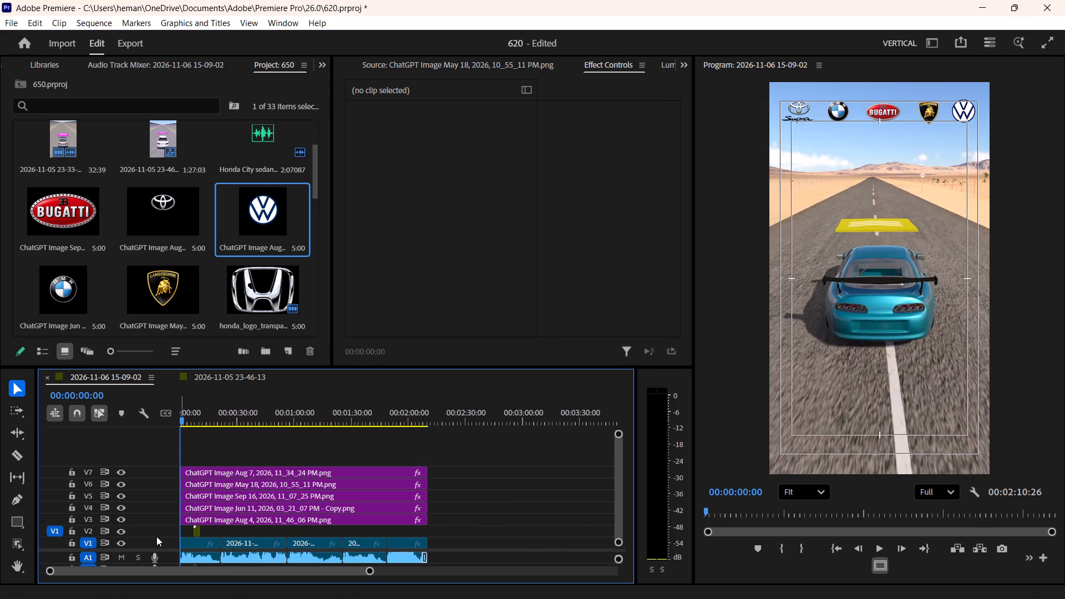
Nest the five logo clips on V3 to V7 into a single nested sequence.
drag(160, 550, 173, 488)
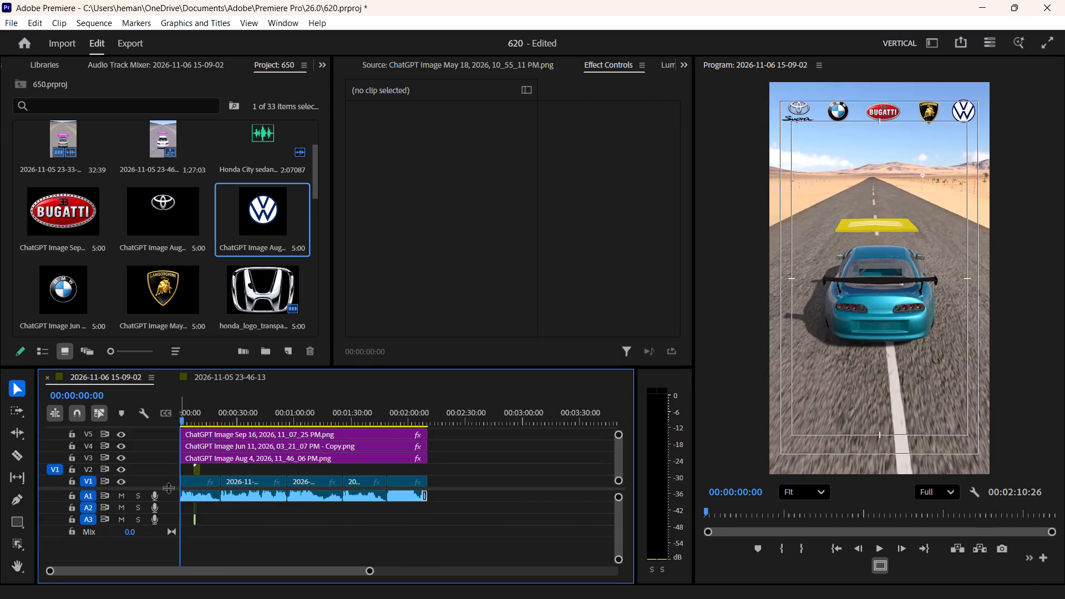
drag(167, 488, 161, 522)
drag(290, 427, 250, 494)
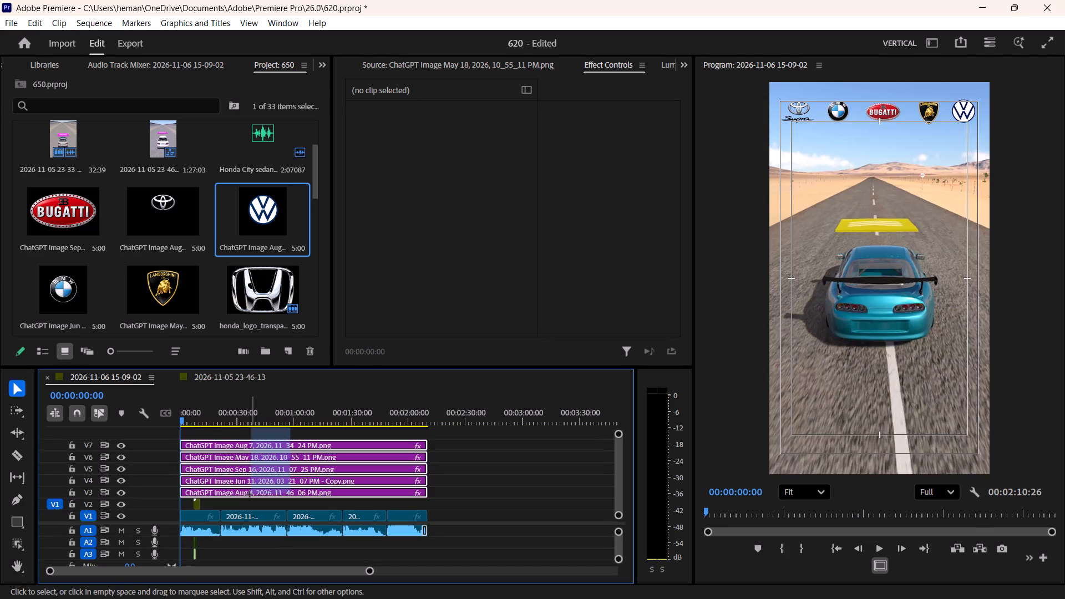
drag(250, 494, 245, 498)
right_click(244, 489)
click(282, 334)
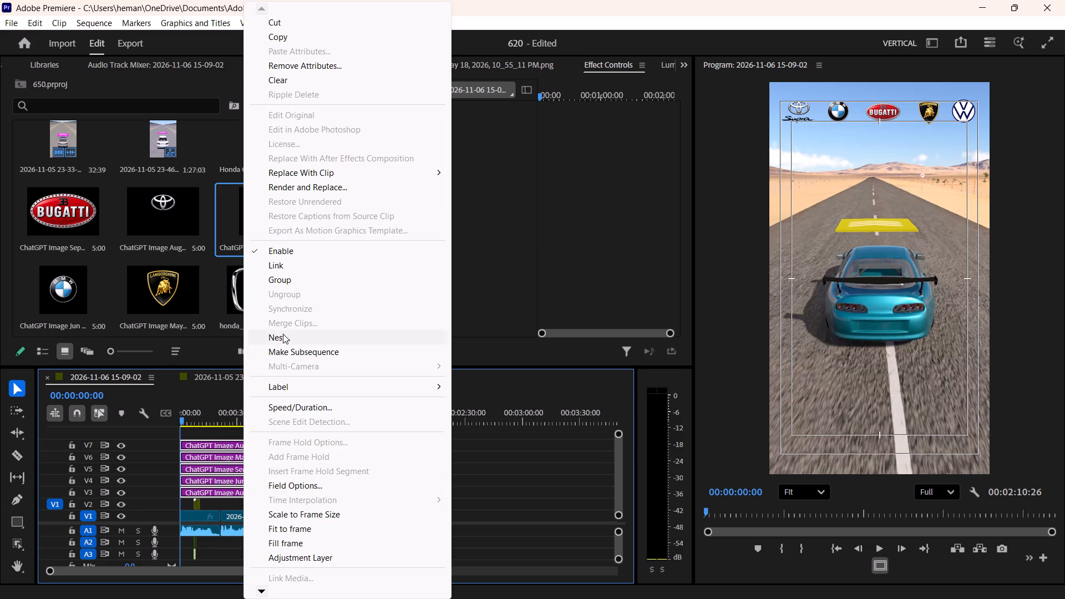
click(565, 322)
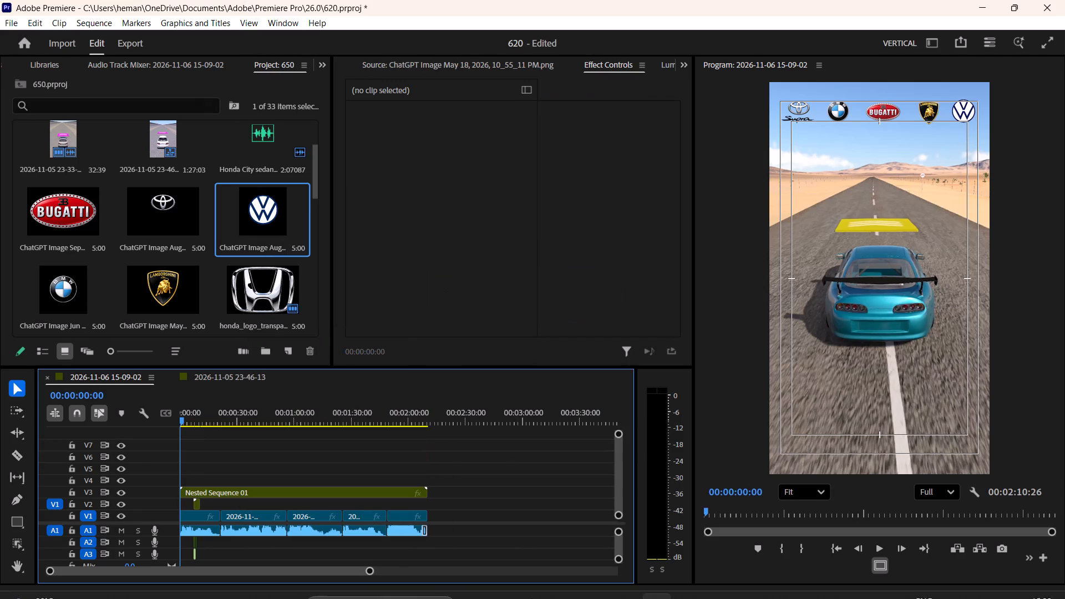
Switch to File Explorer and search the don folder for "Toyota su".
click(536, 583)
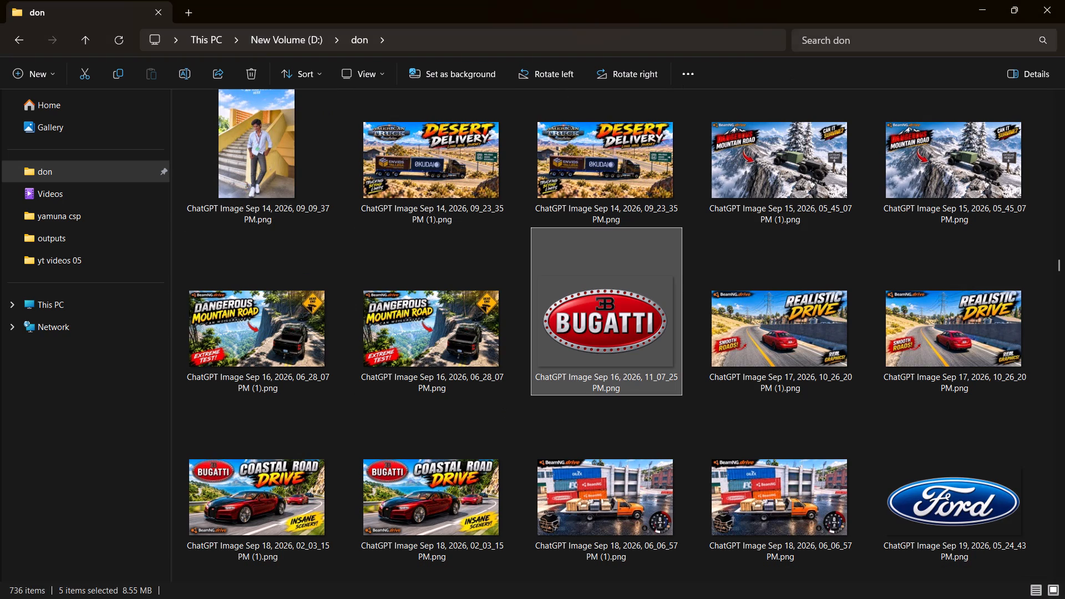
click(897, 45)
key(t)
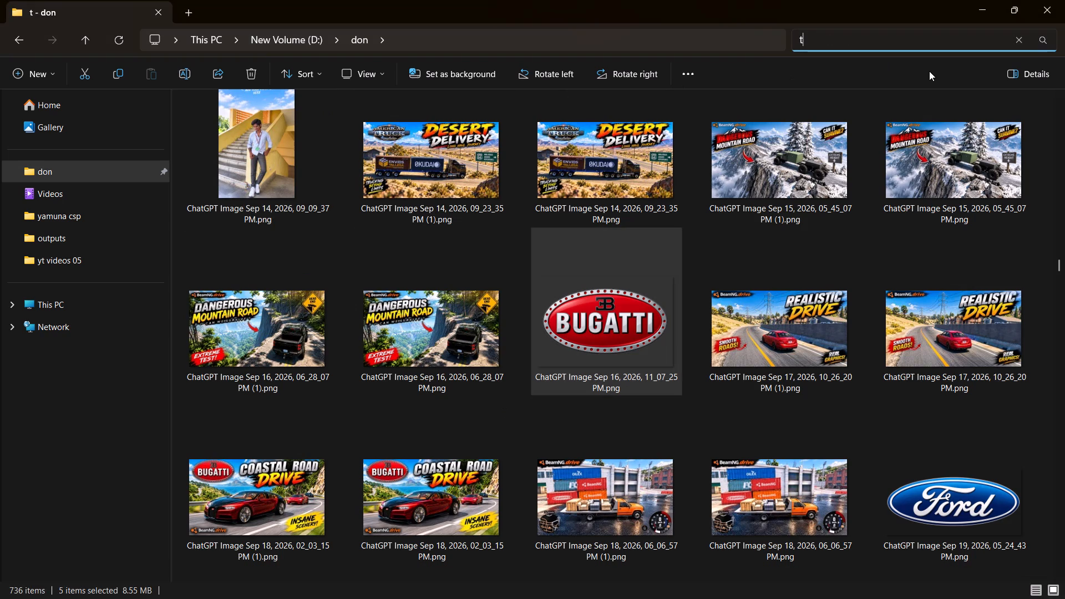
text(pyota s)
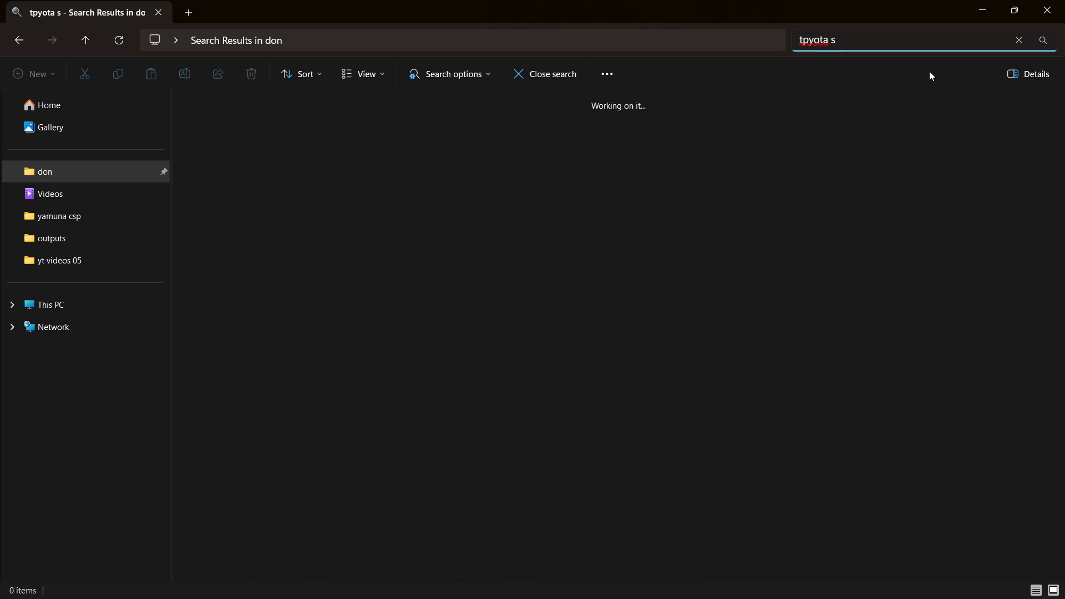
key(BackSpace)
key(BackSpace)
key(BackSpace)
key(BackSpace)
key(BackSpace)
key(BackSpace)
key(BackSpace)
key(BackSpace)
key(BackSpace)
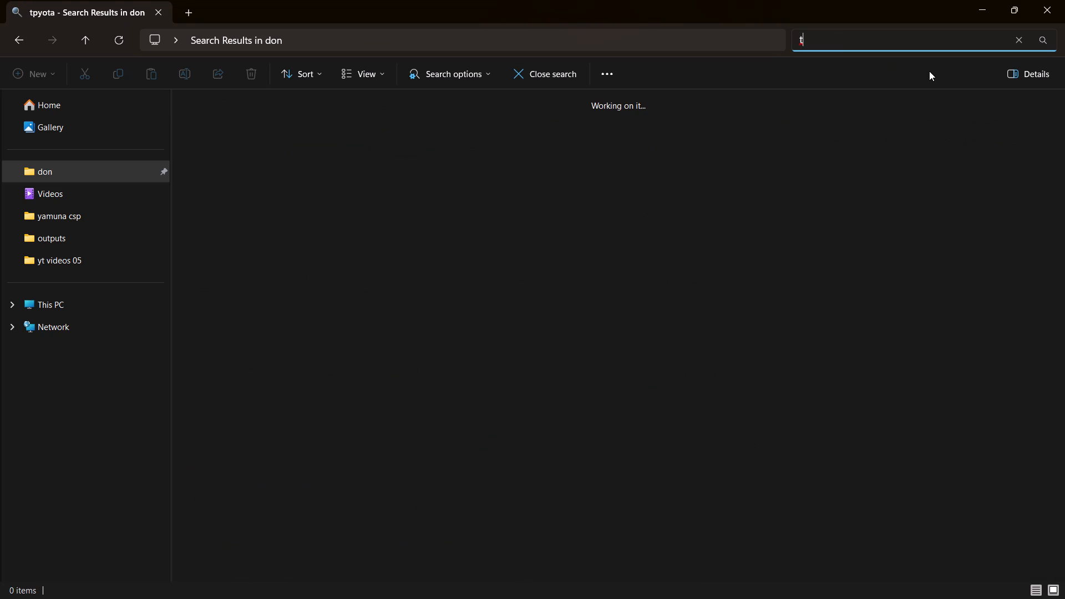
text(oyota su)
Bring the found "Toyota Supra!" mp3 into Premiere and load it in the Source monitor.
click(332, 104)
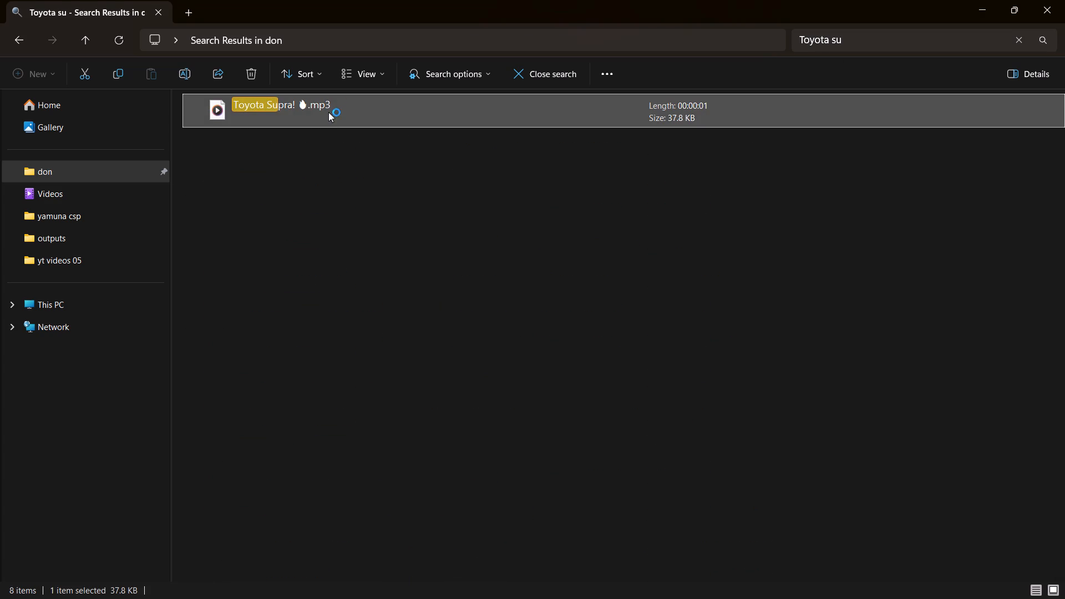
drag(358, 103, 417, 555)
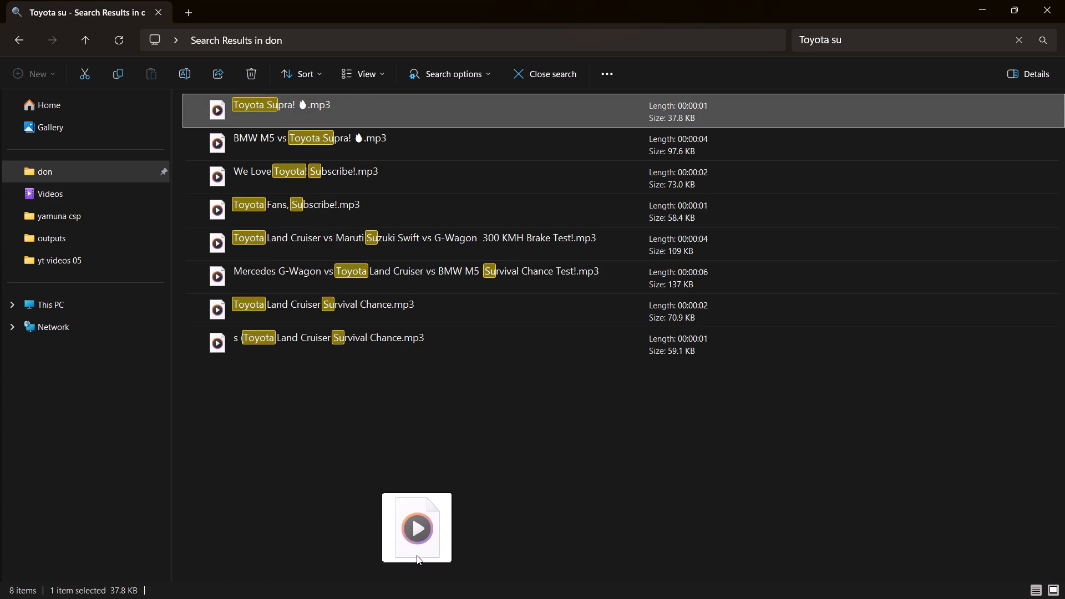
drag(417, 555, 337, 546)
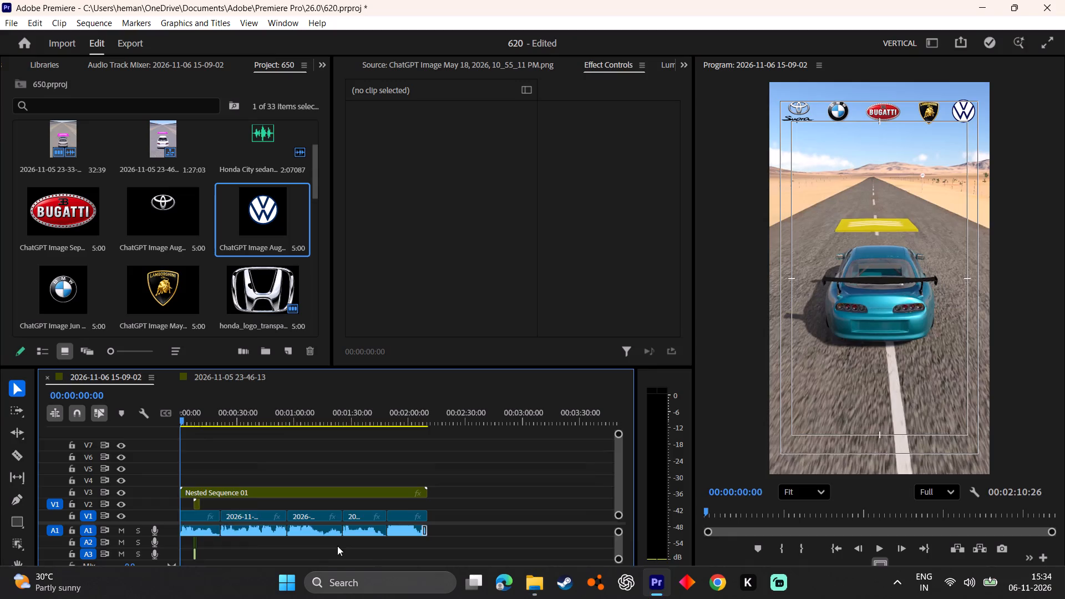
drag(337, 546, 418, 274)
key(shift+at)
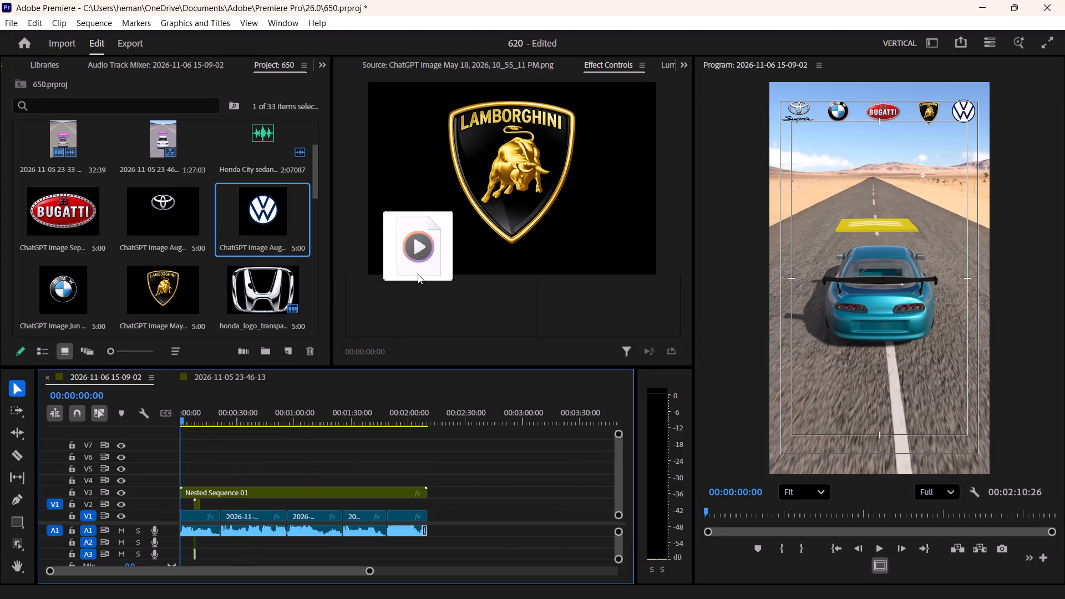
drag(418, 274, 457, 190)
Play the Toyota Supra audio and mark its out point after the spoken words, at 00:00:01:05.
key(space)
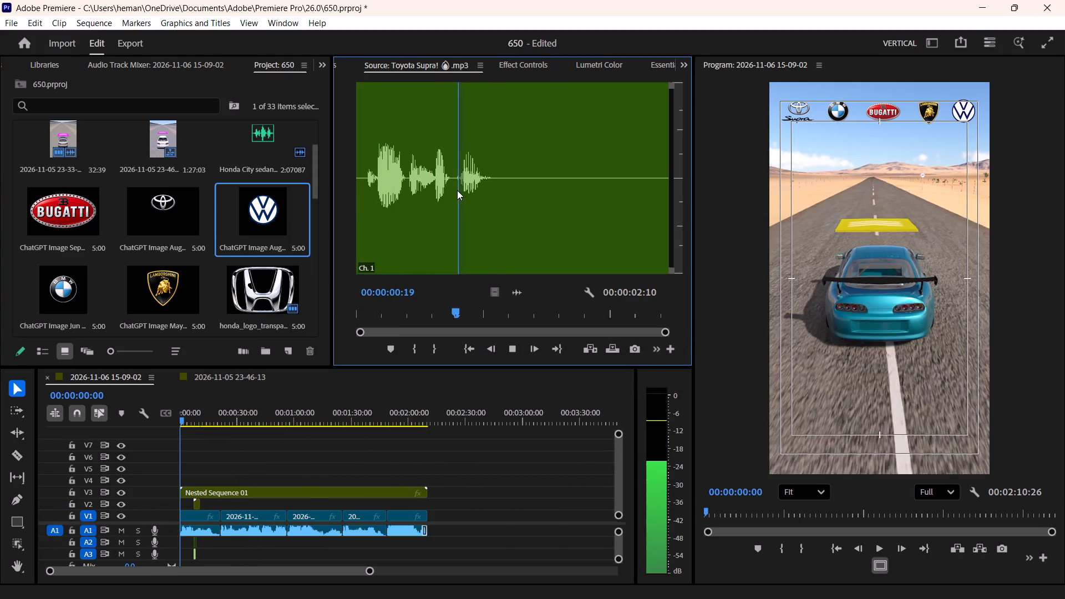
key(space)
key(space)
key(space)
key(o)
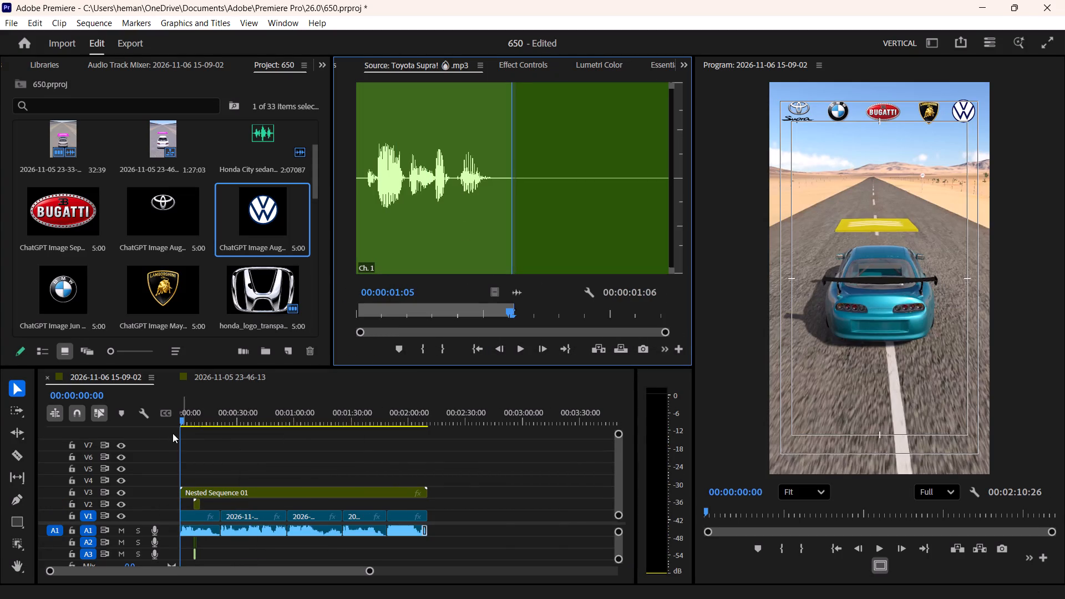
drag(205, 415, 97, 426)
key(equal)
key(equal)
key(equal)
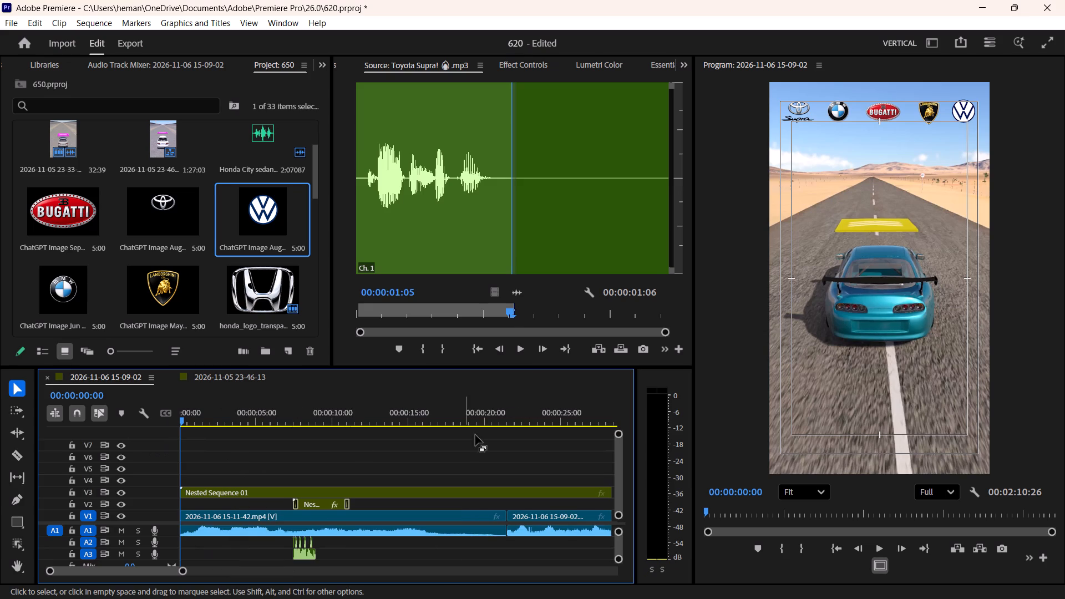
drag(519, 299, 170, 545)
Examine the sequence at its successive edit points, as far as the start of the third car clip.
key(Down)
key(Down)
key(Down)
key(Down)
key(Down)
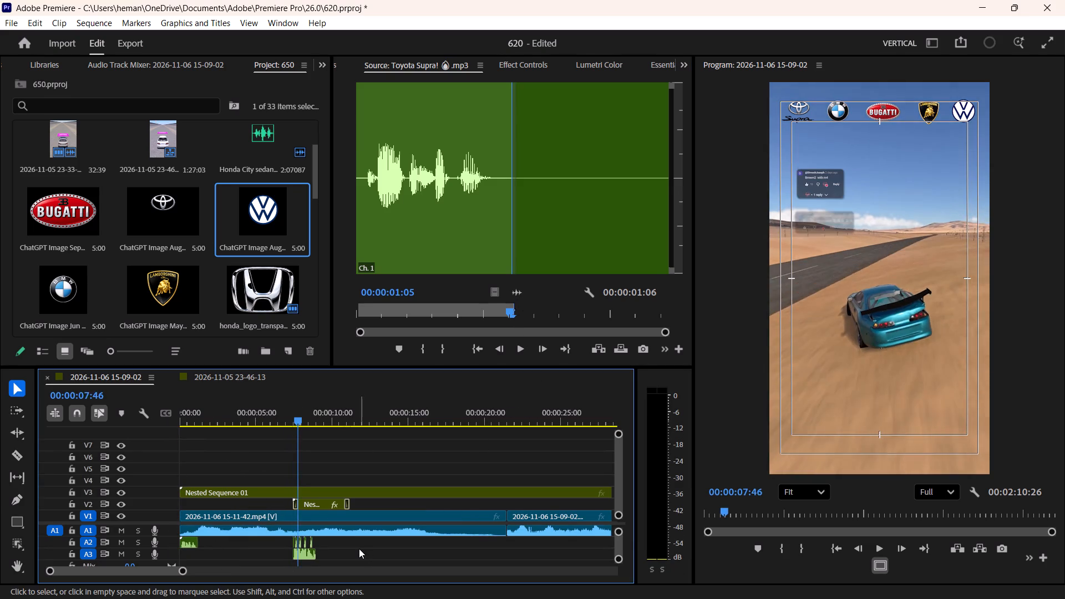
key(Down)
key(Down)
key(Down)
key(Down)
key(Down)
key(Down)
key(Down)
key(Down)
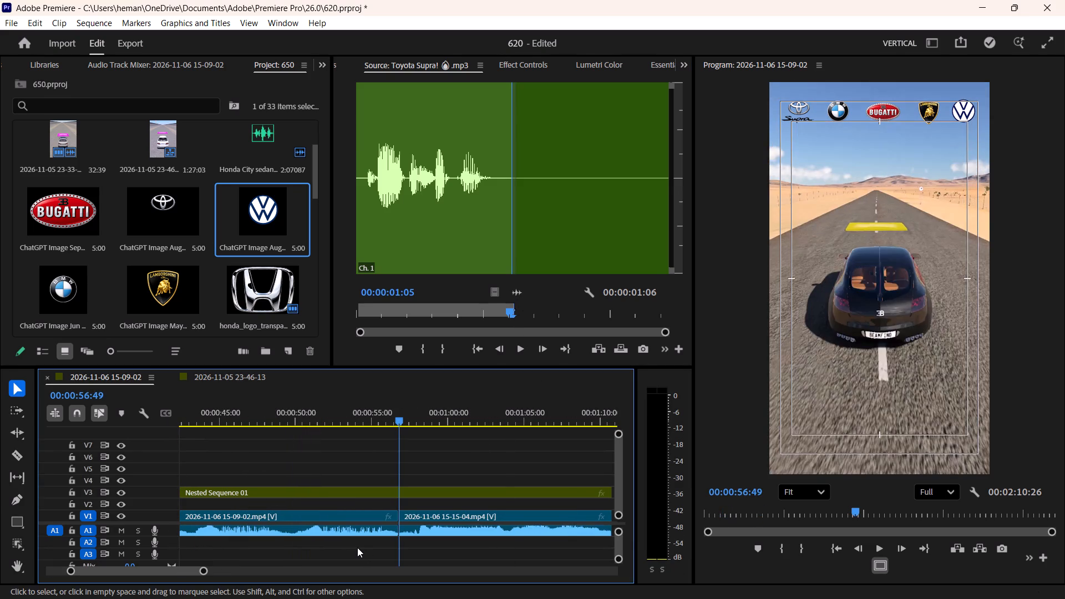
key(Up)
key(Up)
drag(286, 410, 322, 424)
click(212, 379)
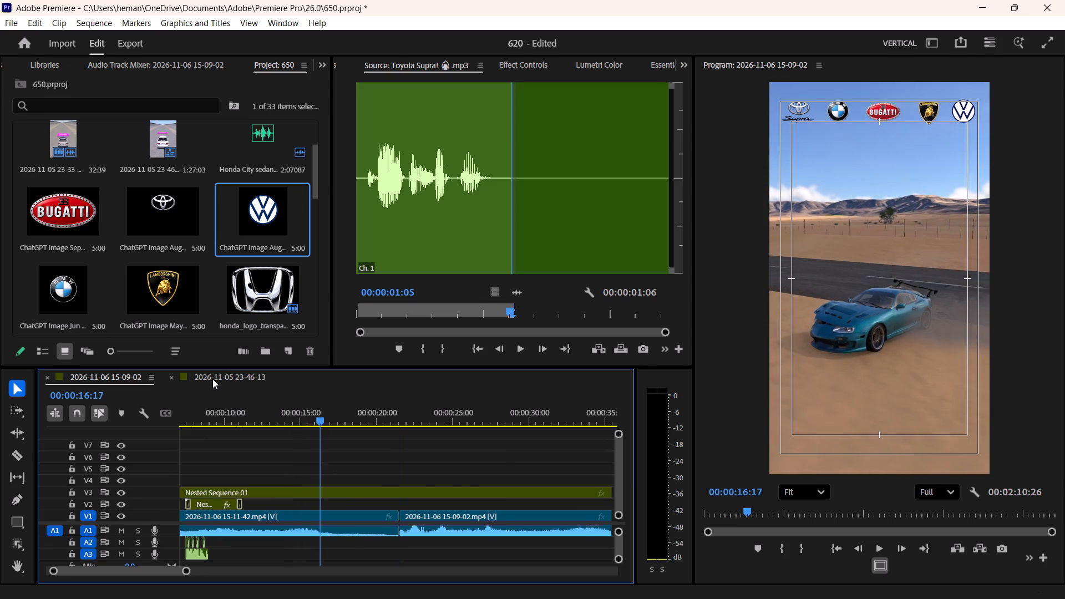
click(504, 455)
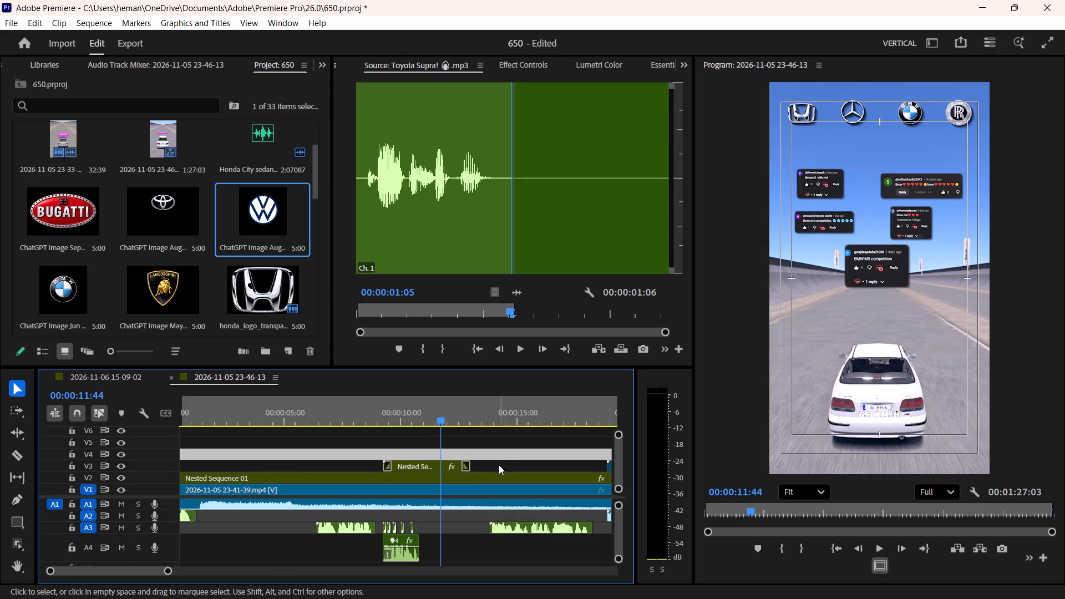
key(Down)
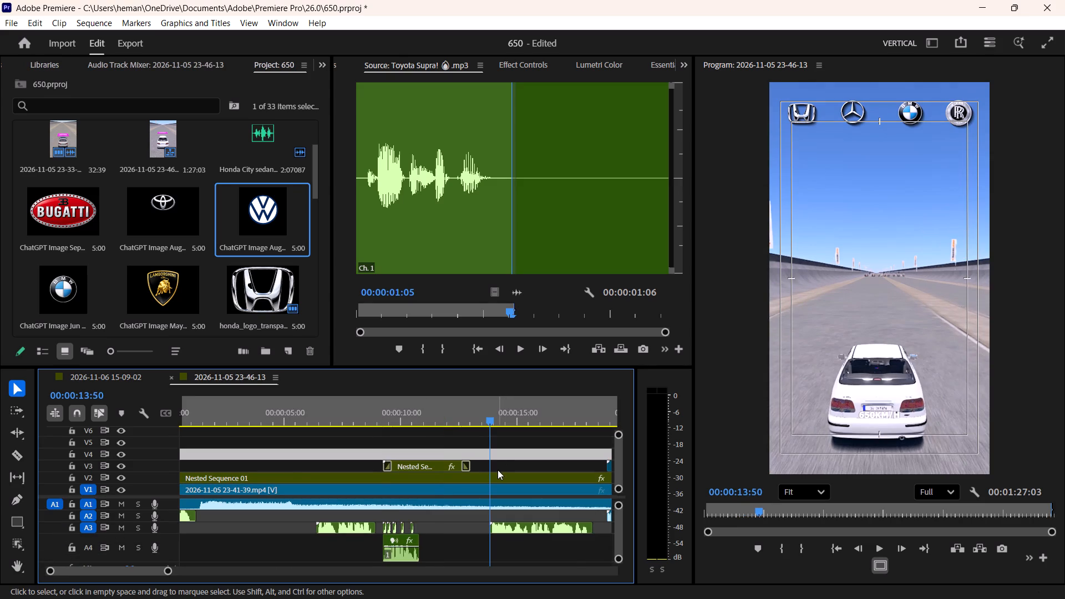
key(space)
key(space)
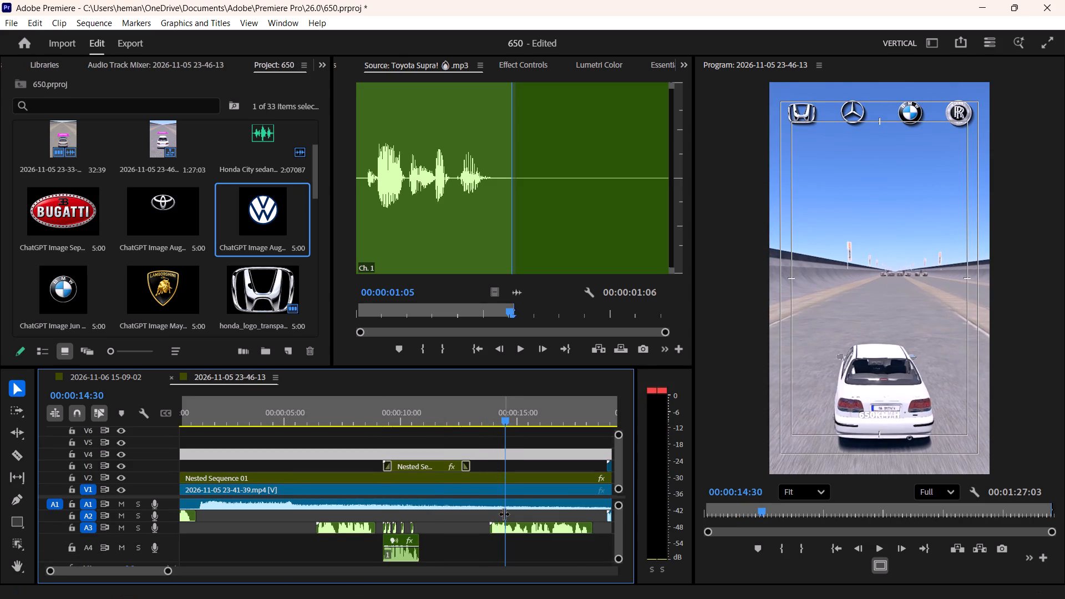
click(511, 522)
key(ctrl+c)
key(ctrl+c)
key(ctrl+c)
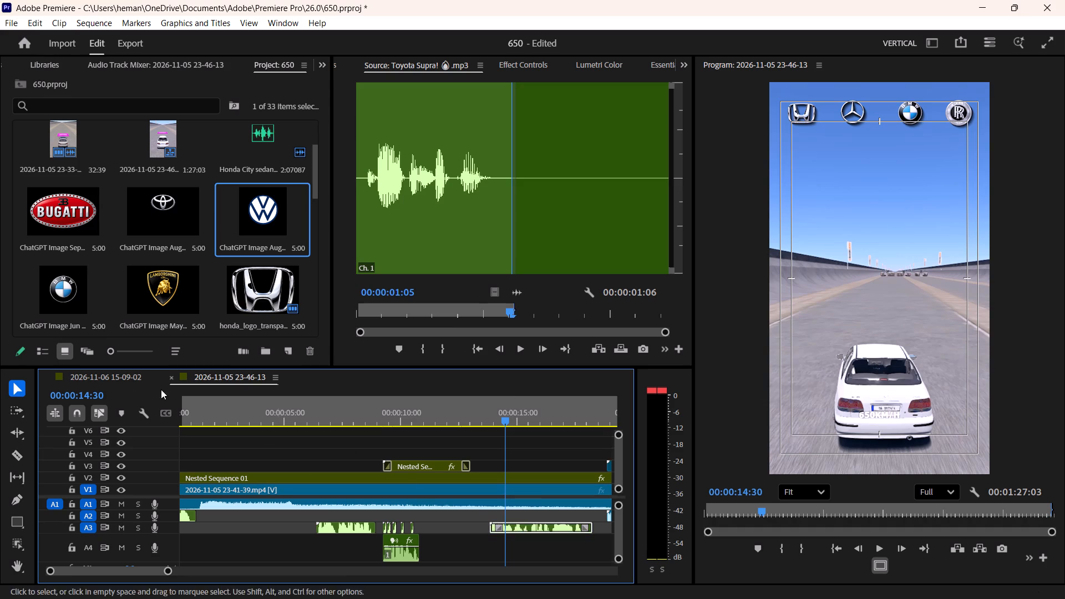
click(105, 378)
key(ctrl+v)
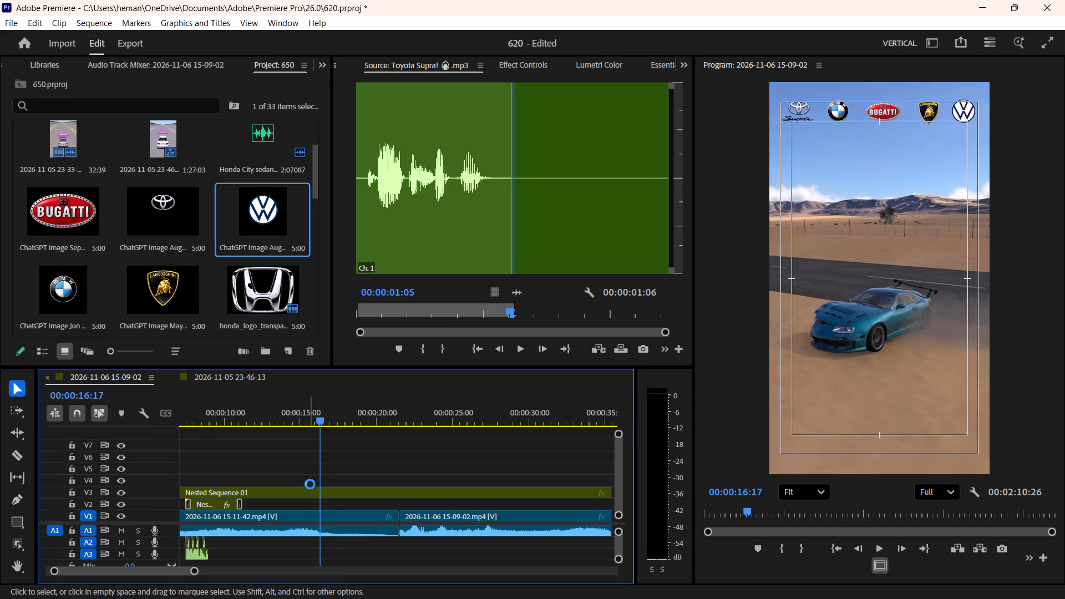
drag(352, 555, 341, 555)
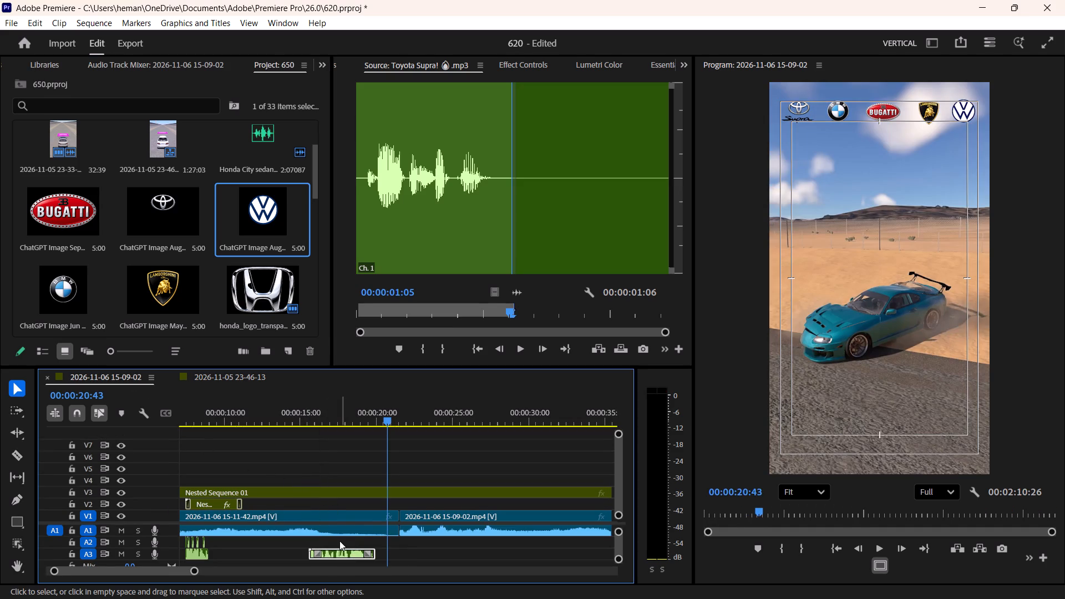
click(247, 374)
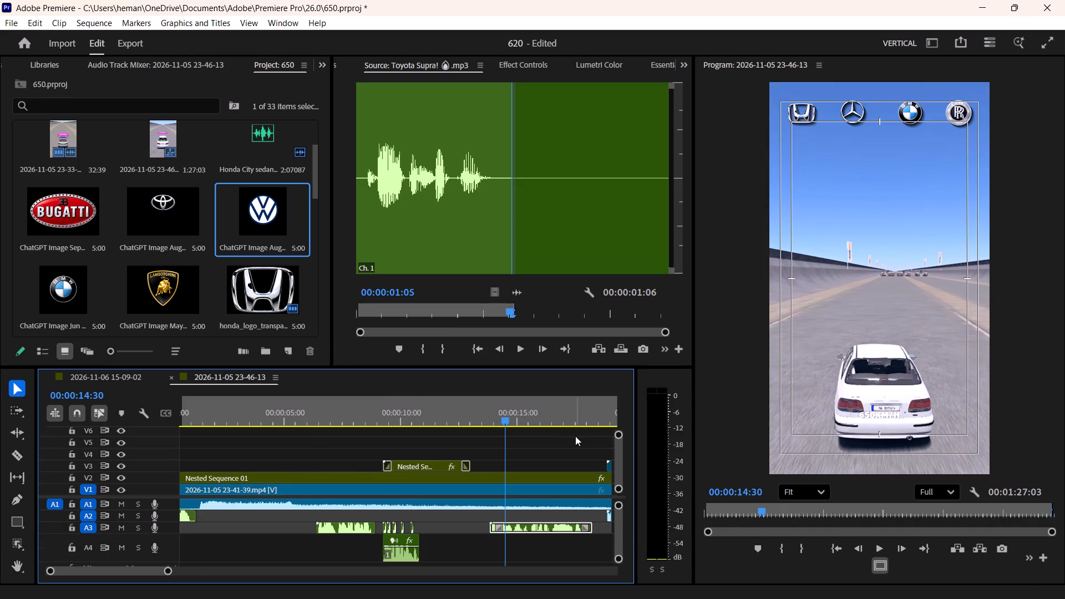
click(575, 436)
key(minus)
key(minus)
key(minus)
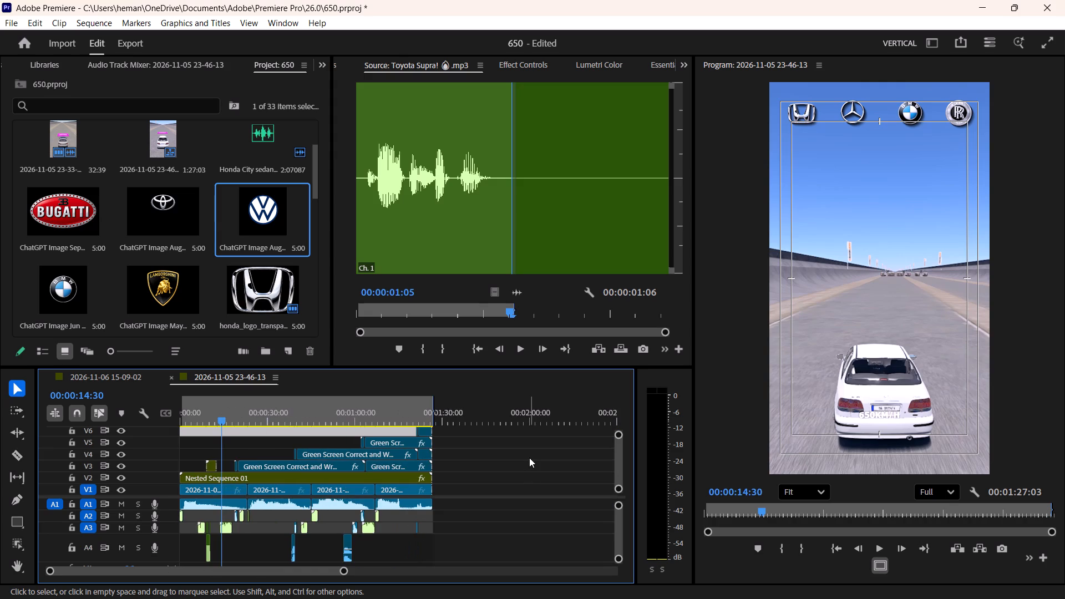
key(Down)
key(Down)
key(Down)
key(Down)
key(Down)
key(Down)
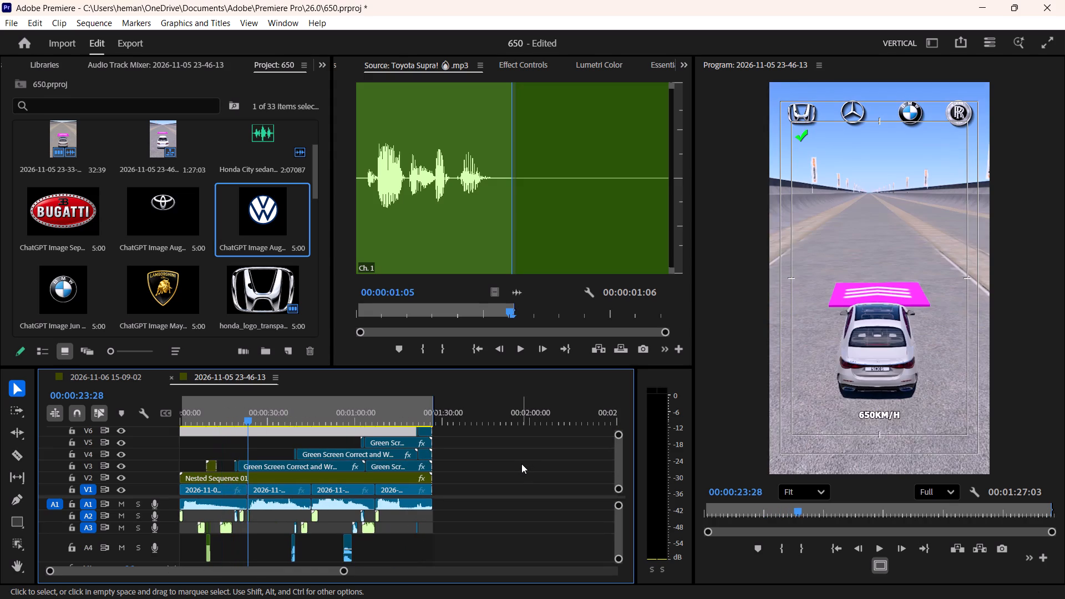
key(Down)
key(Down)
key(Down)
key(Down)
key(Down)
key(Down)
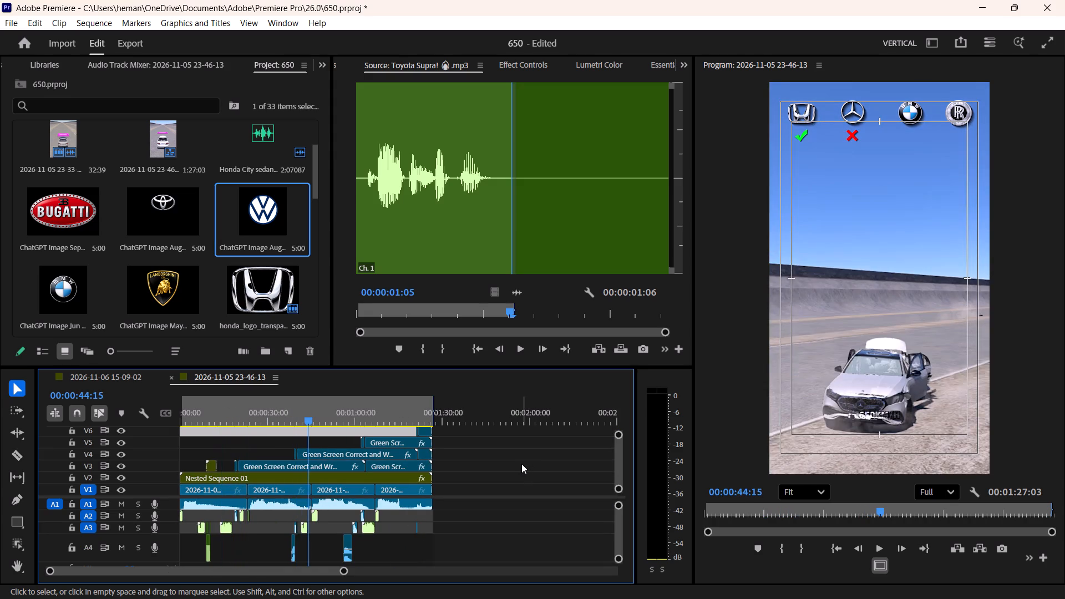
key(Up)
key(space)
key(space)
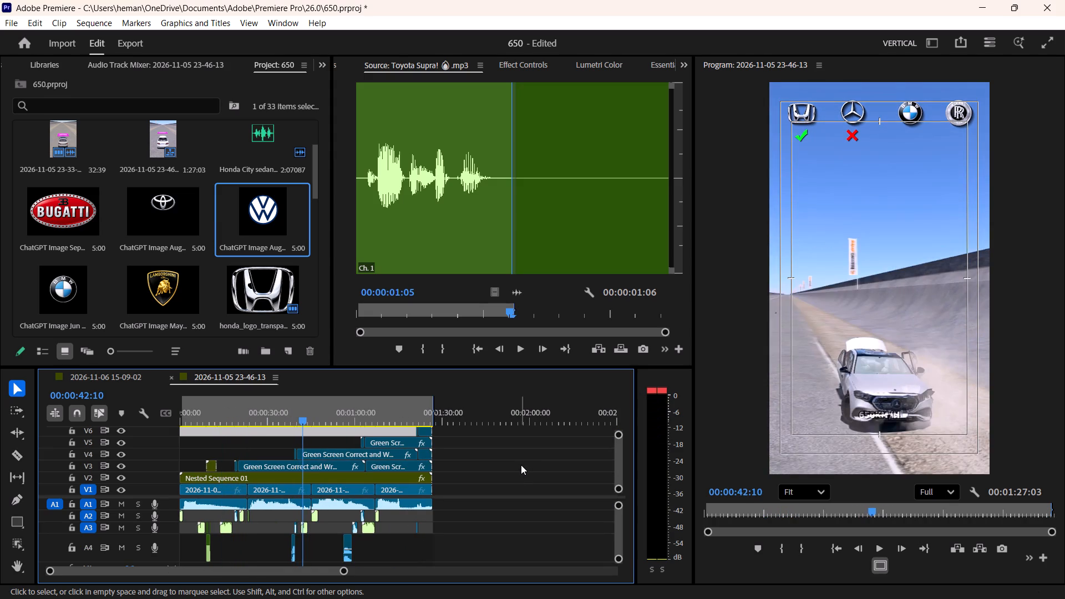
key(Down)
key(Down)
key(space)
key(space)
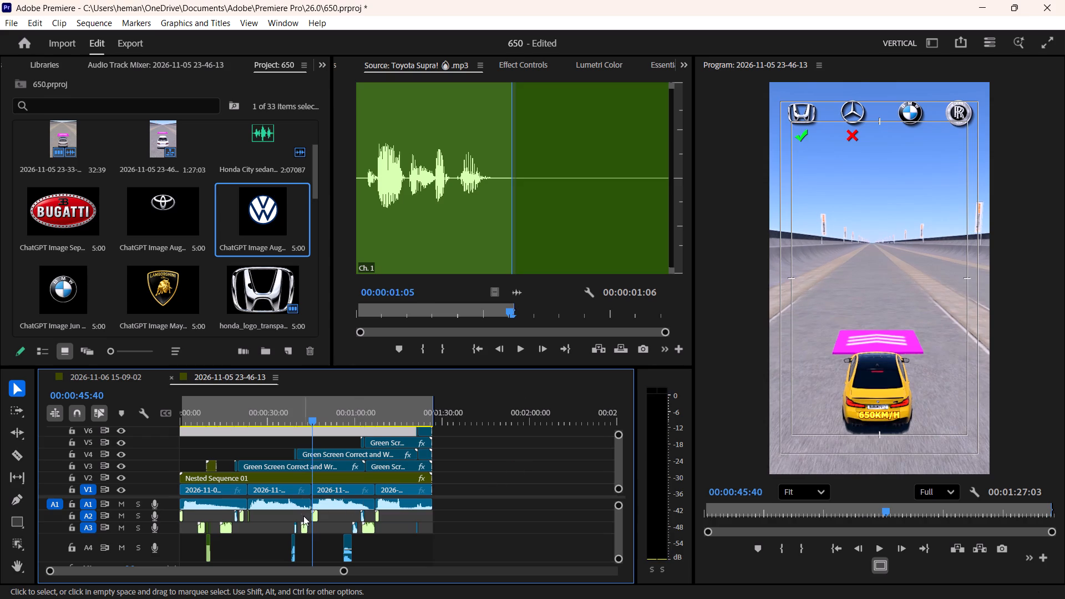
click(315, 512)
key(ctrl+c)
key(ctrl+c)
key(ctrl+c)
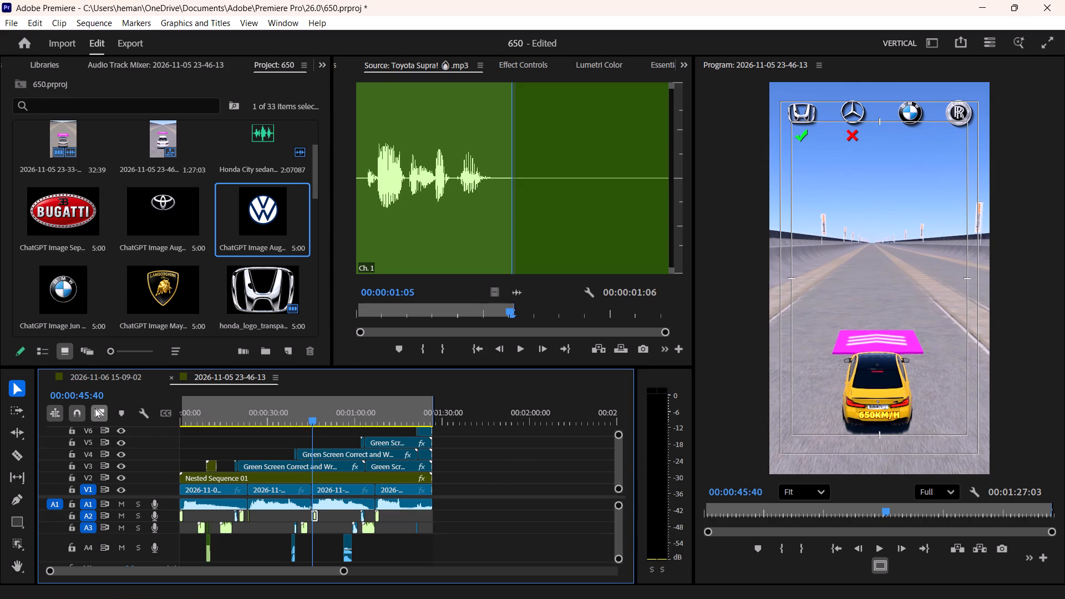
click(110, 376)
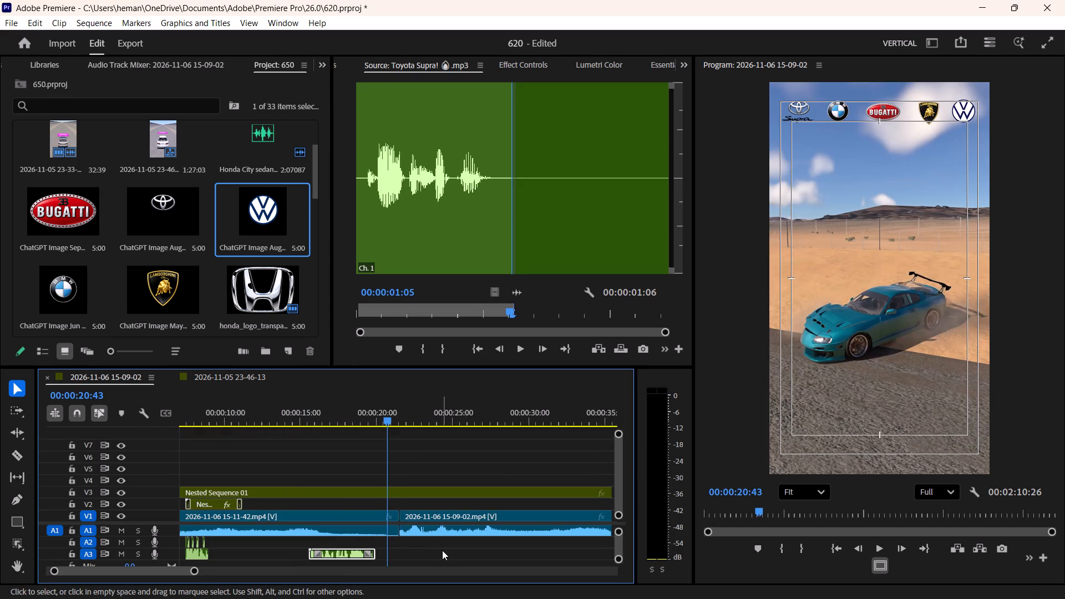
click(443, 551)
key(Down)
key(ctrl+v)
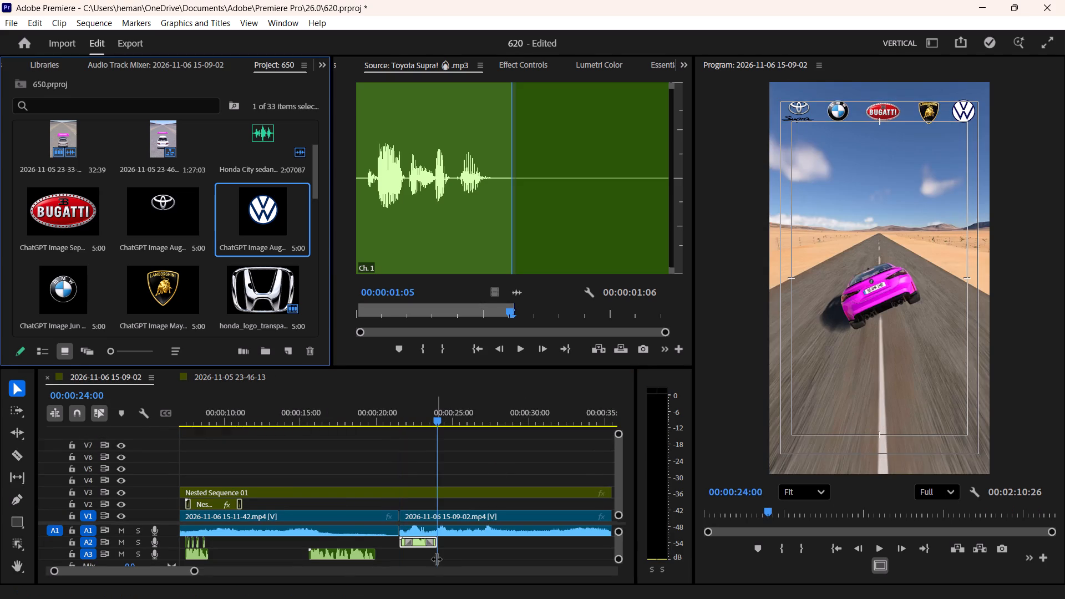
Move the playhead to the start of the Bugatti footage at 00:00:56:49.
key(Down)
click(455, 557)
key(Down)
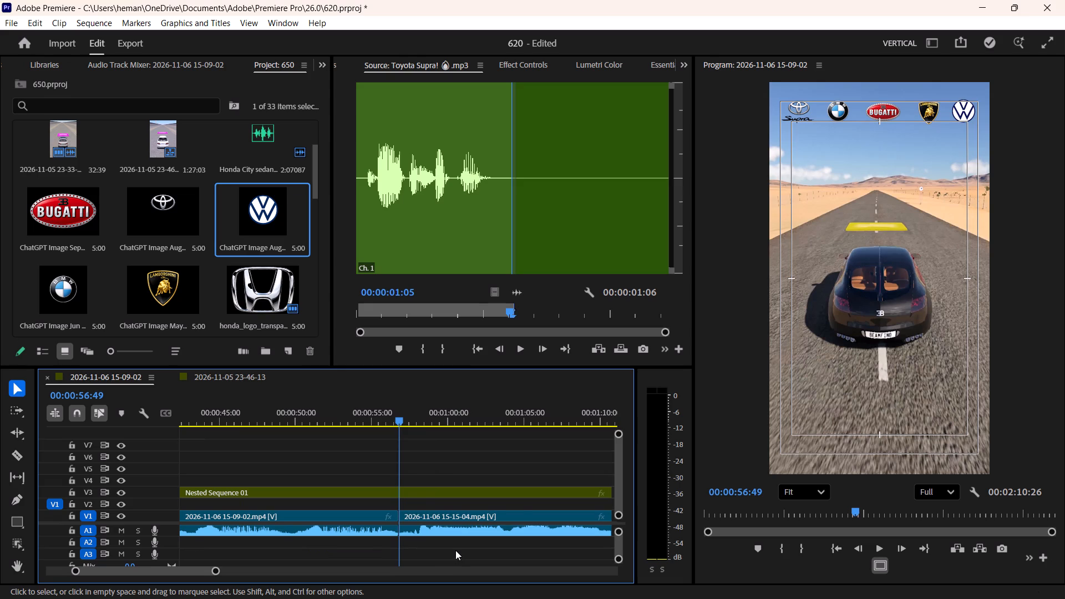
click(455, 550)
key(minus)
key(minus)
key(minus)
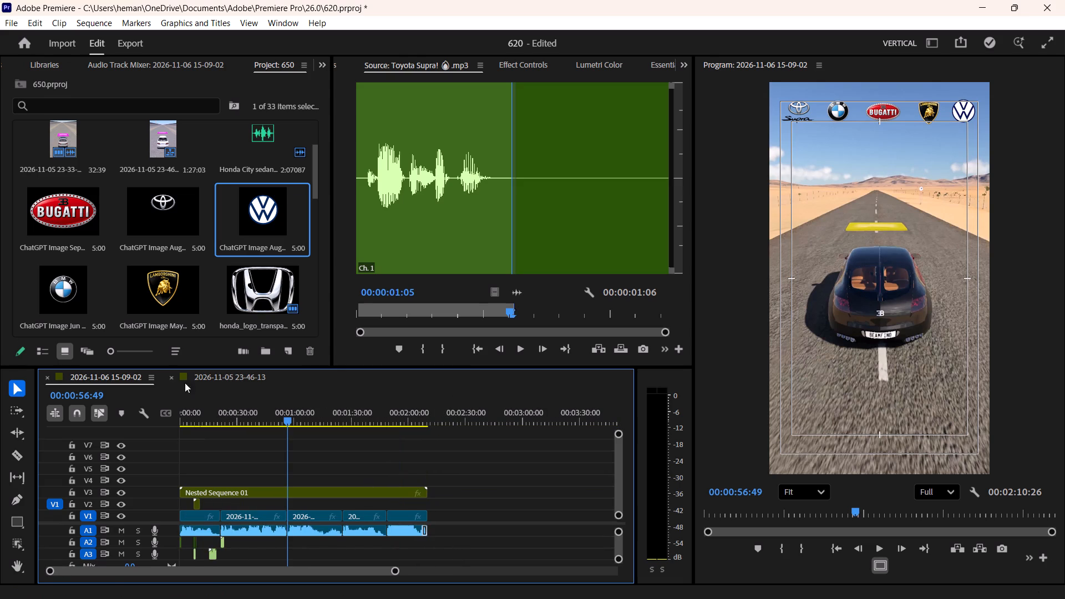
Search the don folder for "bugat" and load bugatti 01.mp3 into Premiere's Source Monitor.
click(197, 372)
click(131, 377)
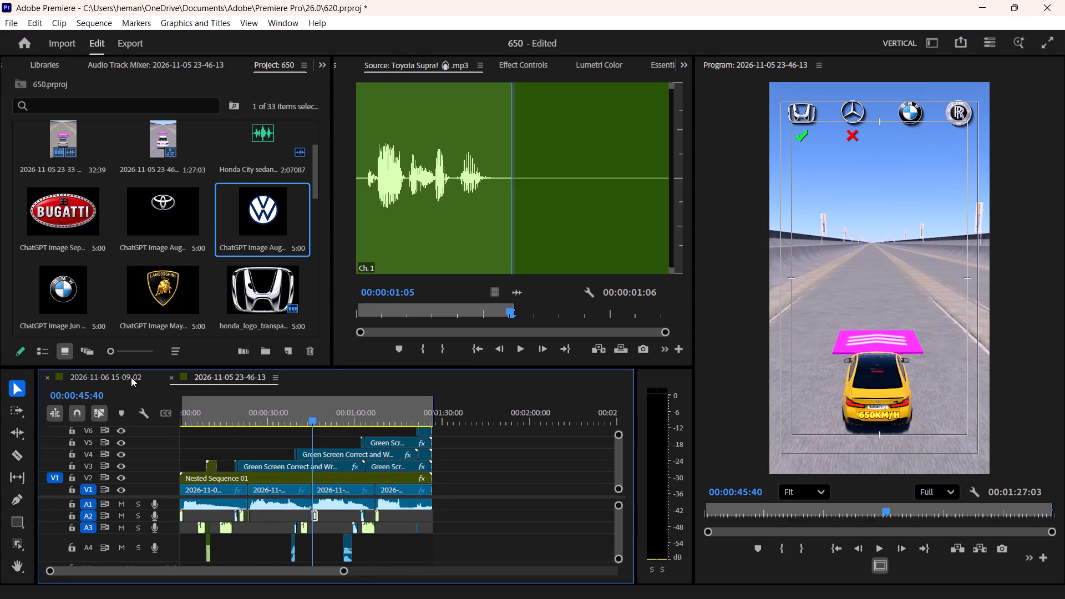
click(527, 578)
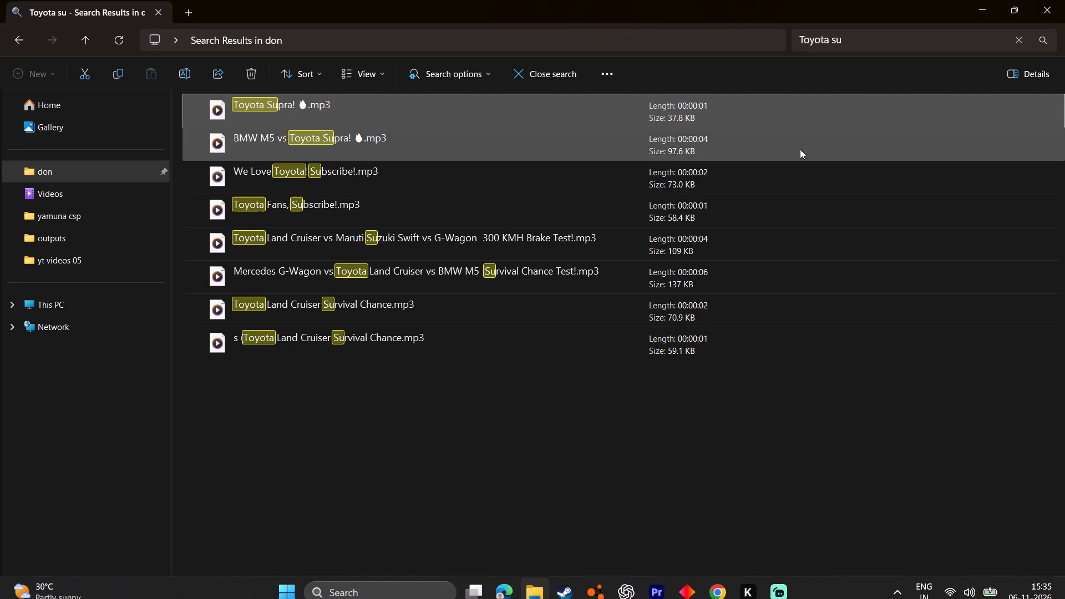
click(1021, 47)
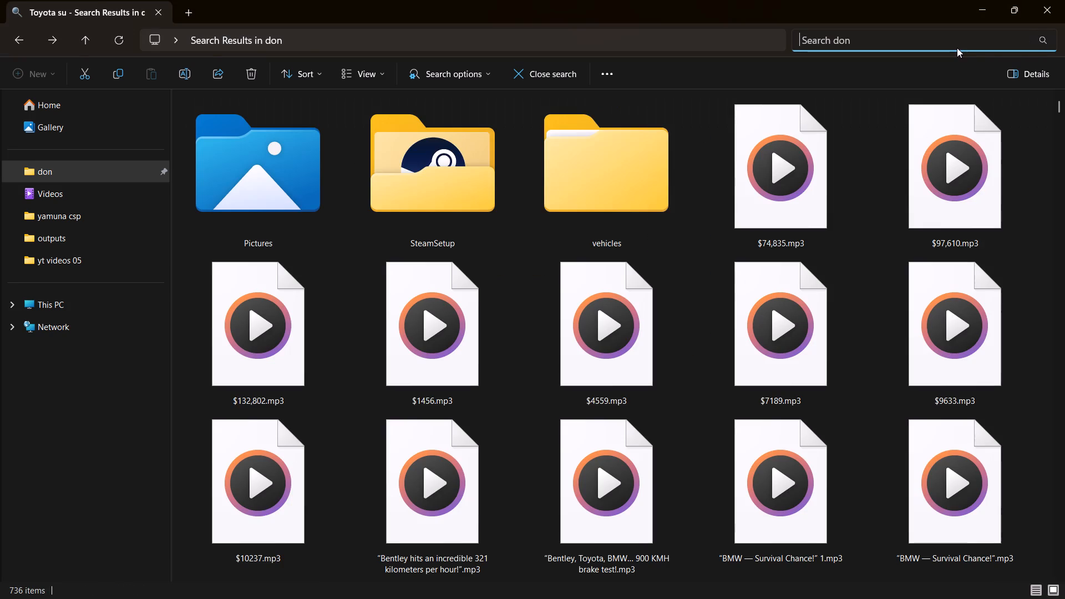
click(957, 44)
text(bugat)
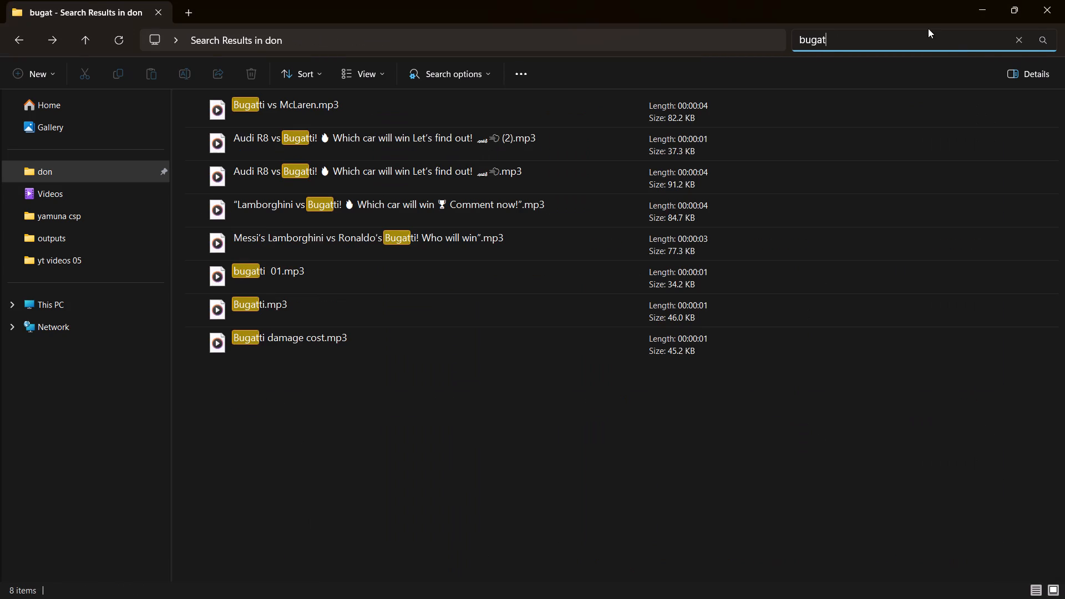
click(333, 276)
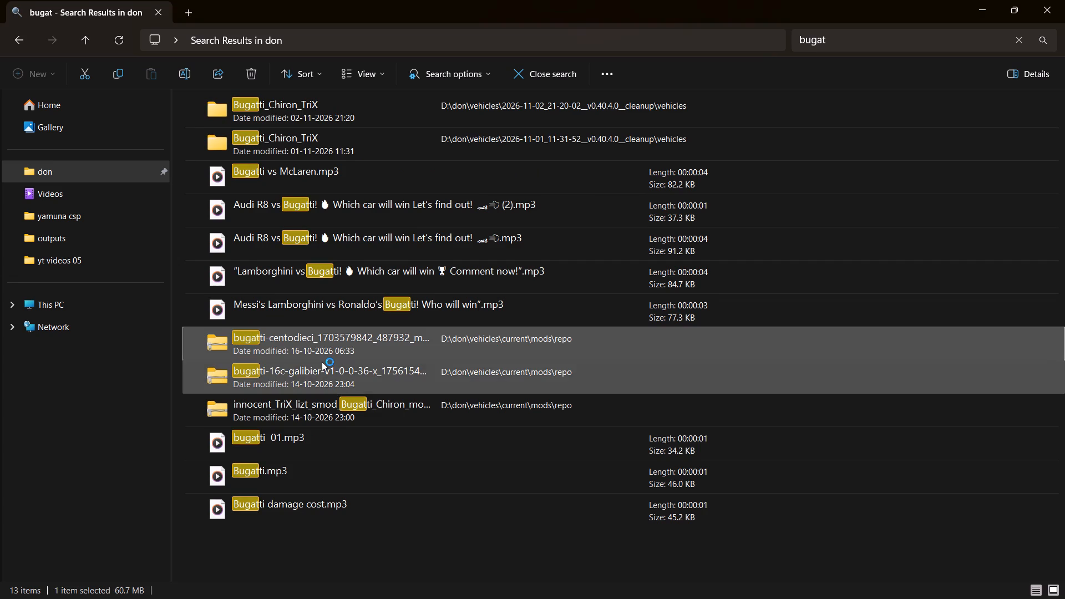
click(308, 449)
drag(359, 441, 648, 576)
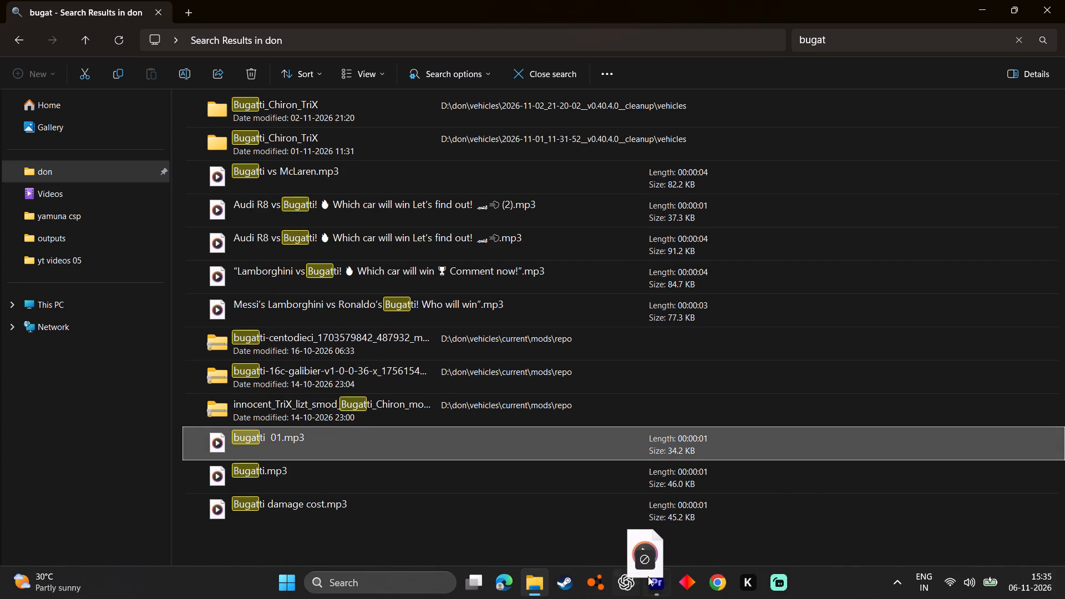
drag(648, 576, 500, 191)
Mark bugatti 01.mp3's Out point at 00:00:00:23 and place its audio on A2 at the start of the Bugatti footage, 00:00:56:49.
key(shift+at)
key(space)
key(space)
key(space)
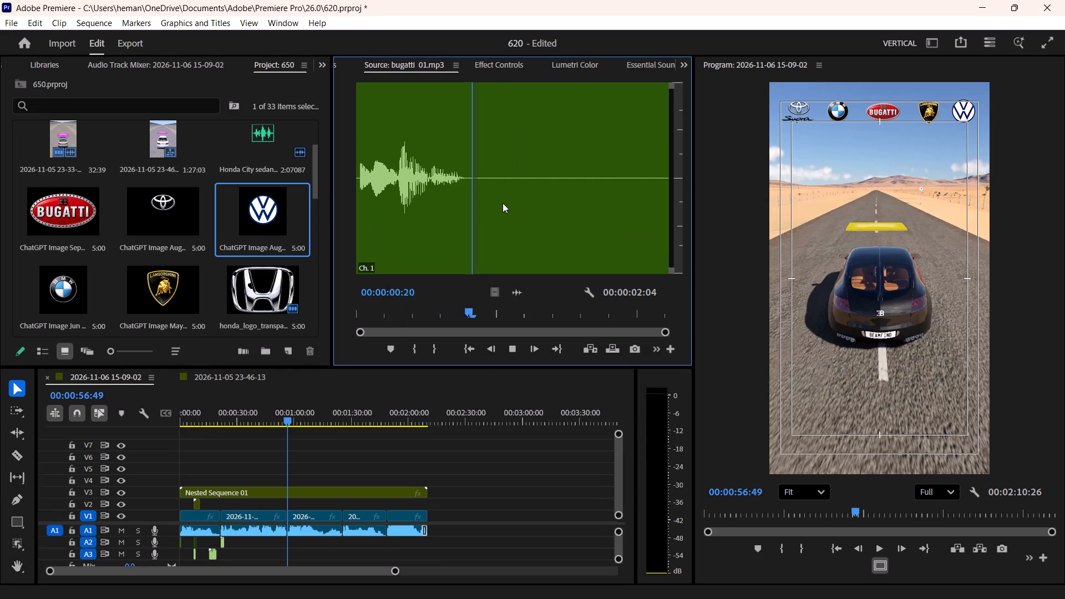
key(space)
key(o)
drag(511, 293, 347, 487)
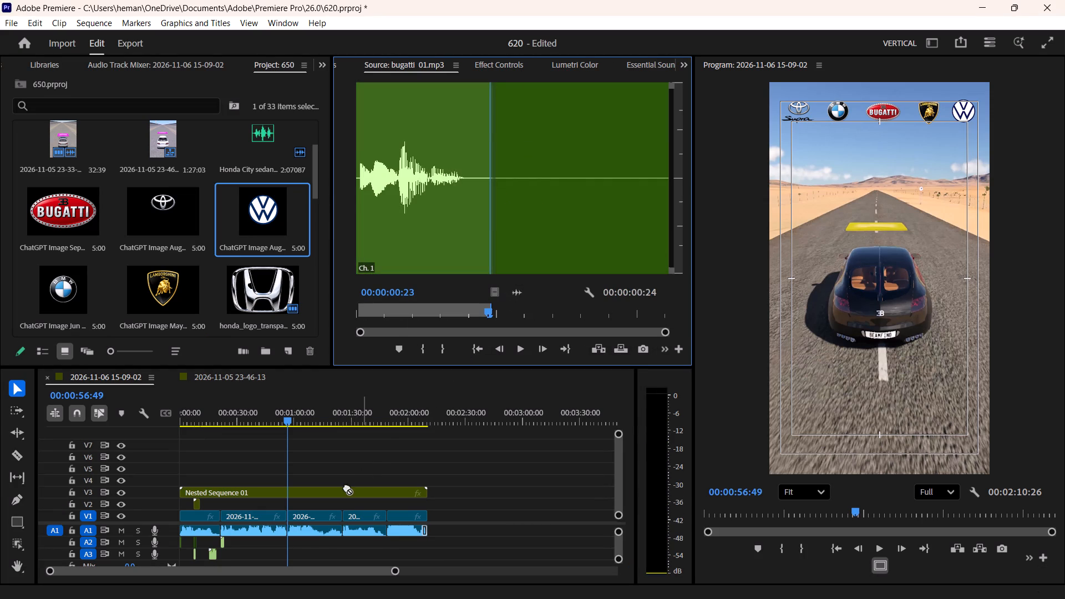
drag(347, 487, 297, 544)
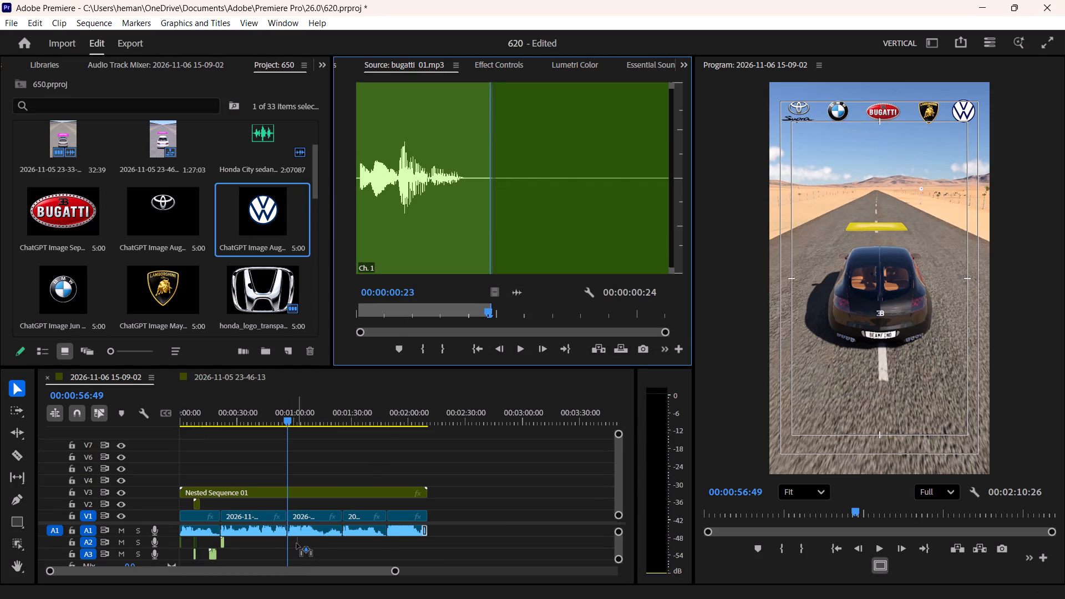
drag(297, 544, 292, 544)
click(304, 542)
key(equal)
key(equal)
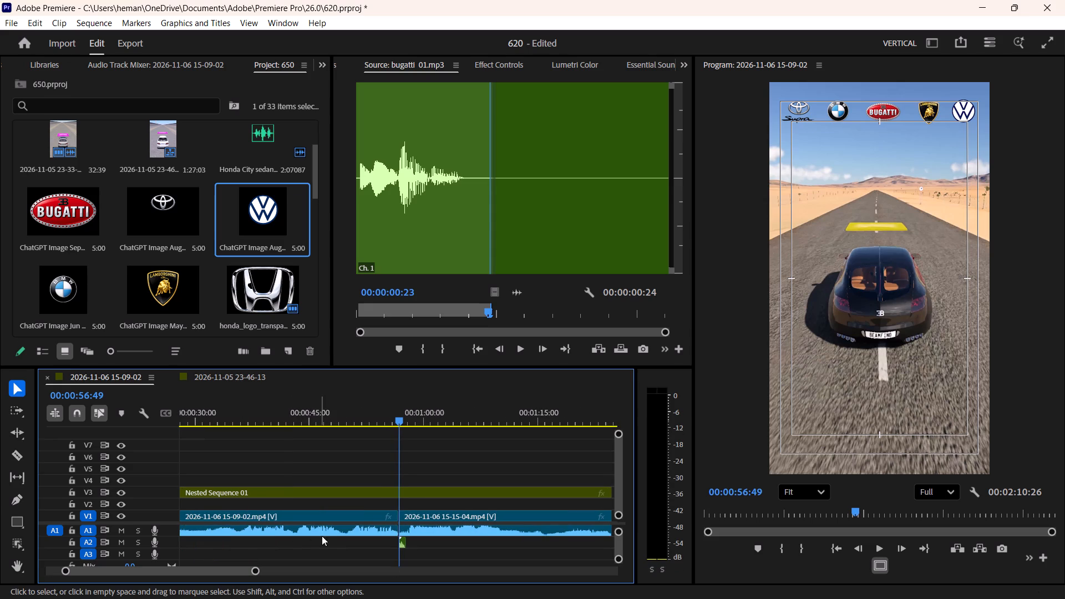
click(523, 550)
text(--)
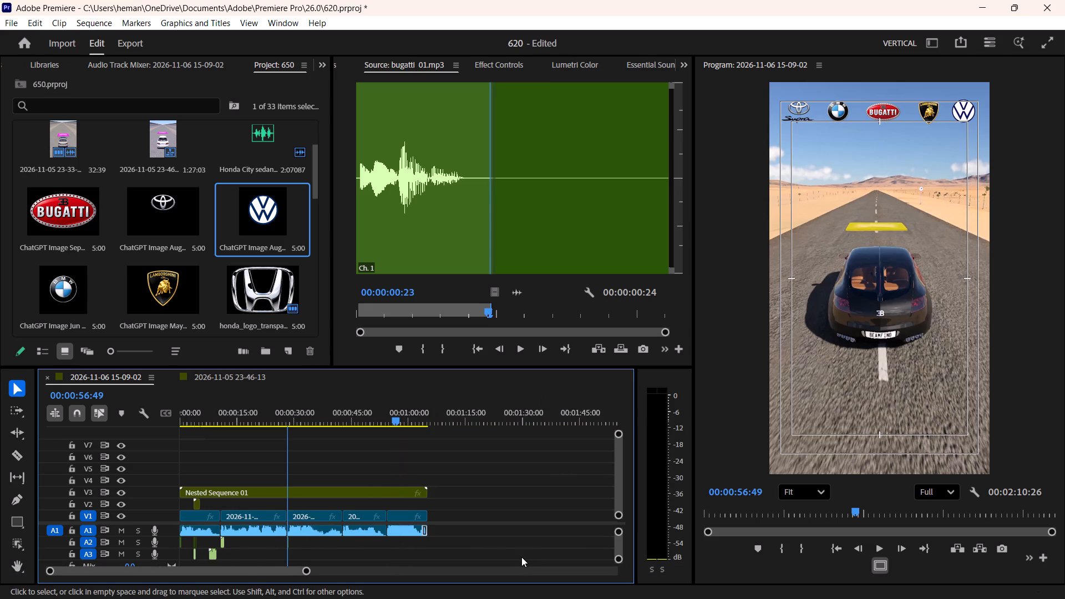
With the playhead at the Lamborghini footage start, 00:01:25:47, search the don folder for "lamb" and load lamborghini fans subscribe.mp3 into Premiere's Source Monitor.
key(Down)
key(Down)
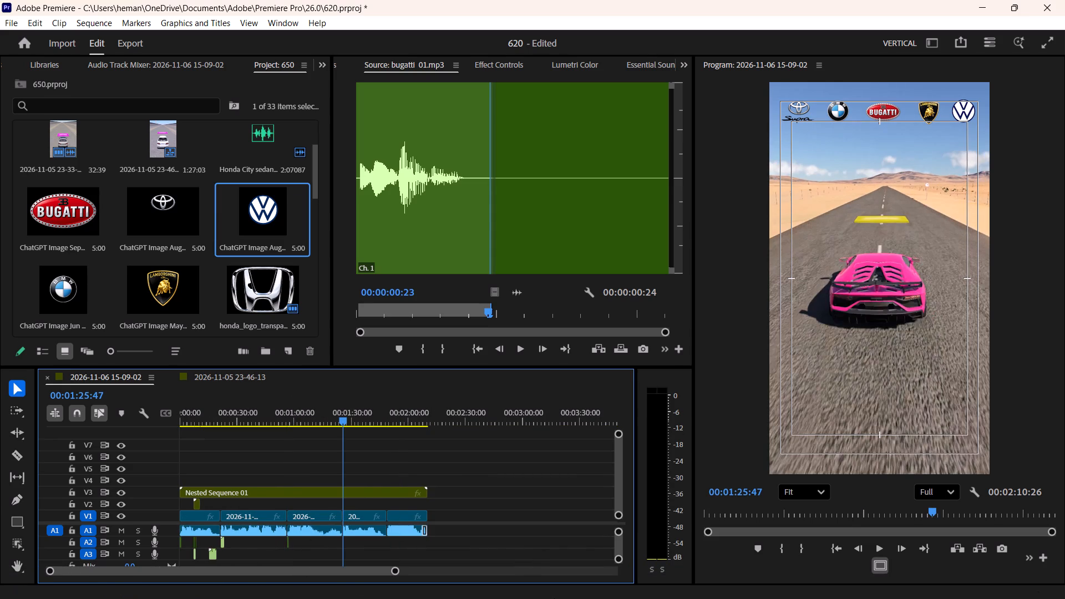
click(535, 585)
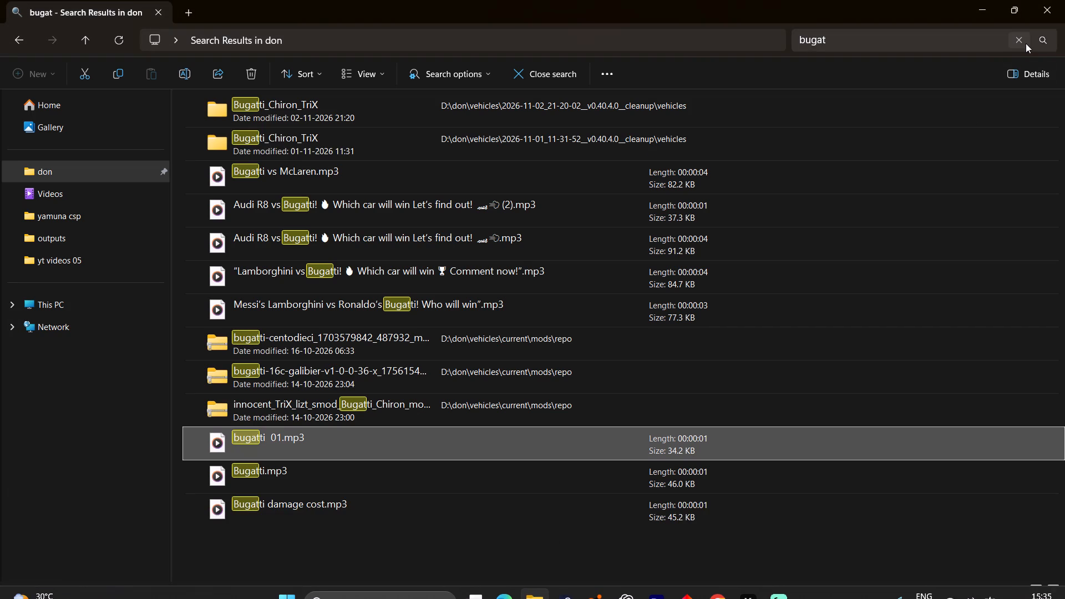
click(1026, 43)
click(968, 45)
key(l)
key(a)
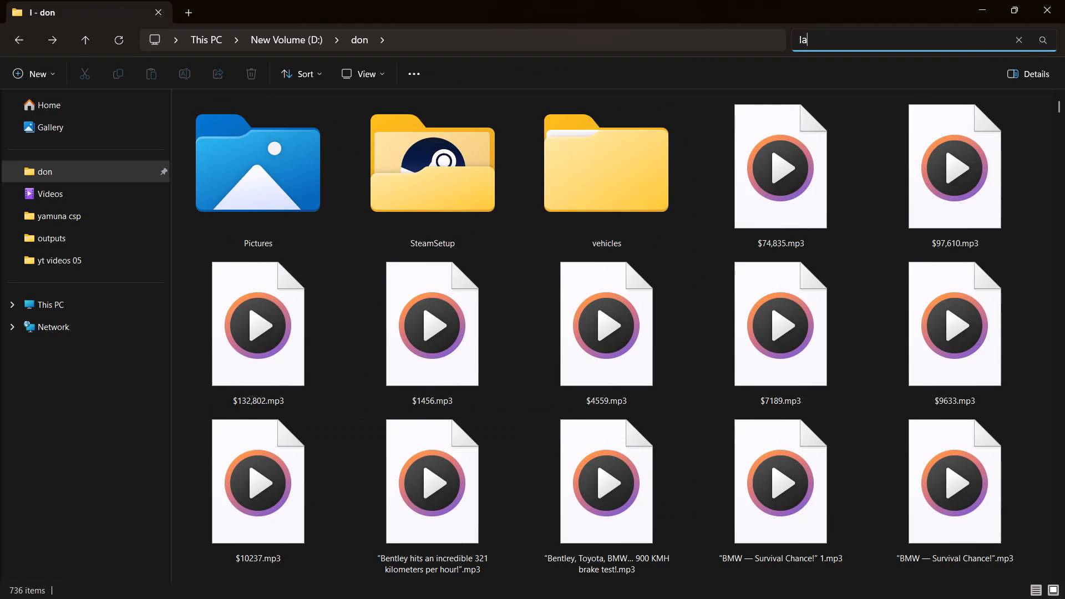
text(mb)
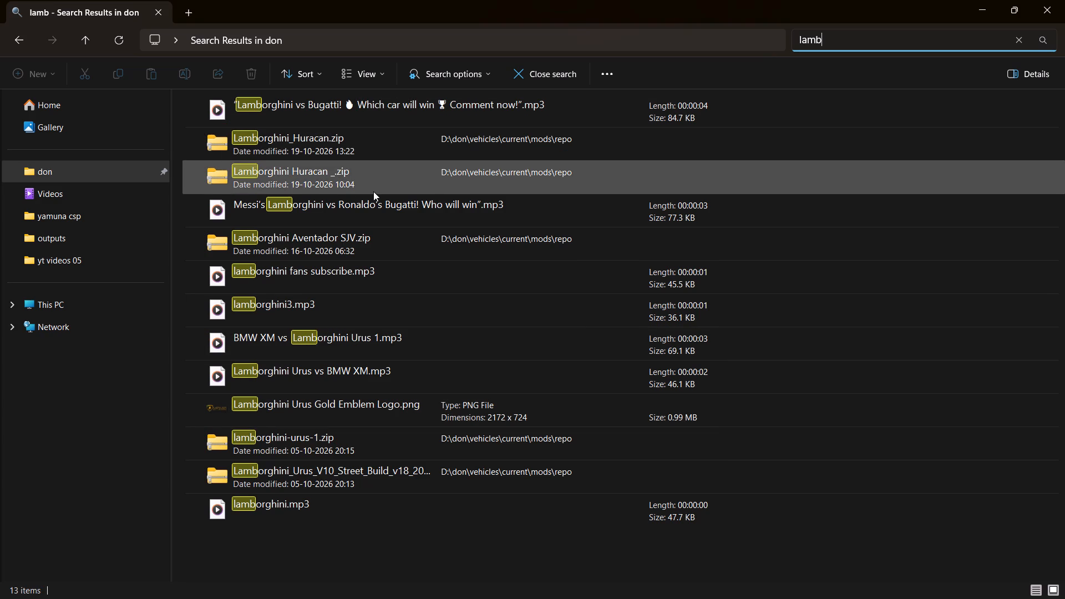
drag(364, 272, 319, 554)
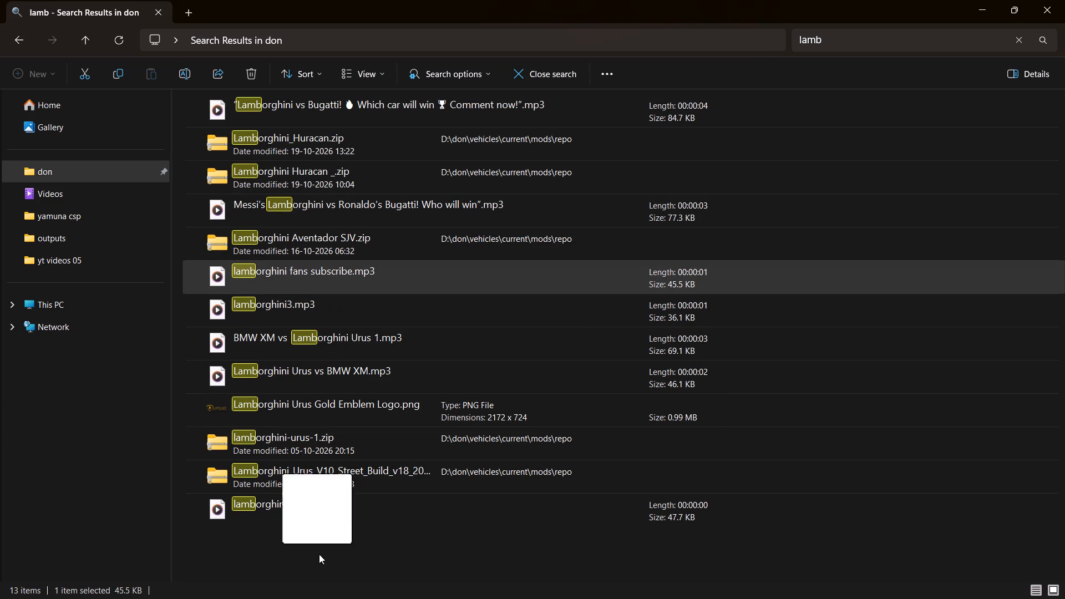
drag(319, 554, 476, 271)
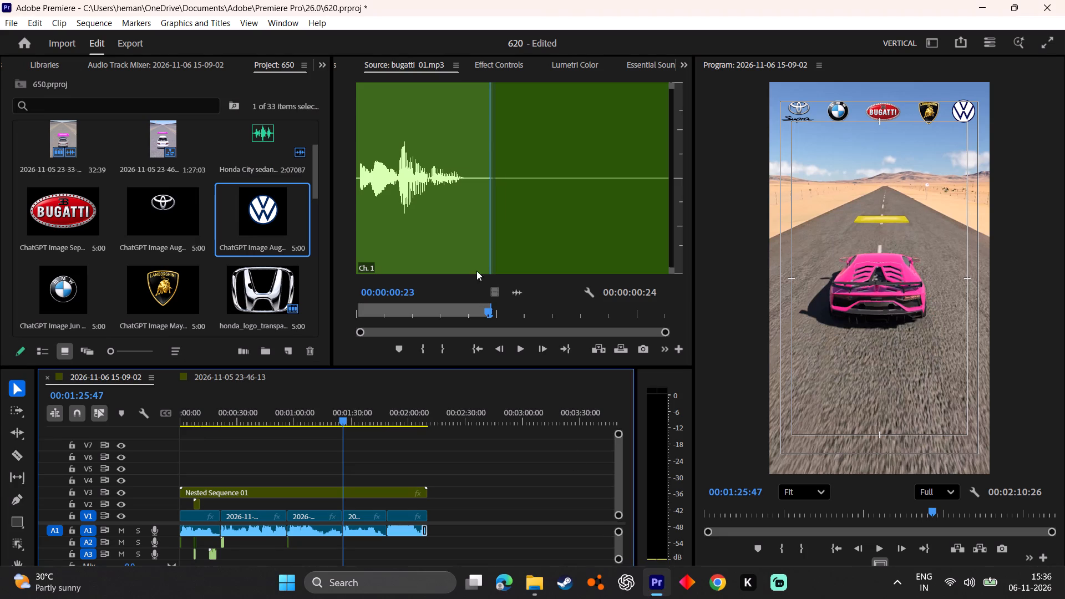
drag(476, 271, 462, 228)
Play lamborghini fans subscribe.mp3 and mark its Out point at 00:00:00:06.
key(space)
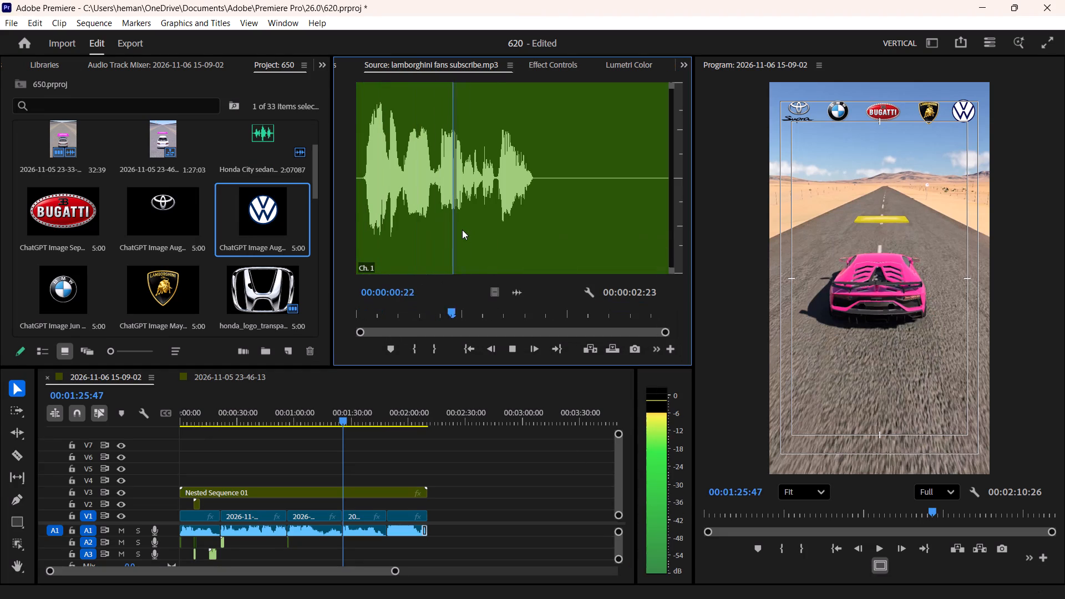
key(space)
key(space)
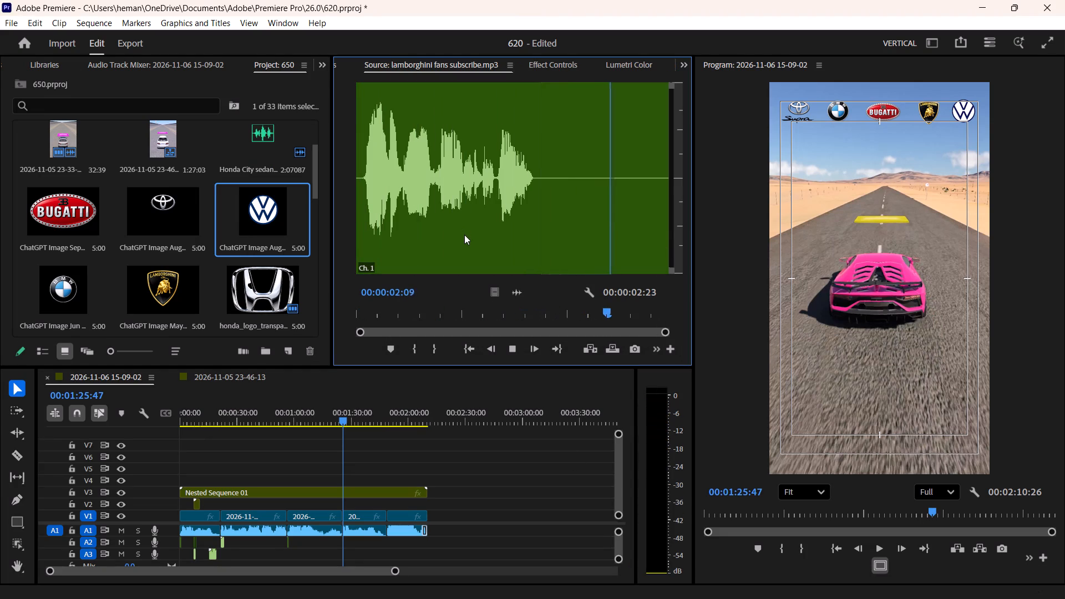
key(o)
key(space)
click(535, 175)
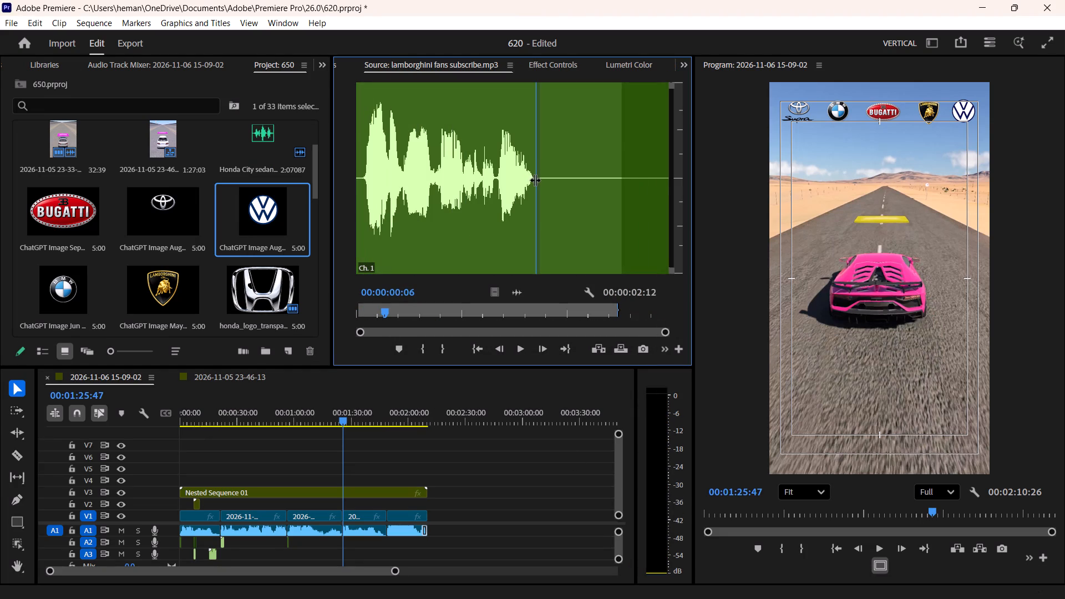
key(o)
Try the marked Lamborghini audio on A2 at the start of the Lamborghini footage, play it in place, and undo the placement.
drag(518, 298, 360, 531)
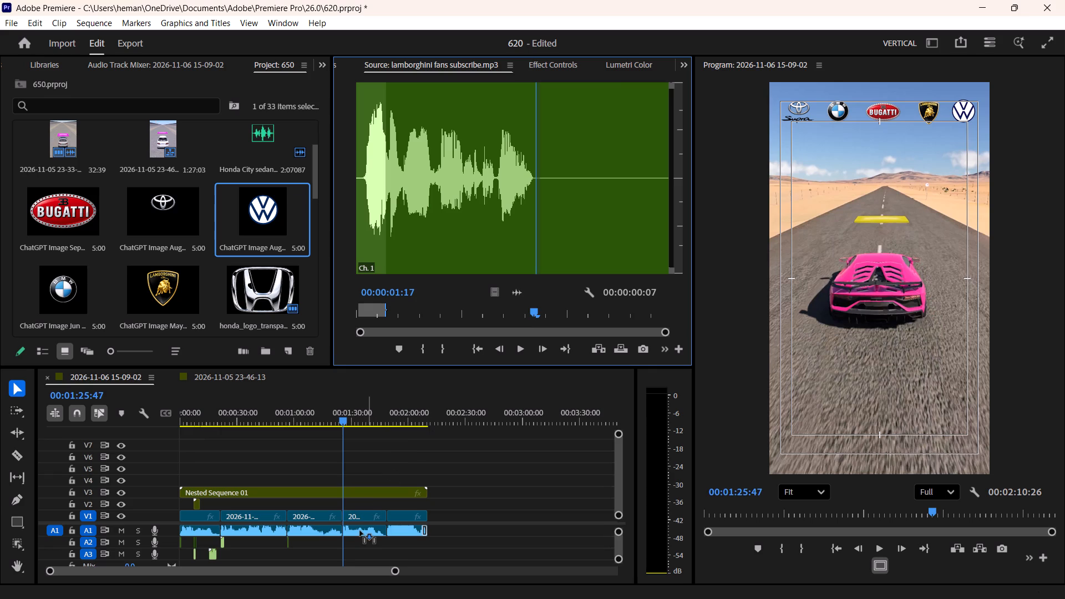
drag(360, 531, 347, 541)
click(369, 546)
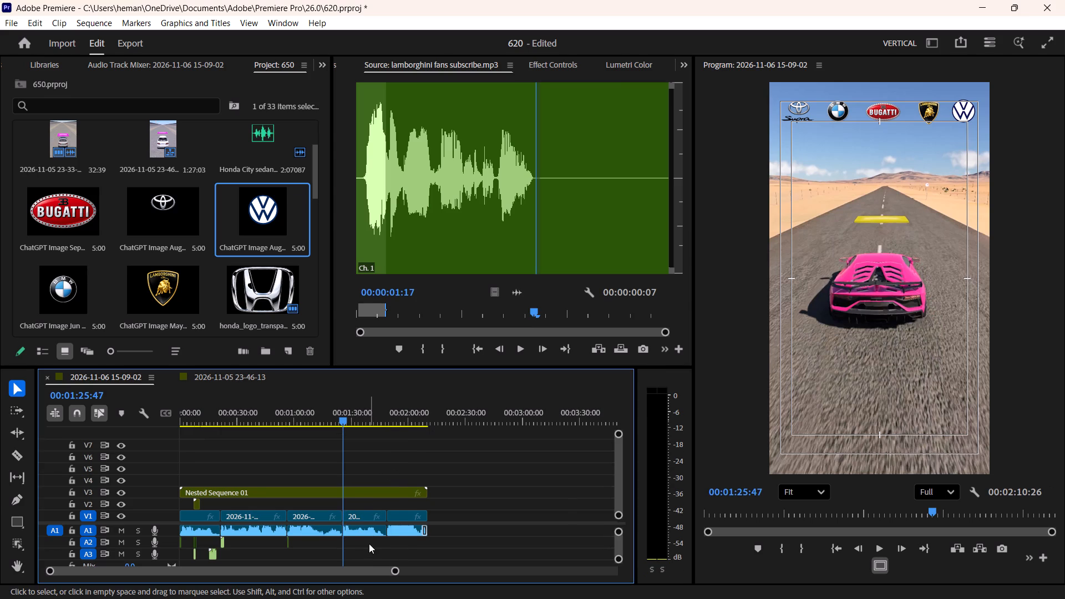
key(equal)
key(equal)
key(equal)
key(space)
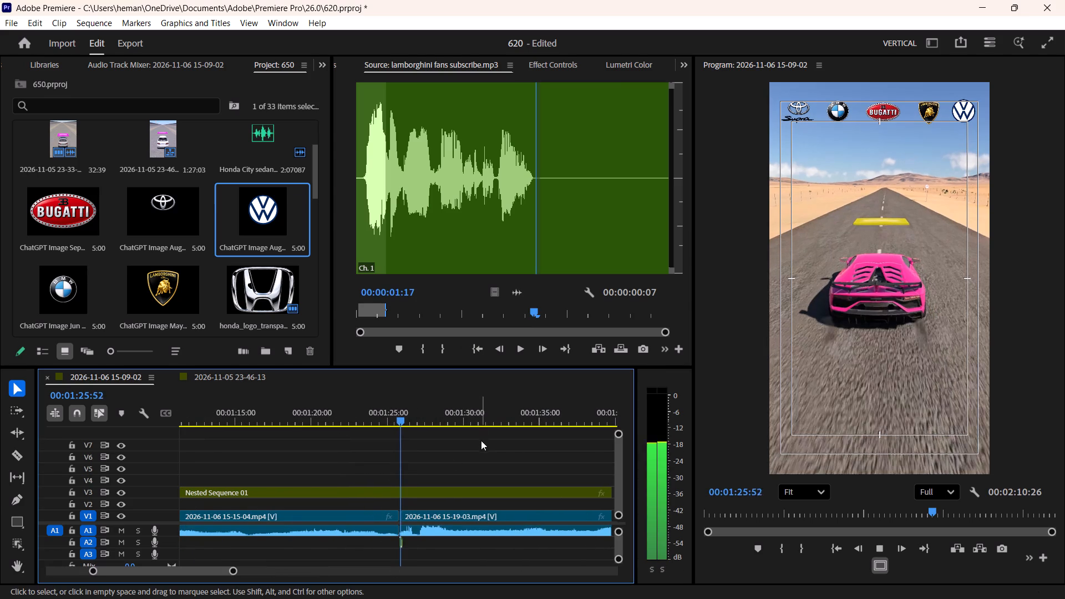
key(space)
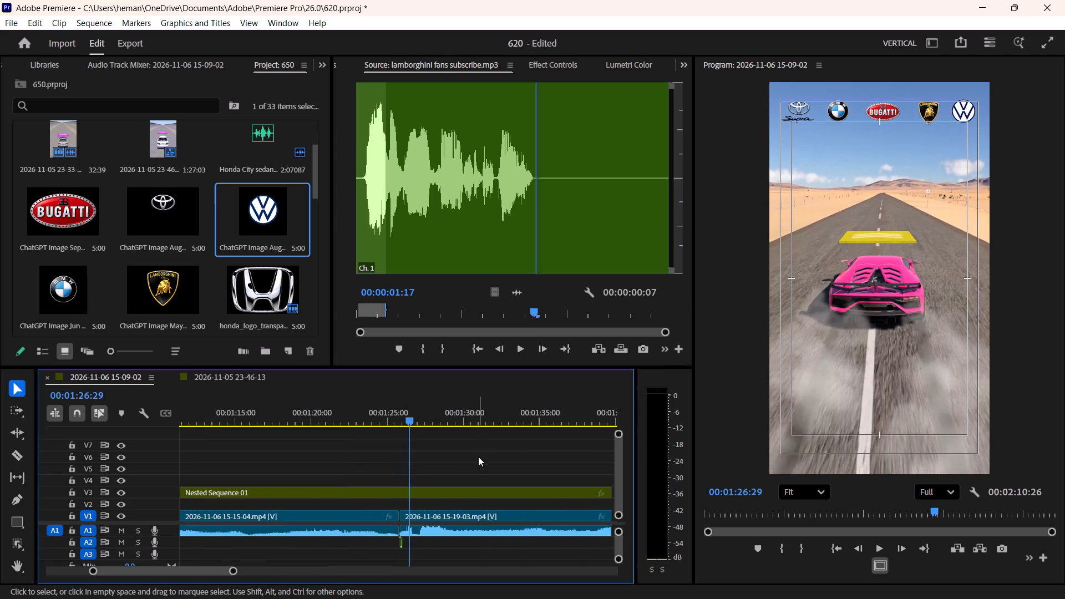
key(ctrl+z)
Mark lamborghini fans subscribe.mp3's Out point at 00:00:01:24, place its audio on A2 at the Lamborghini footage start, and play it in place.
click(565, 155)
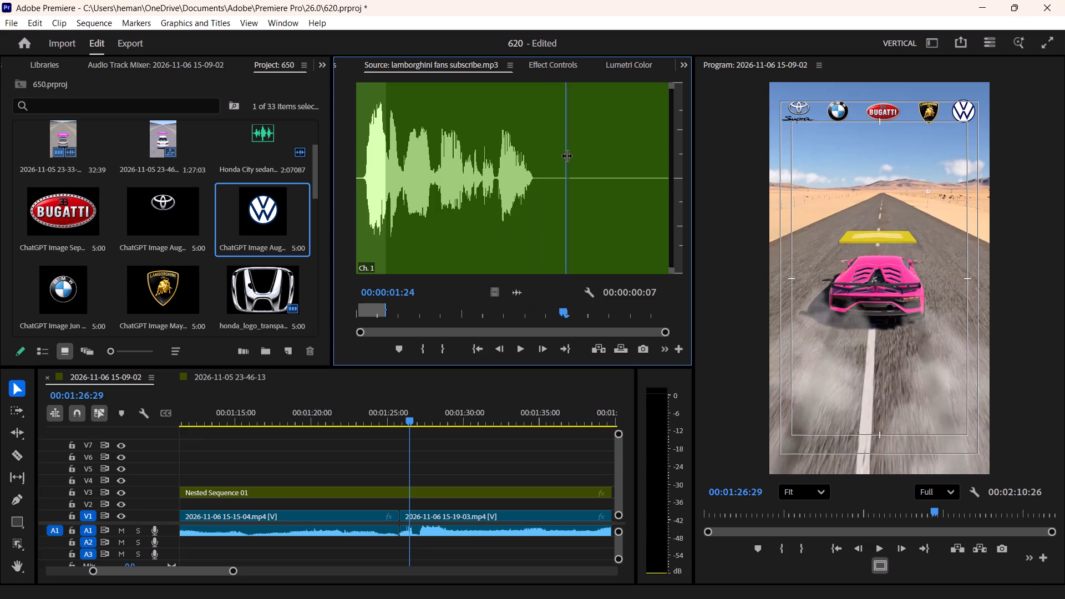
key(o)
drag(516, 291, 516, 293)
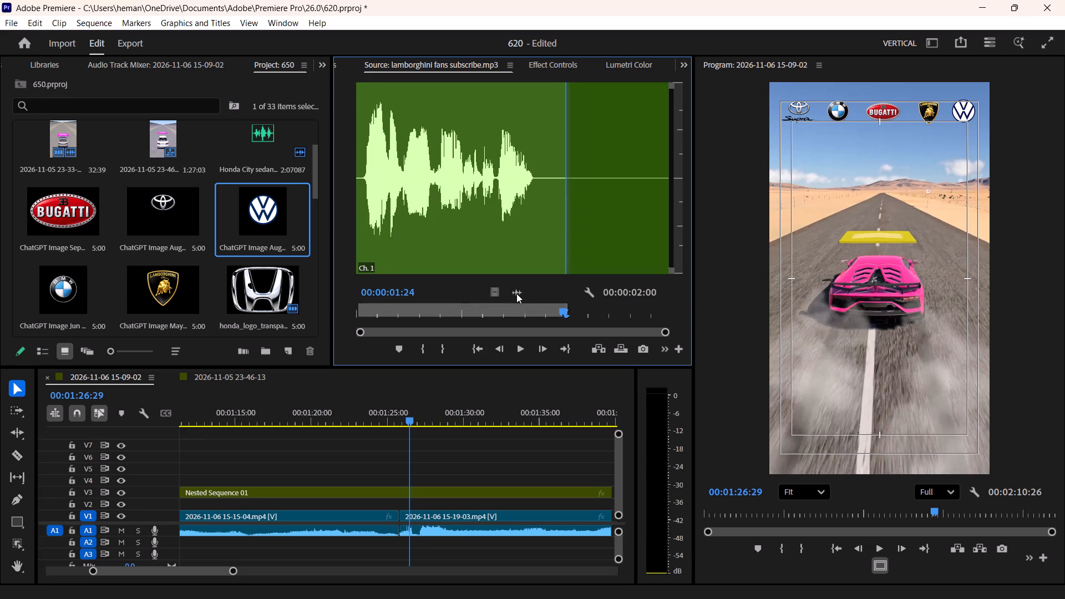
drag(516, 293, 397, 540)
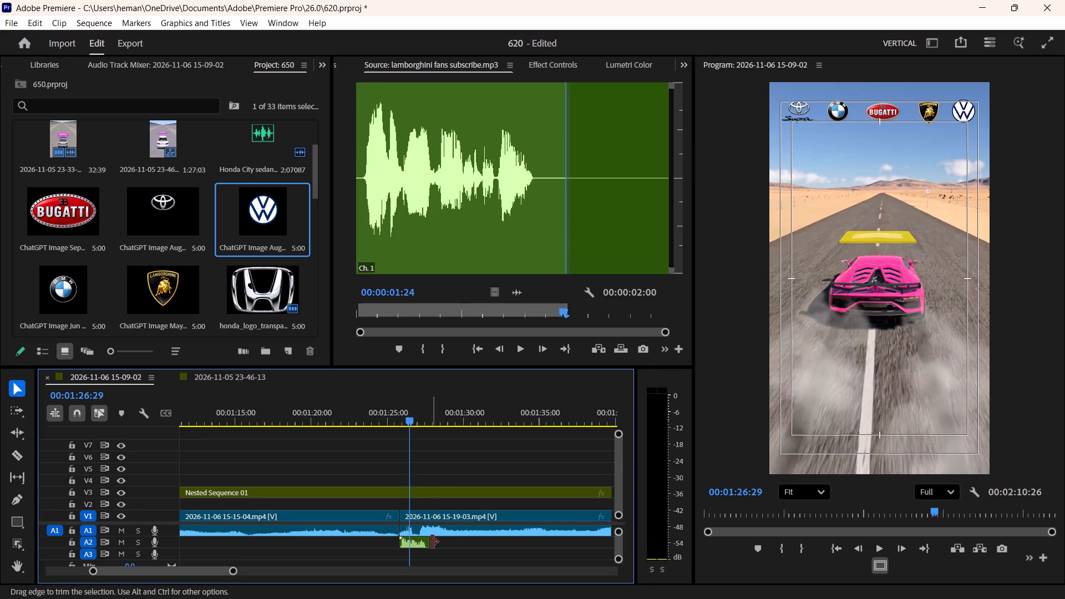
key(Up)
key(space)
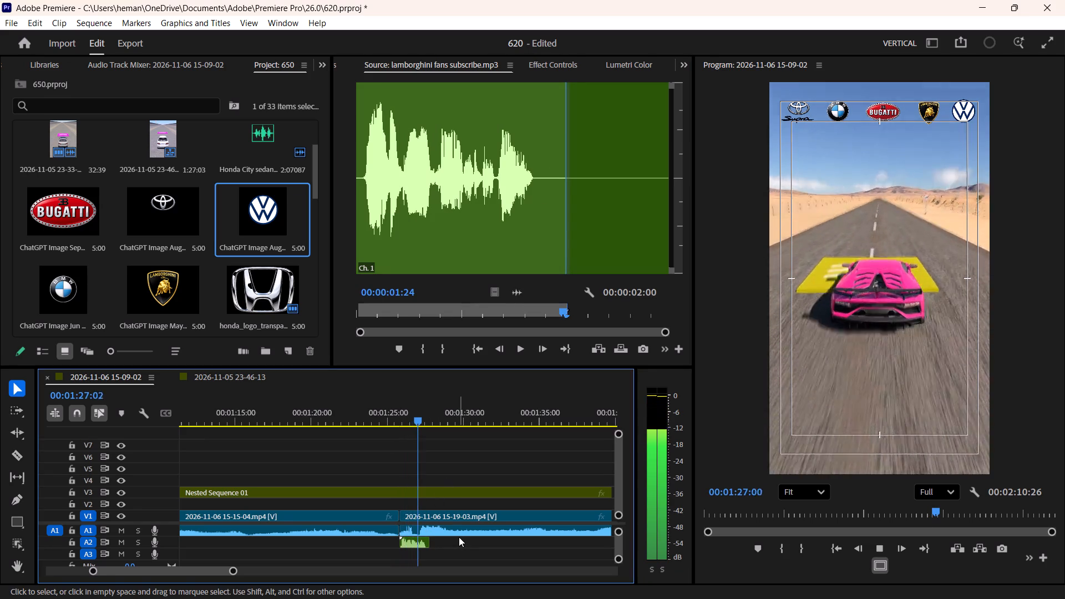
key(space)
Move the playhead to the start of the Volkswagen footage at 00:01:49:11.
key(Down)
key(Down)
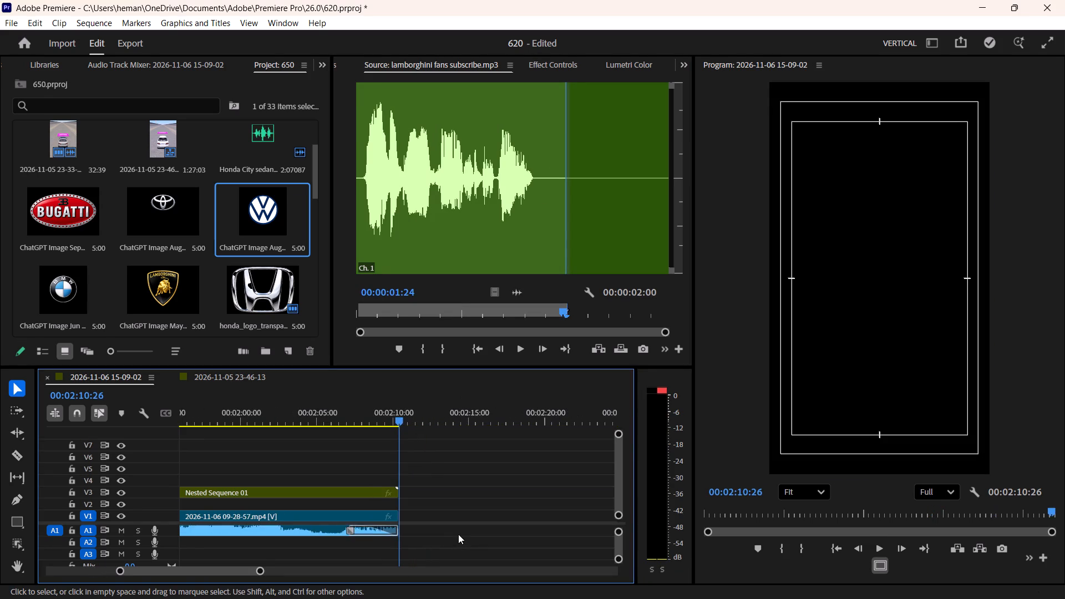
key(Up)
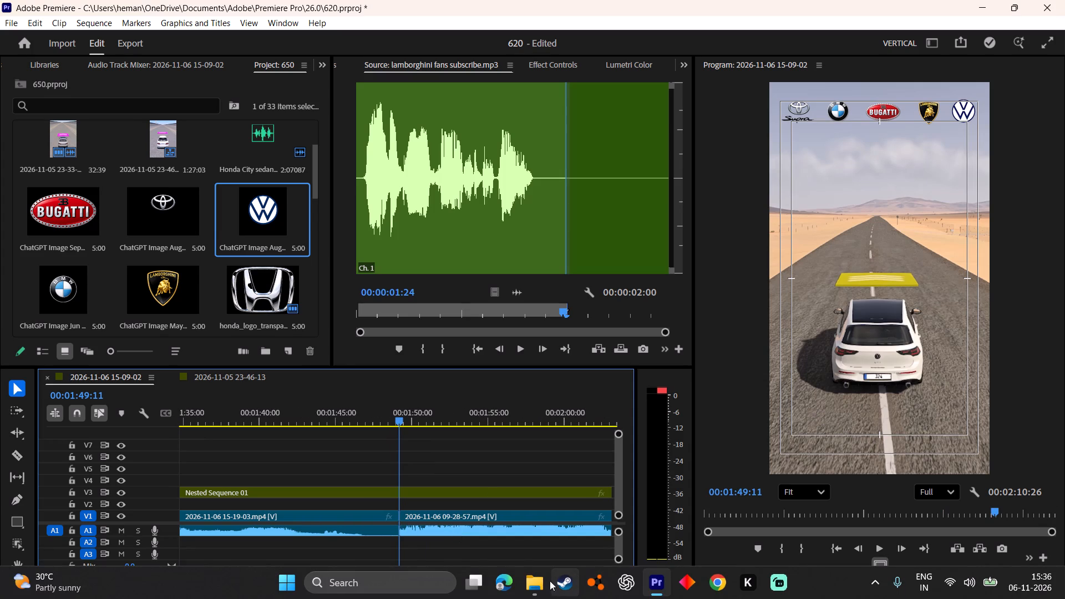
Switch to File Explorer and search the don folder for a Volkswagen voice clip, trying "wol", "wk" and "w".
click(550, 581)
click(537, 578)
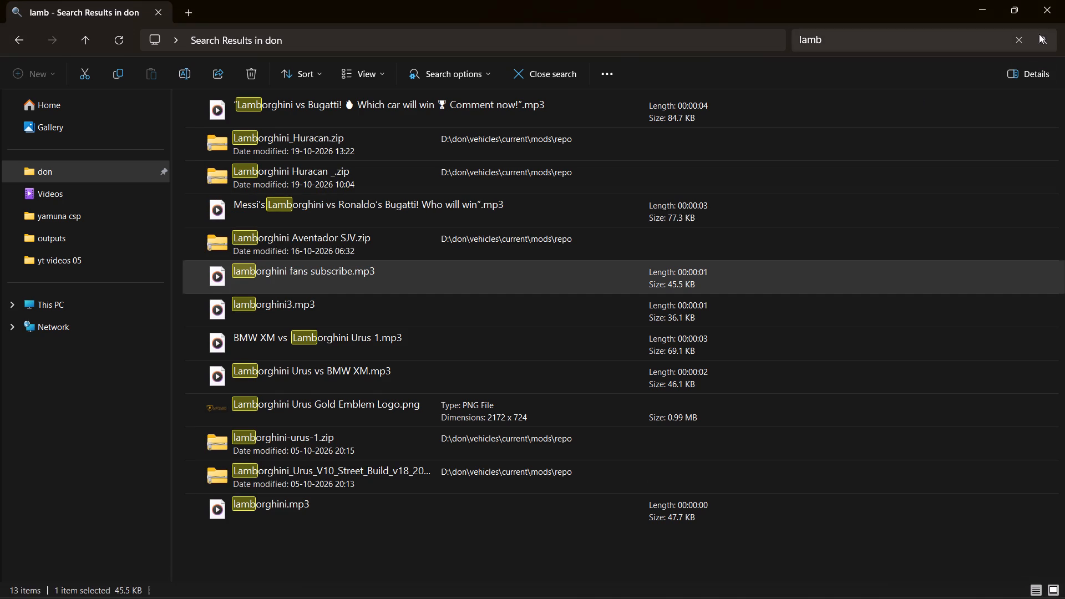
click(1025, 43)
key(w)
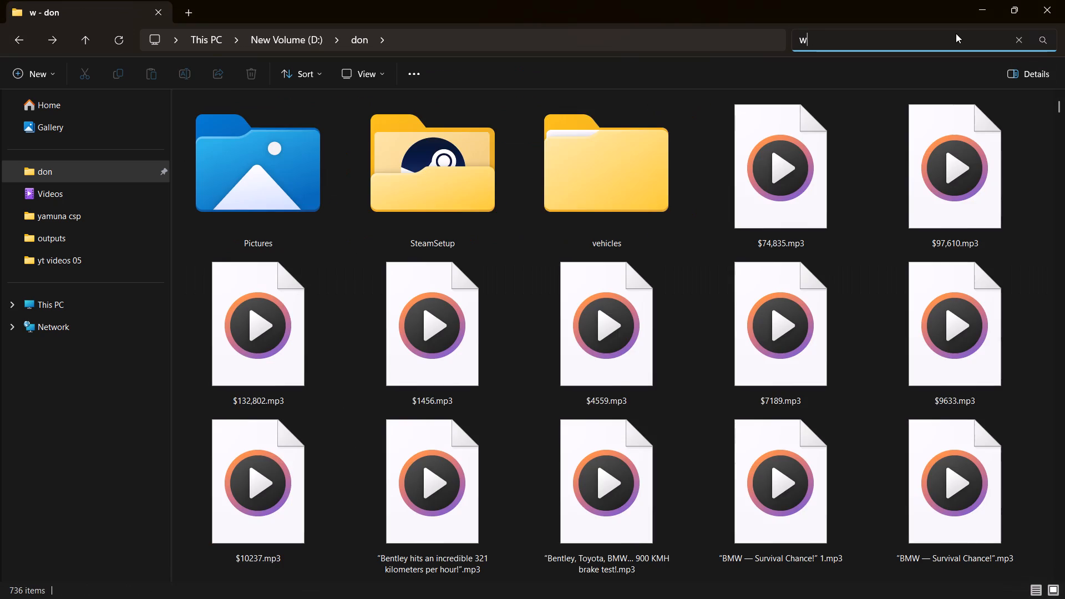
text(ol)
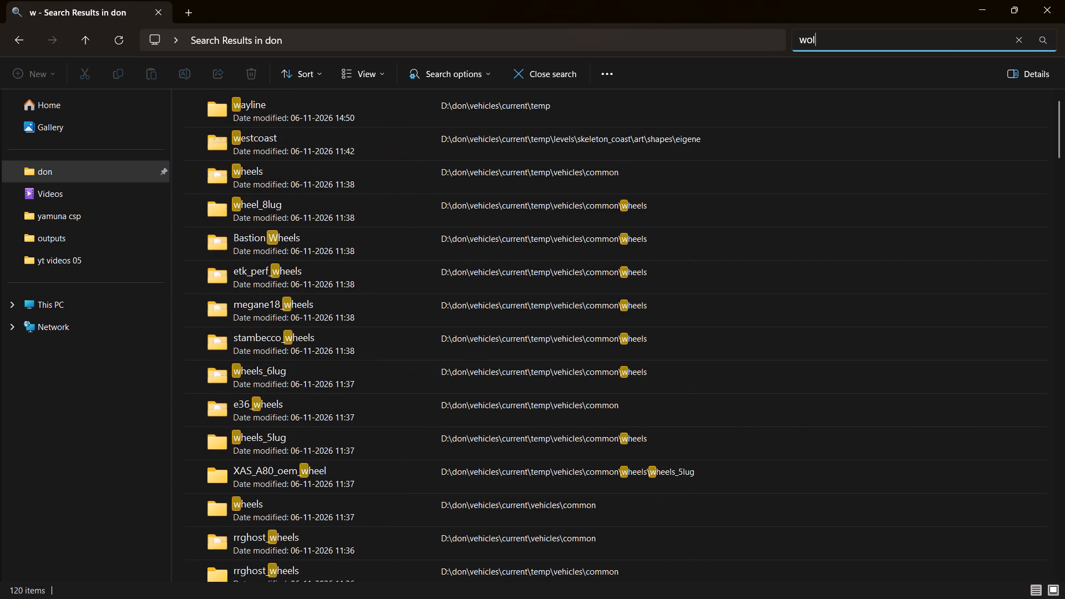
key(BackSpace)
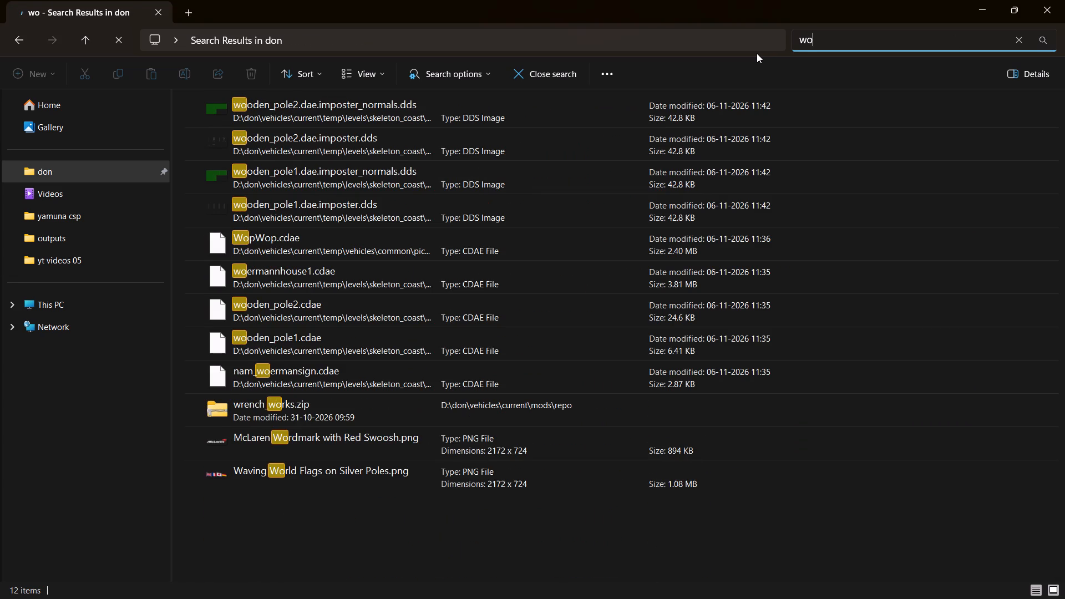
key(BackSpace)
key(k)
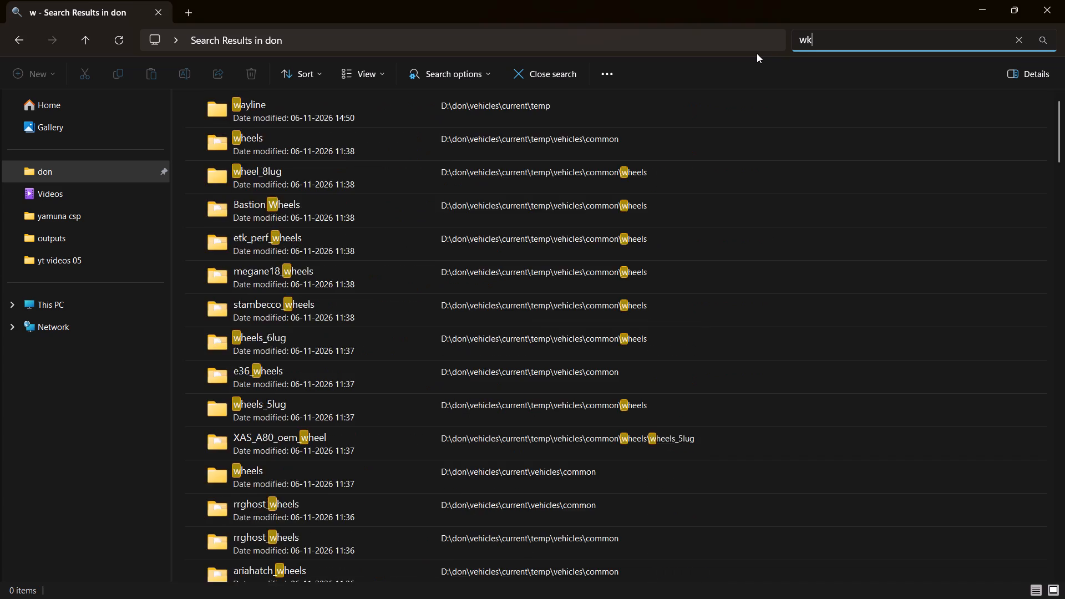
key(BackSpace)
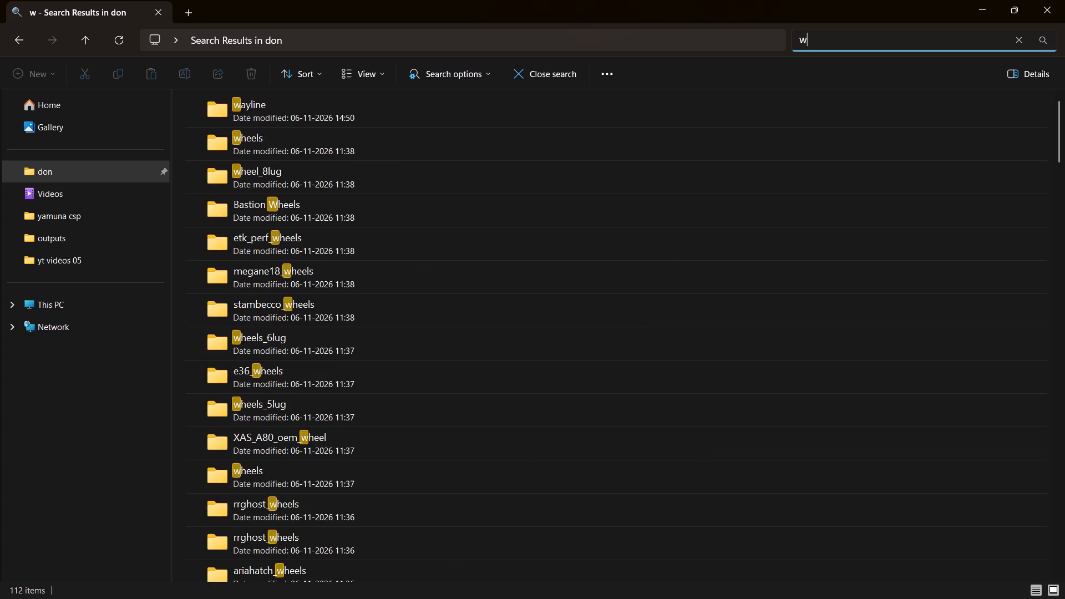
scroll(333, 248, down, 12)
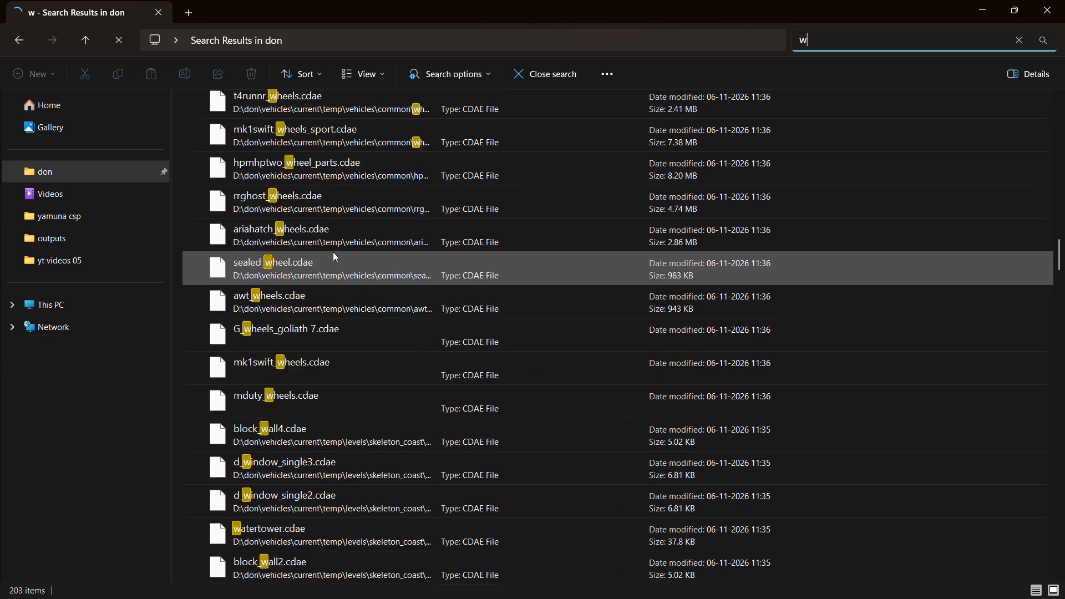
scroll(332, 257, down, 6)
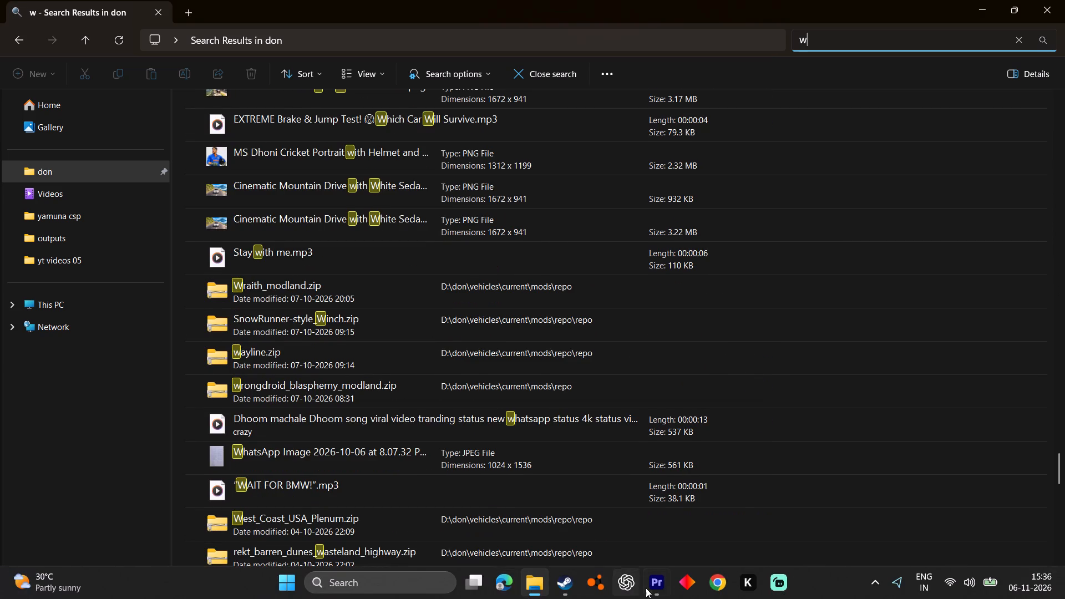
Switch back to Premiere and look through project 650's media items, including the area around the Volkswagen logo.
click(646, 589)
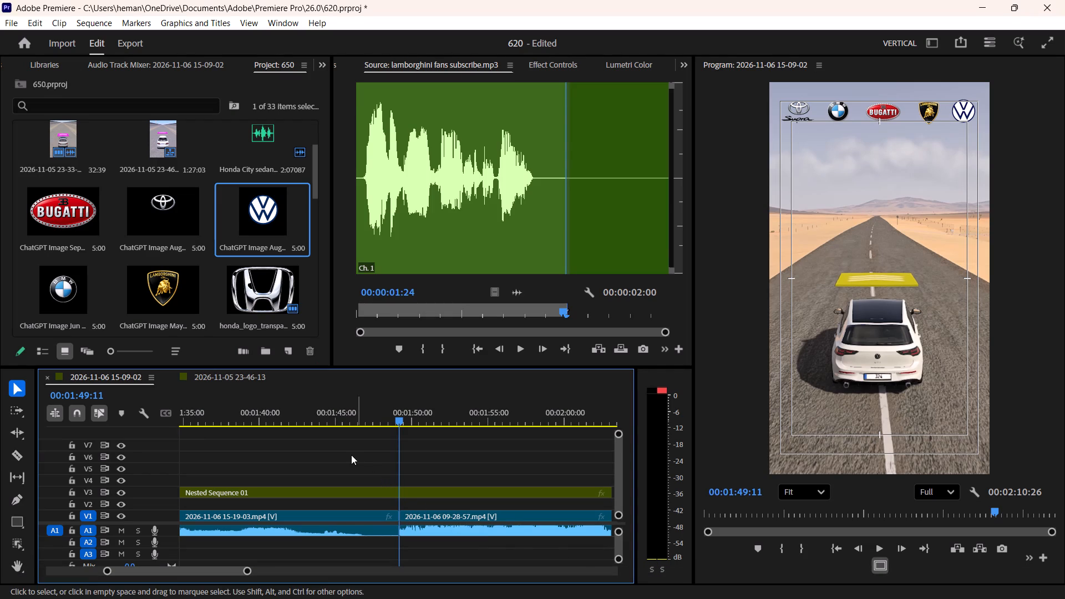
scroll(169, 265, down, 1)
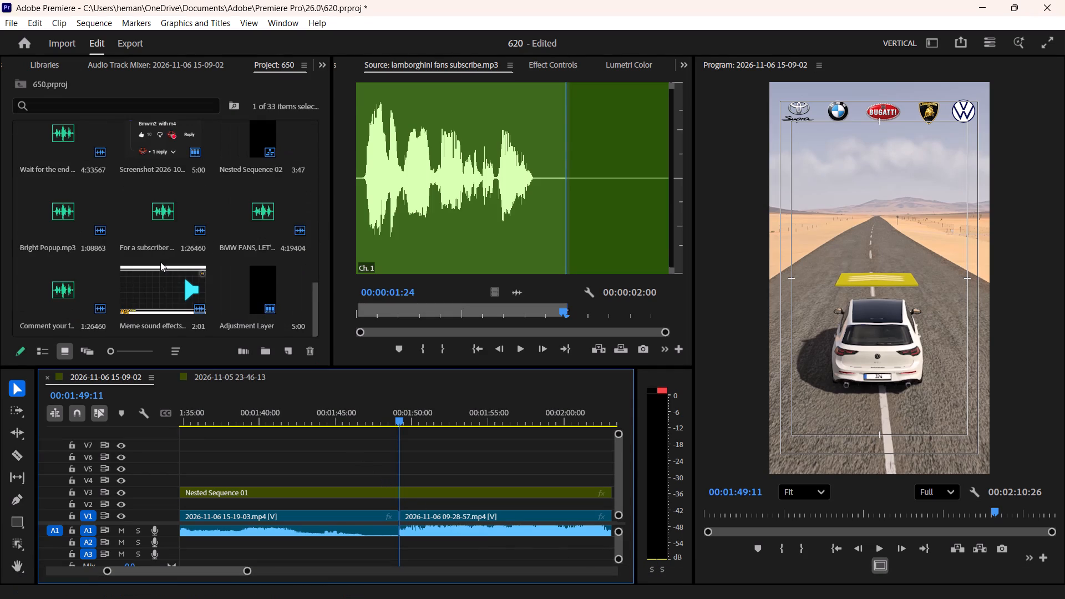
key(shift+exclam)
scroll(165, 258, up, 1)
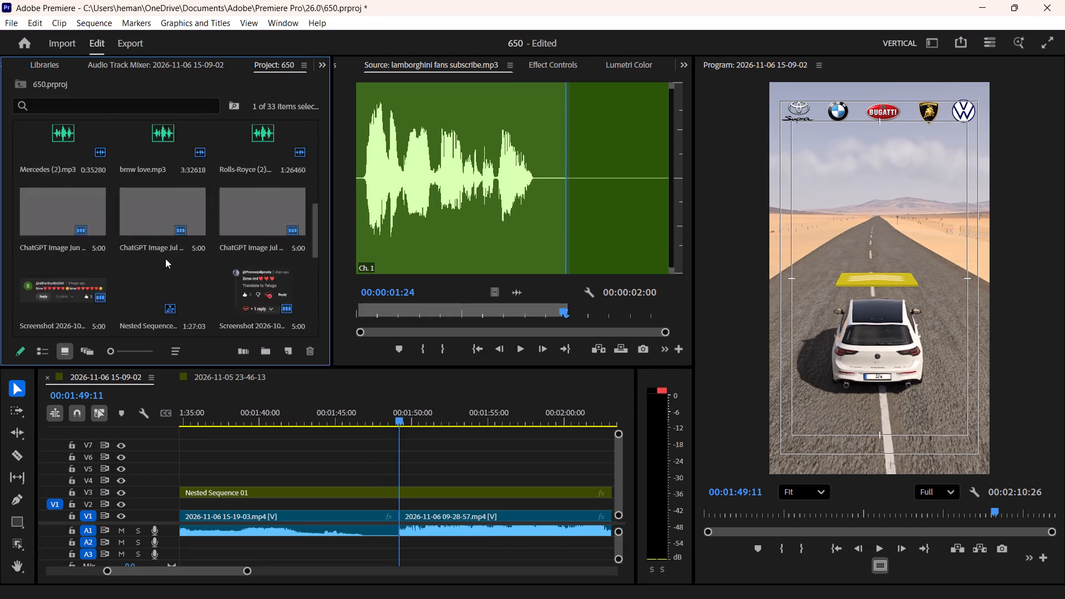
scroll(165, 258, up, 2)
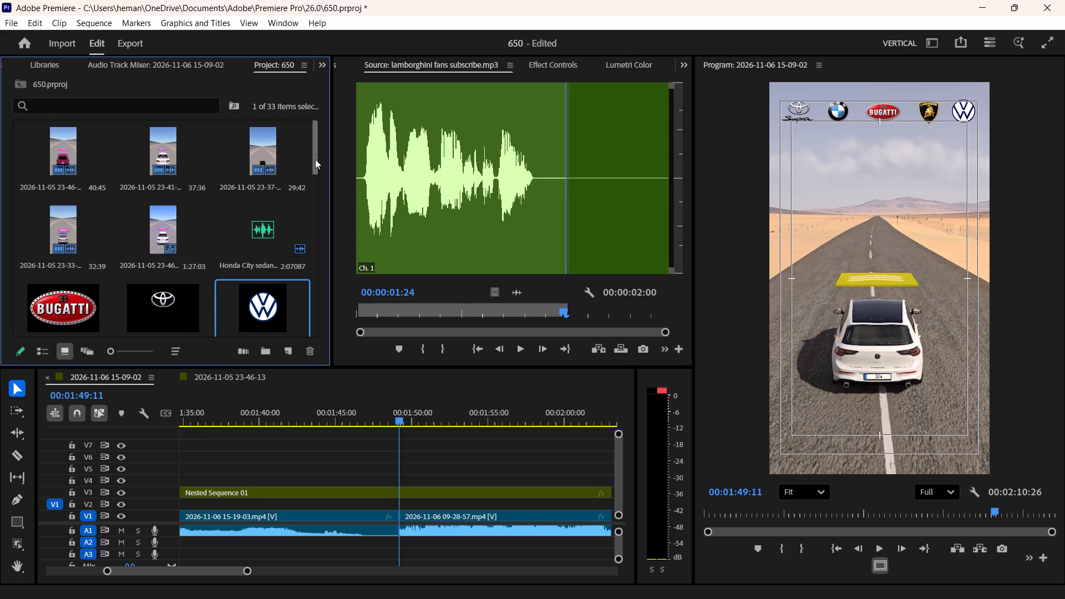
drag(315, 159, 315, 179)
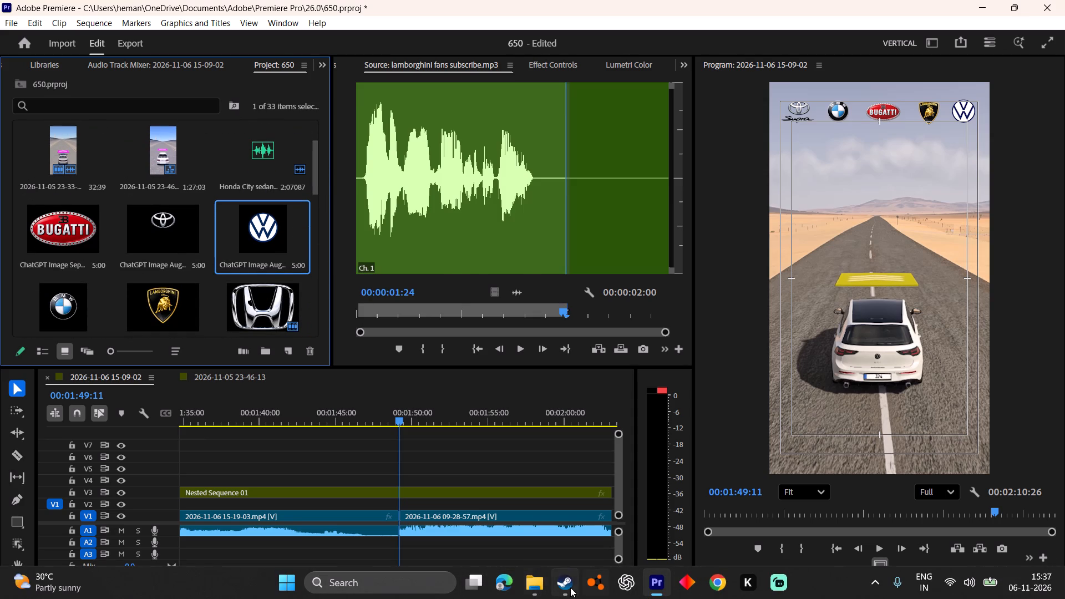
Return to File Explorer and search the don folder again for a Volkswagen clip, trying "wo", "wl" and "wol".
click(545, 588)
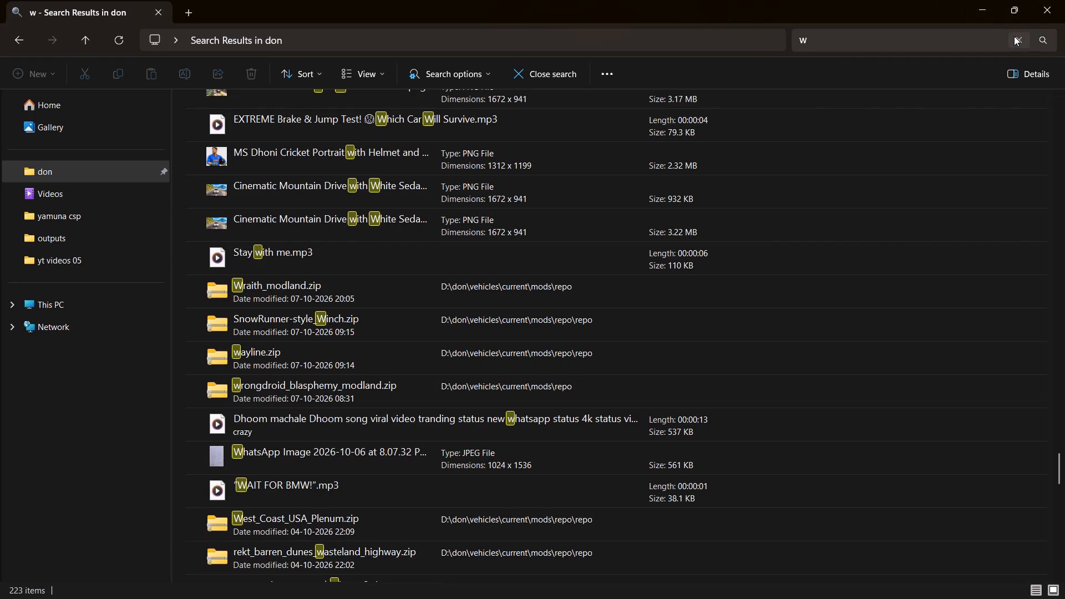
click(1014, 36)
click(920, 40)
text(wo)
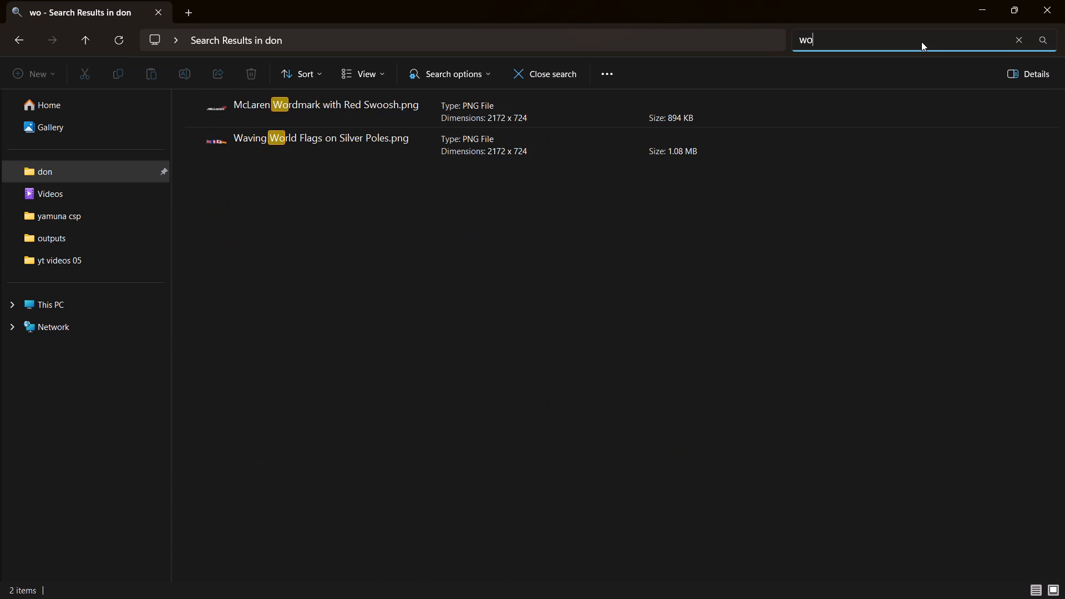
key(BackSpace)
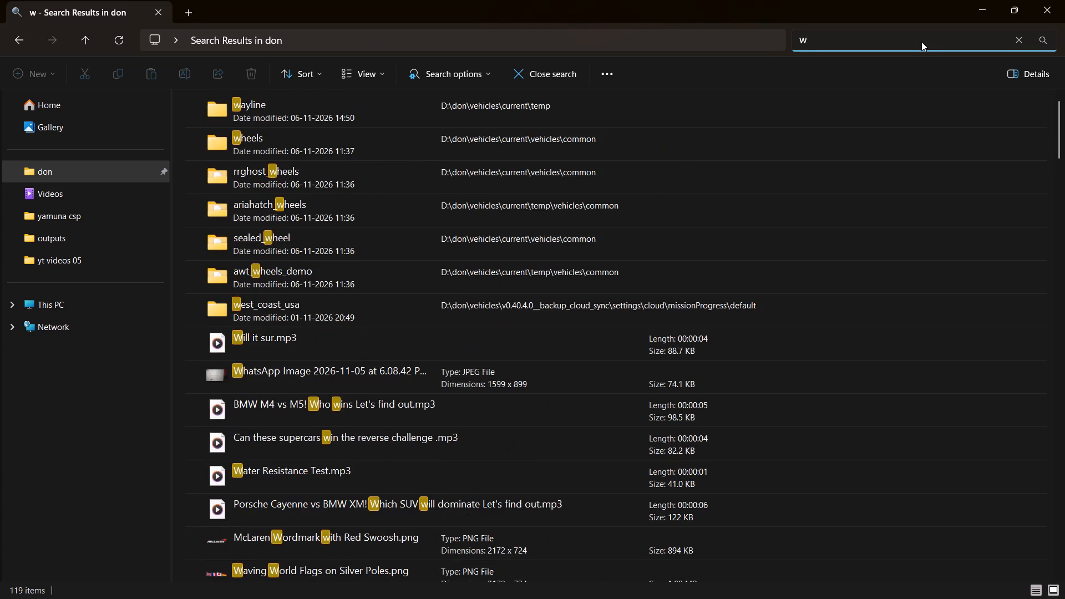
key(l)
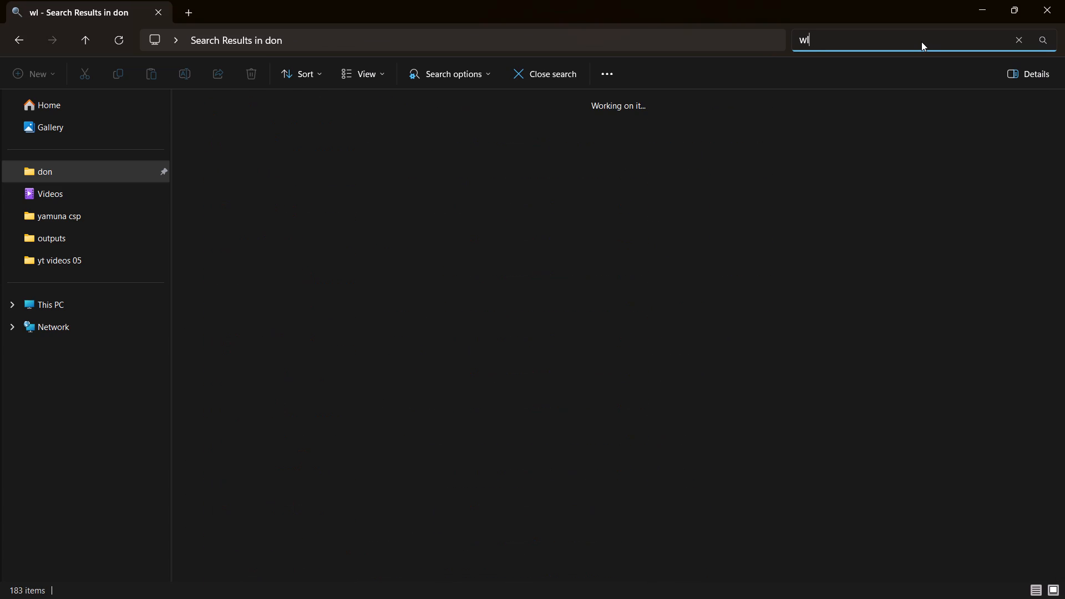
key(BackSpace)
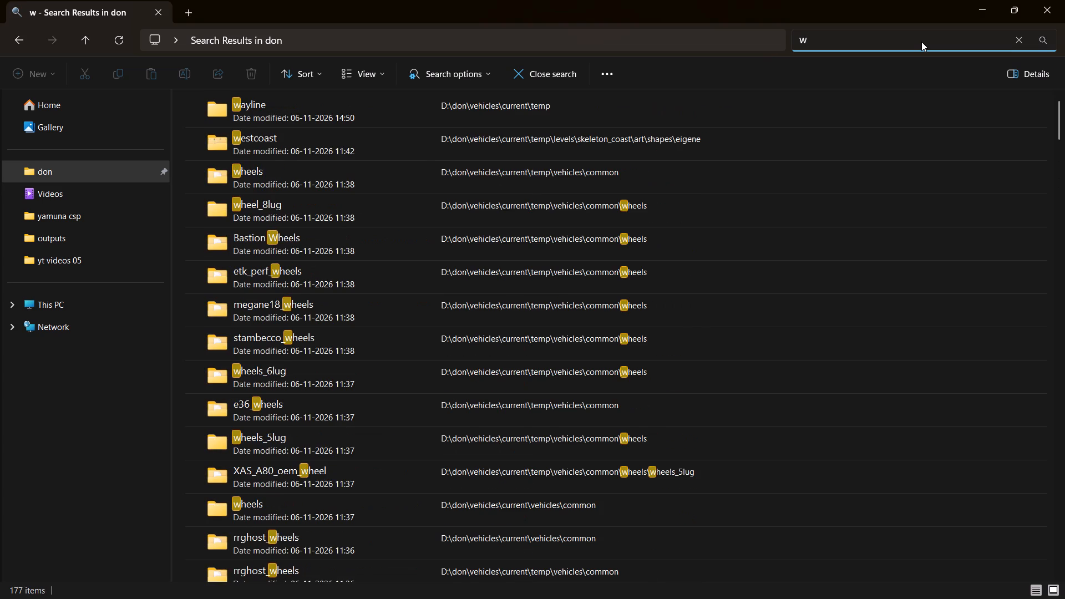
text(ol)
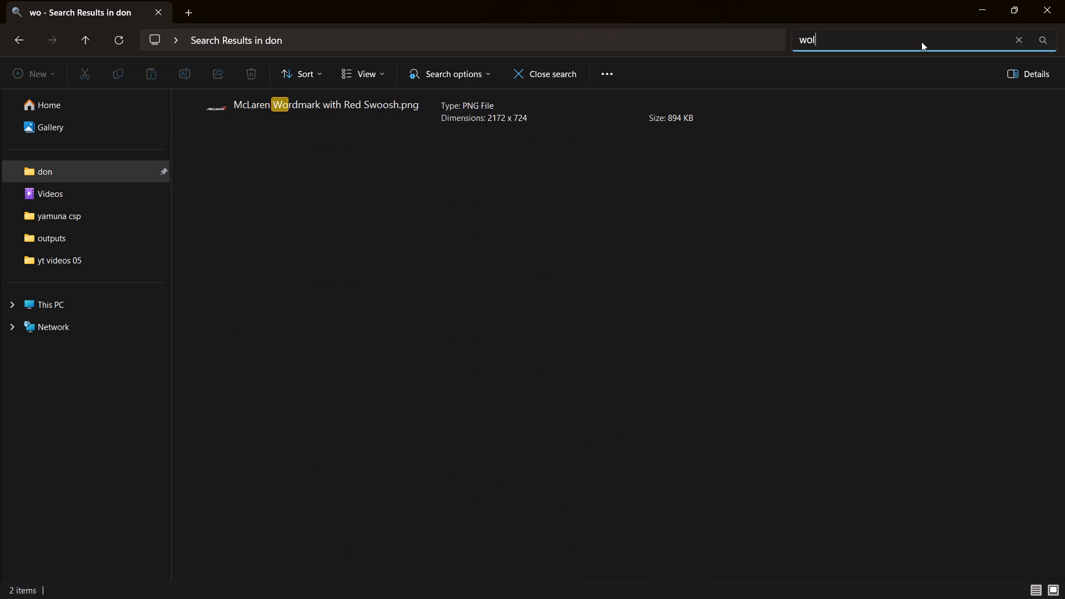
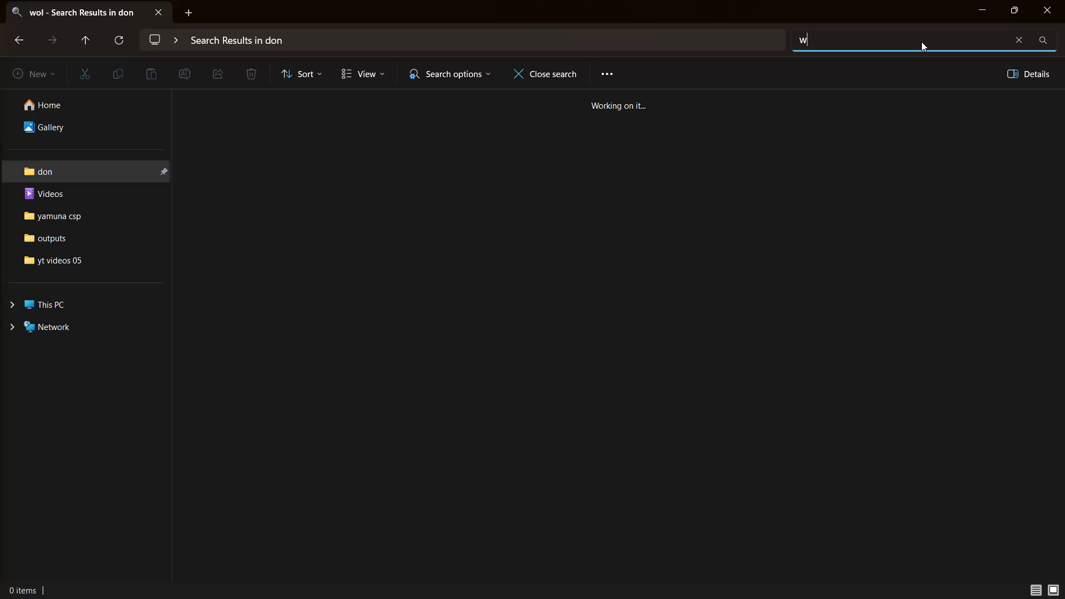
Search the don folder for the Volkswagen voice clip using "ve", "vega" and "veg", and look through the "ve" results.
text(ve)
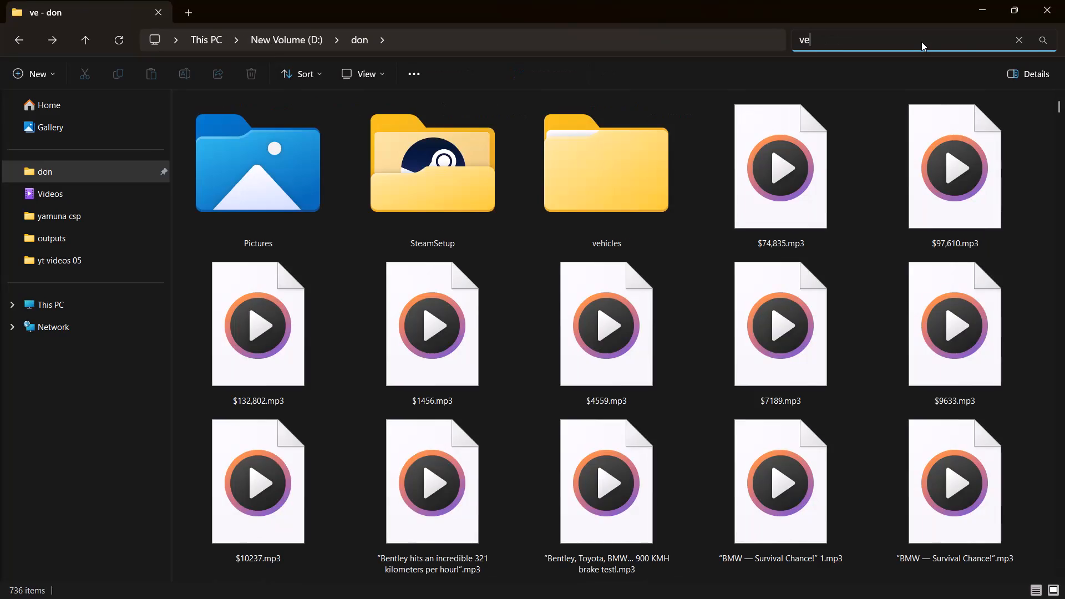
text(ga)
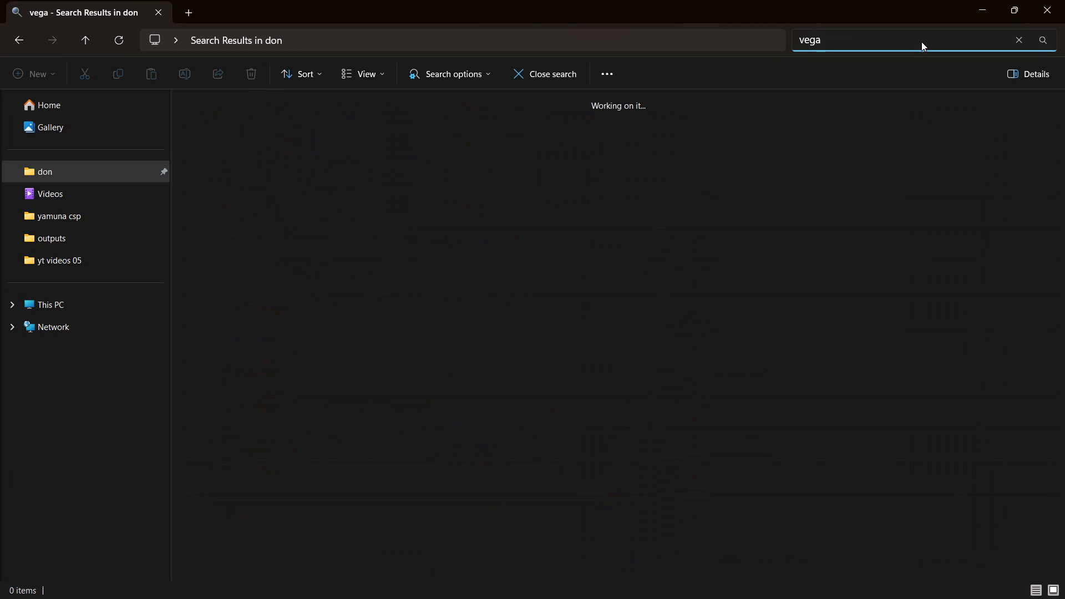
key(BackSpace)
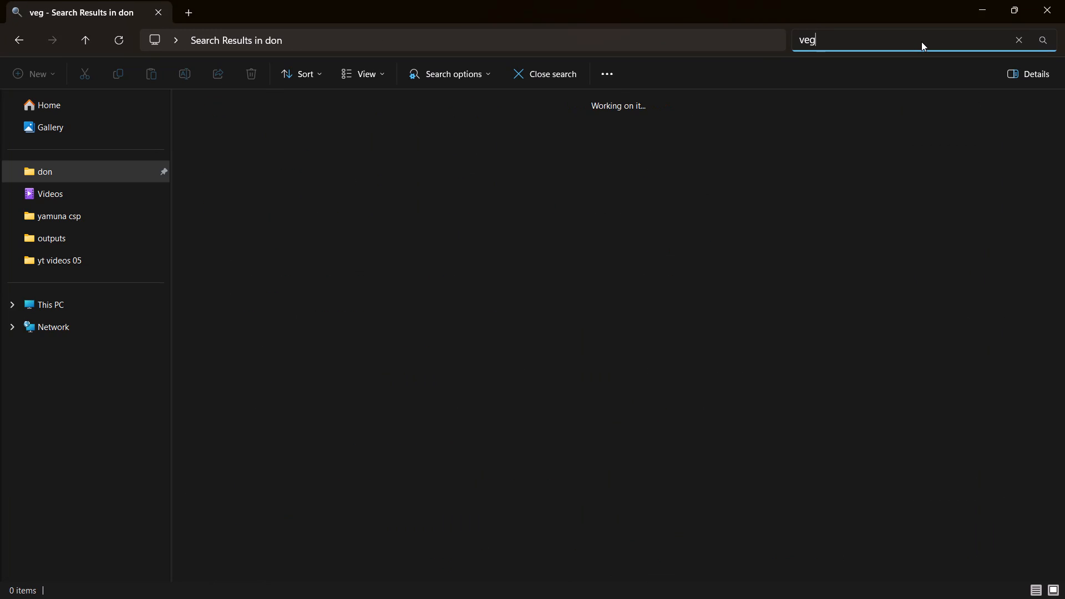
key(BackSpace)
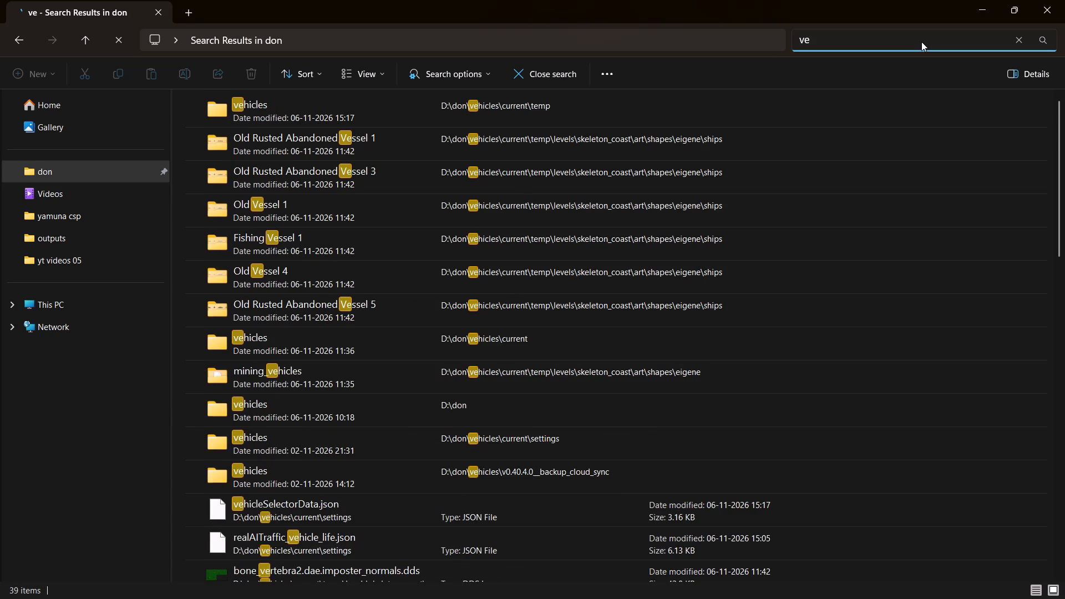
scroll(660, 367, down, 2)
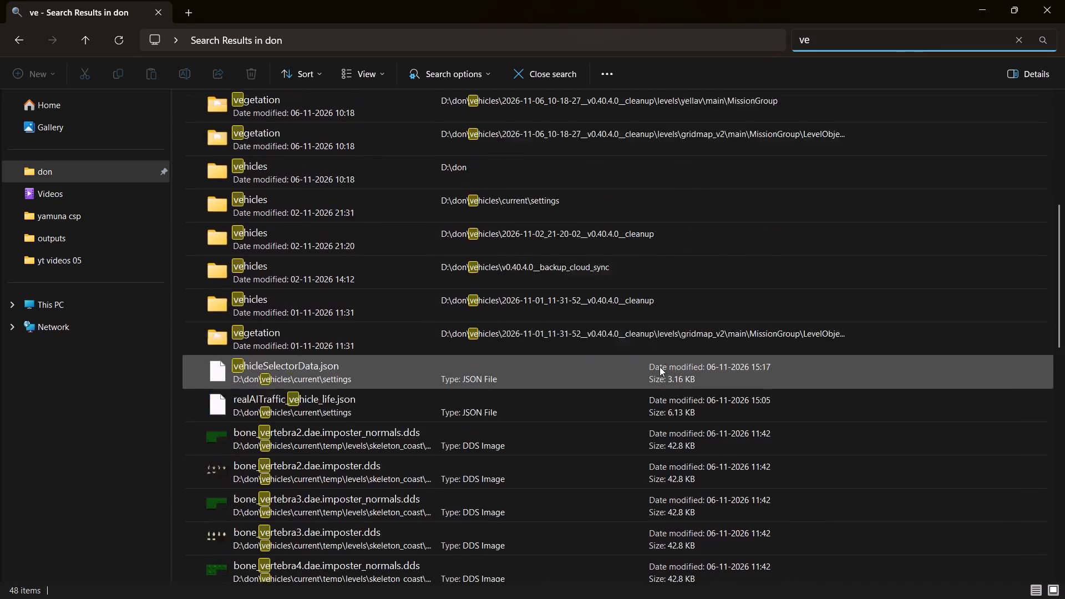
scroll(660, 367, down, 5)
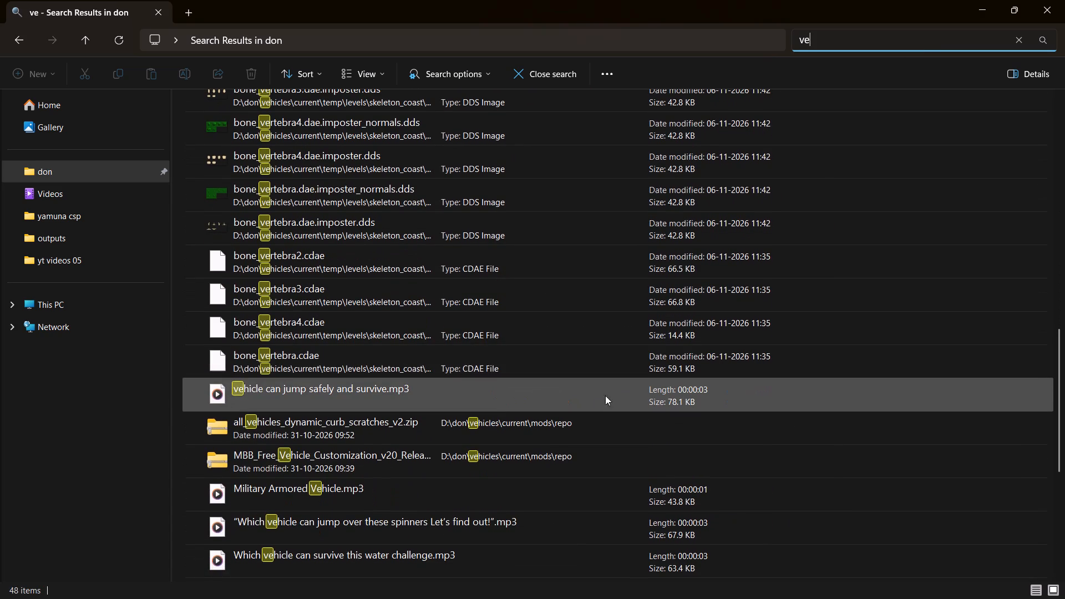
scroll(594, 401, down, 2)
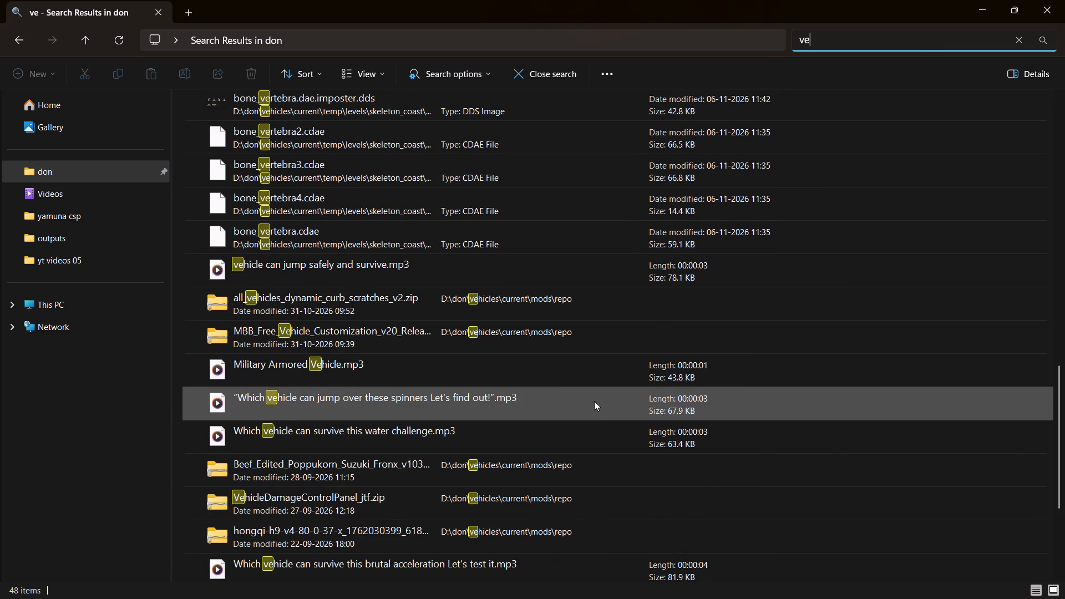
scroll(594, 401, down, 2)
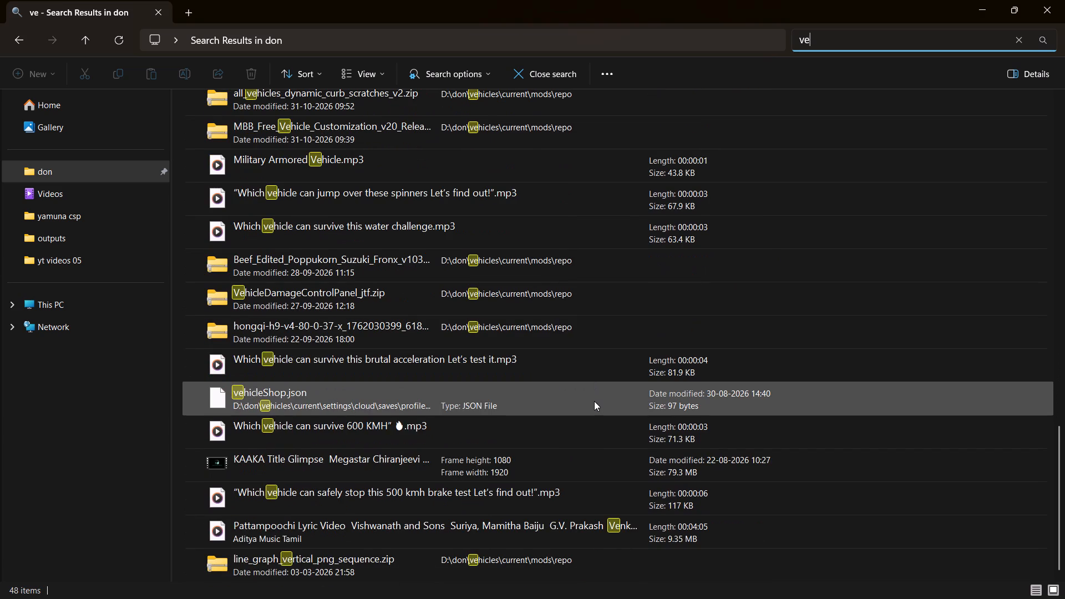
scroll(594, 401, down, 1)
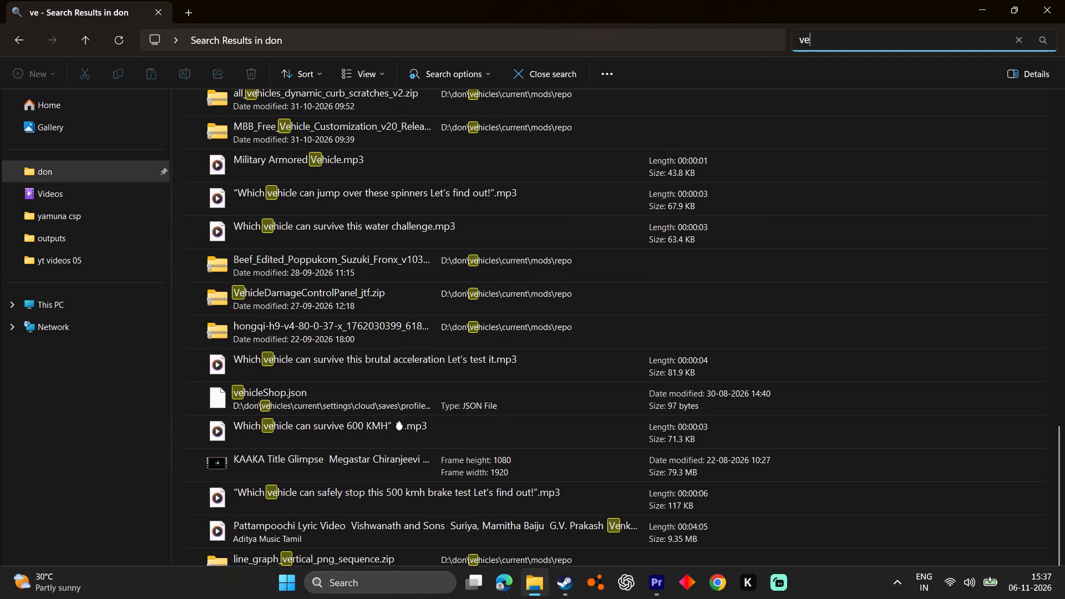
click(642, 580)
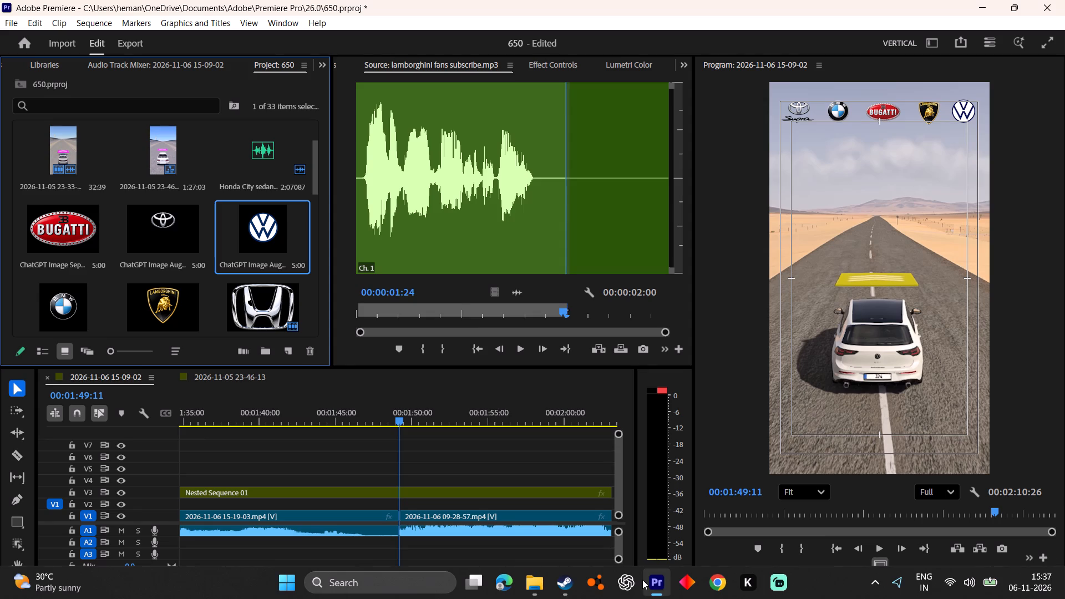
key(Print)
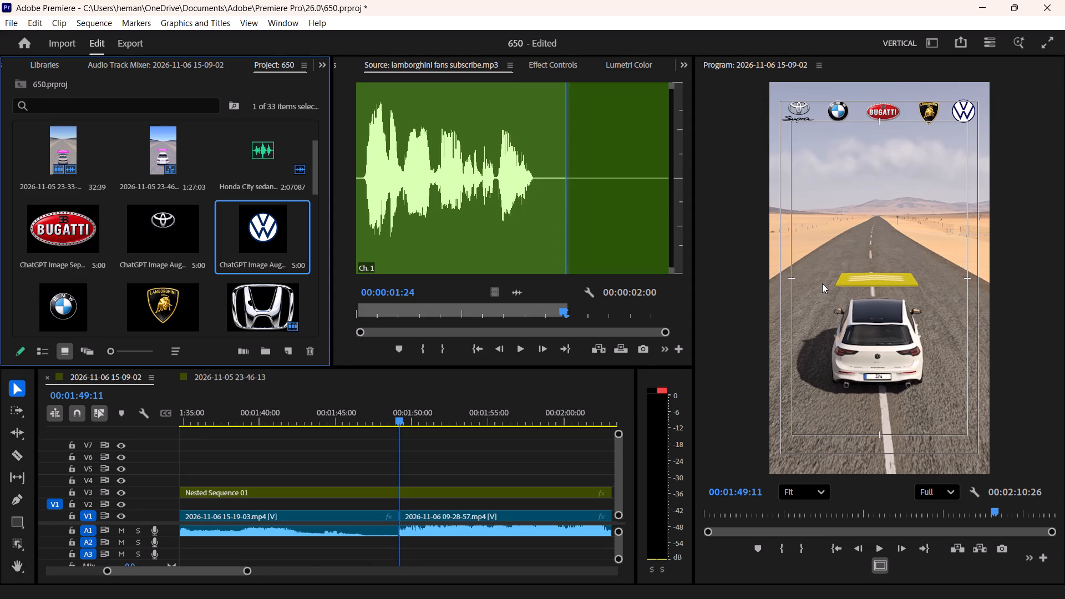
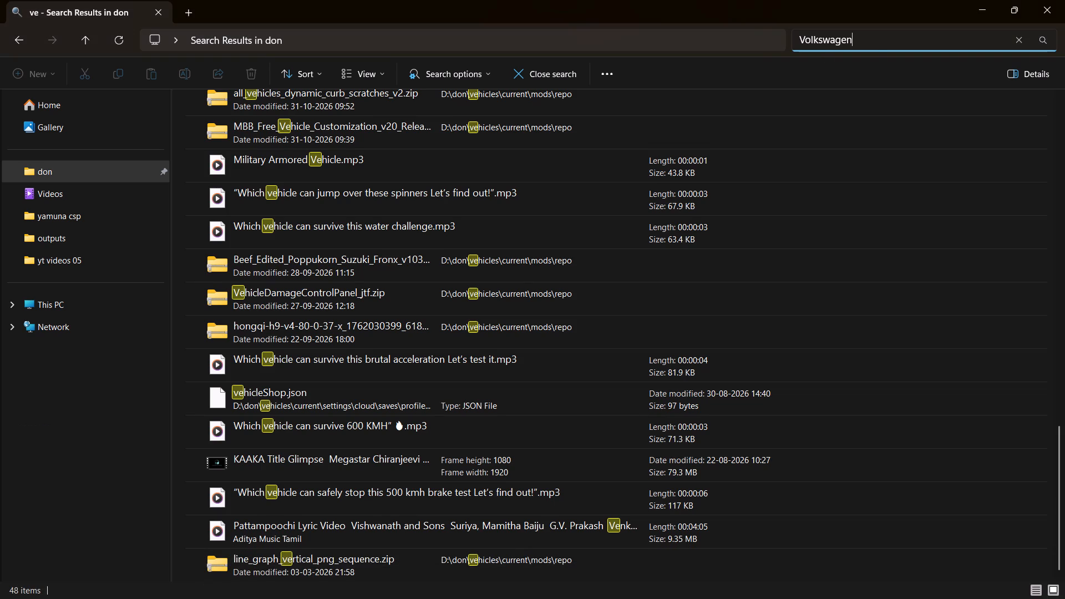
Bring Volkswagen (2).mp3 into Premiere's Source monitor, audition it and mark its out point at 00:00:01:00.
click(478, 114)
drag(468, 120, 659, 595)
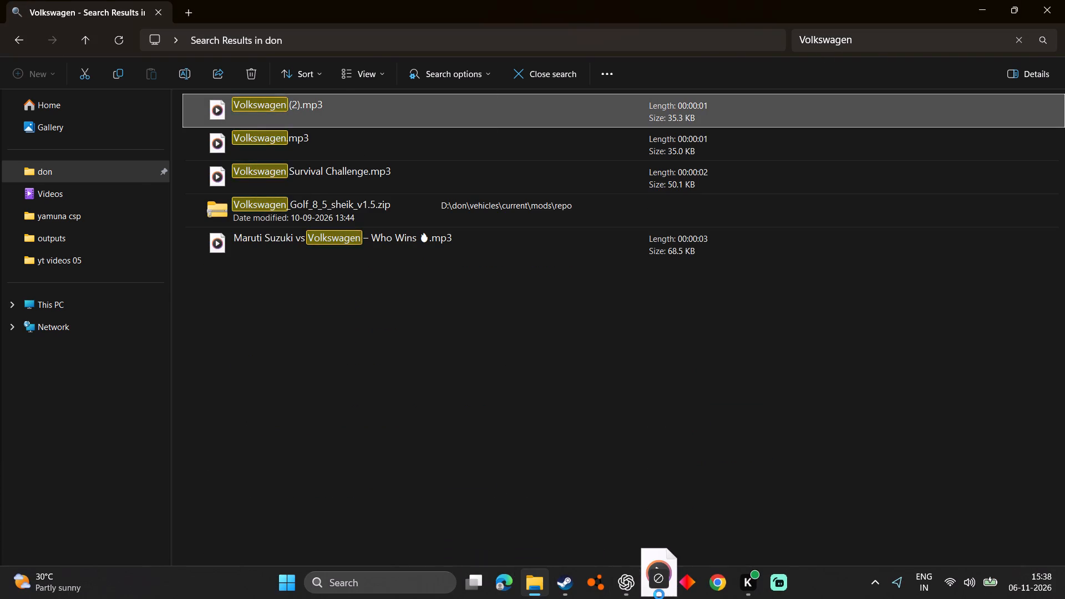
drag(659, 595, 459, 200)
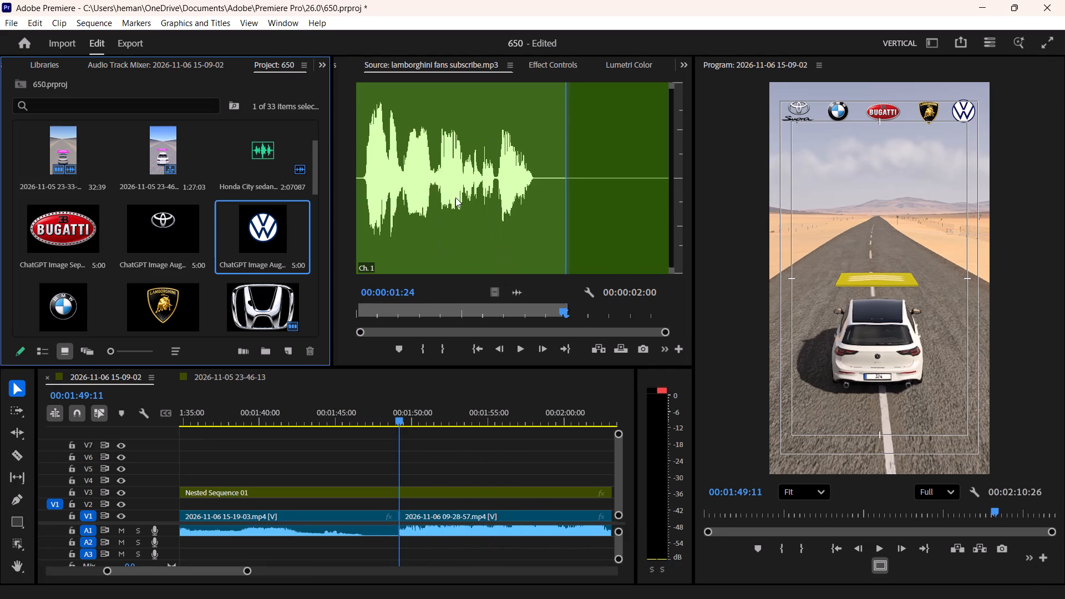
key(space)
key(space)
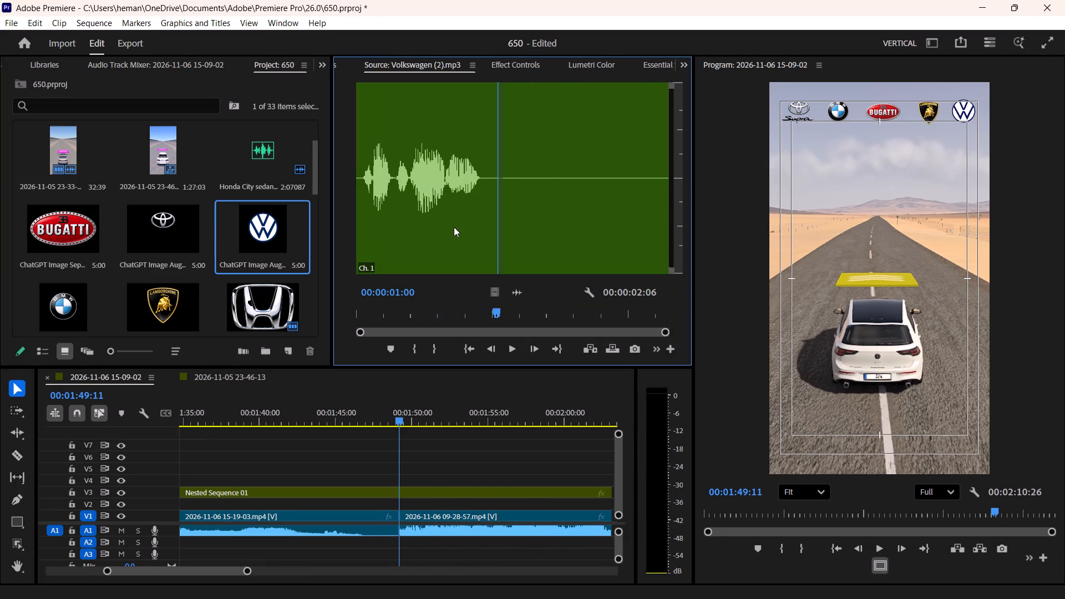
key(o)
Place the marked Volkswagen voice clip on A2 at 00:01:49:11, where the white car's footage starts.
drag(521, 295, 440, 545)
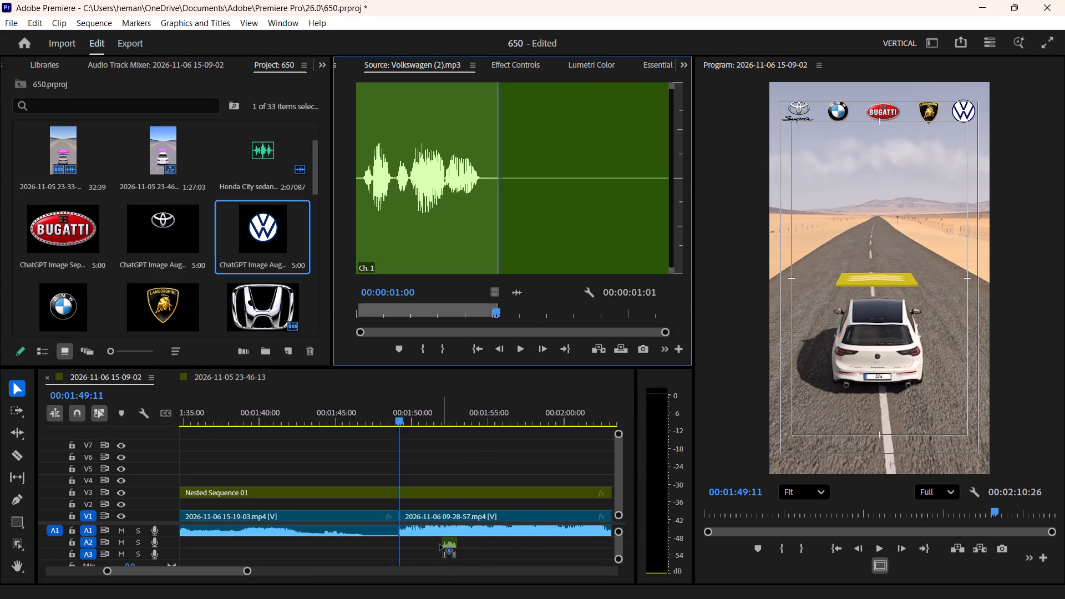
drag(440, 545, 403, 546)
click(437, 460)
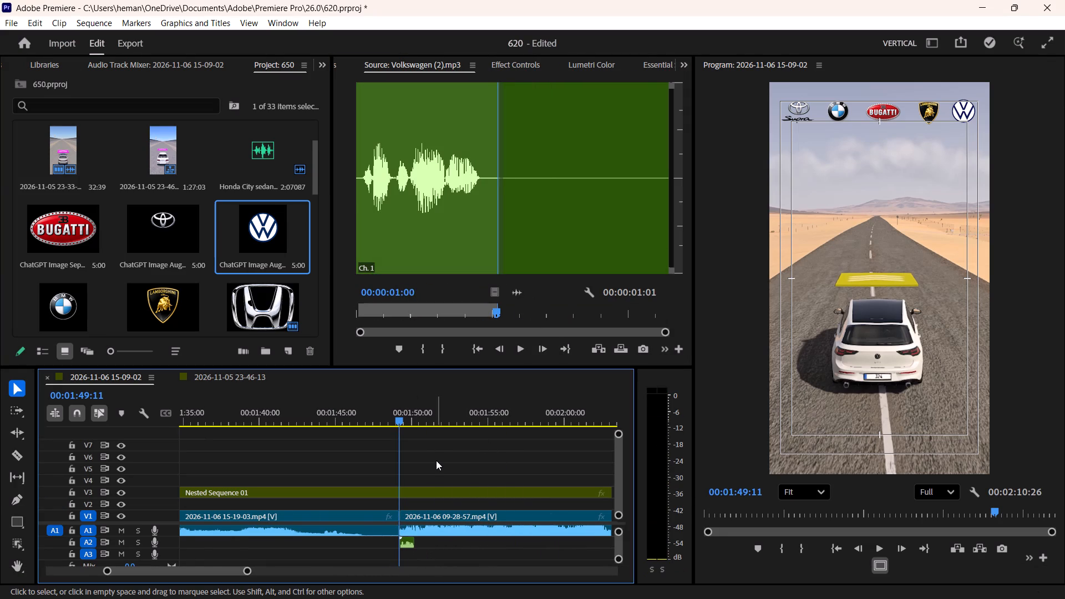
Return to the sequence start, maximise the timeline, make more room for audio and expand the audio tracks to show their waveforms.
text(---)
drag(302, 408, 72, 430)
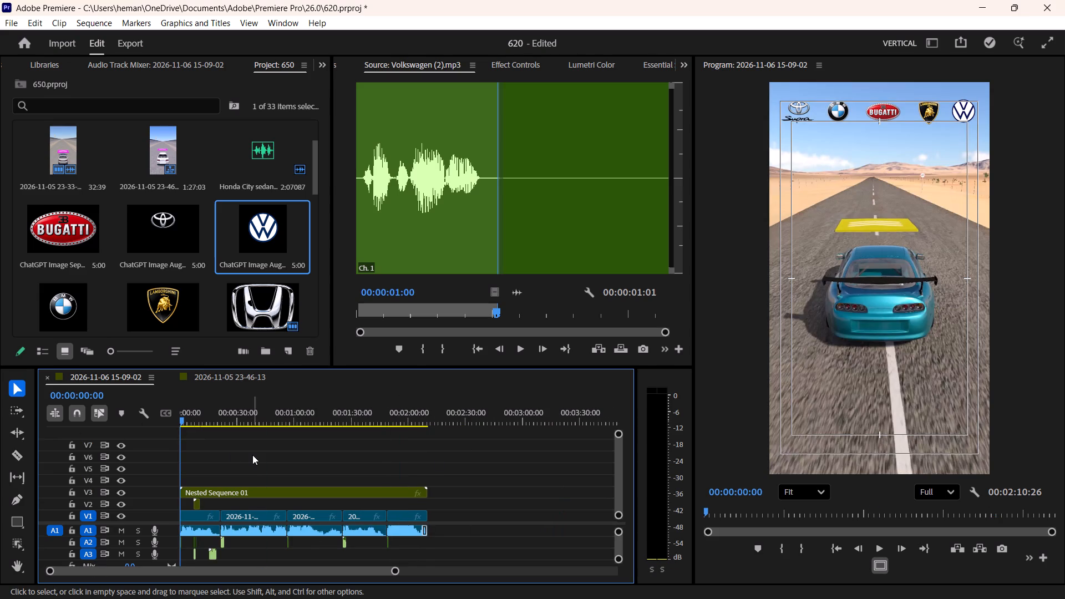
click(252, 455)
key(grave)
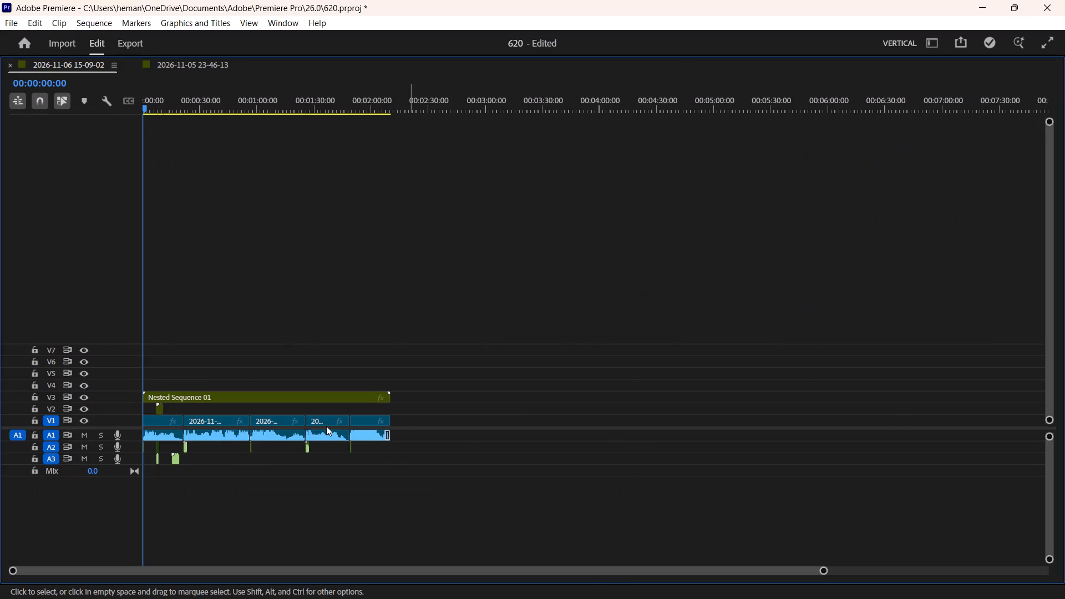
drag(132, 428, 157, 323)
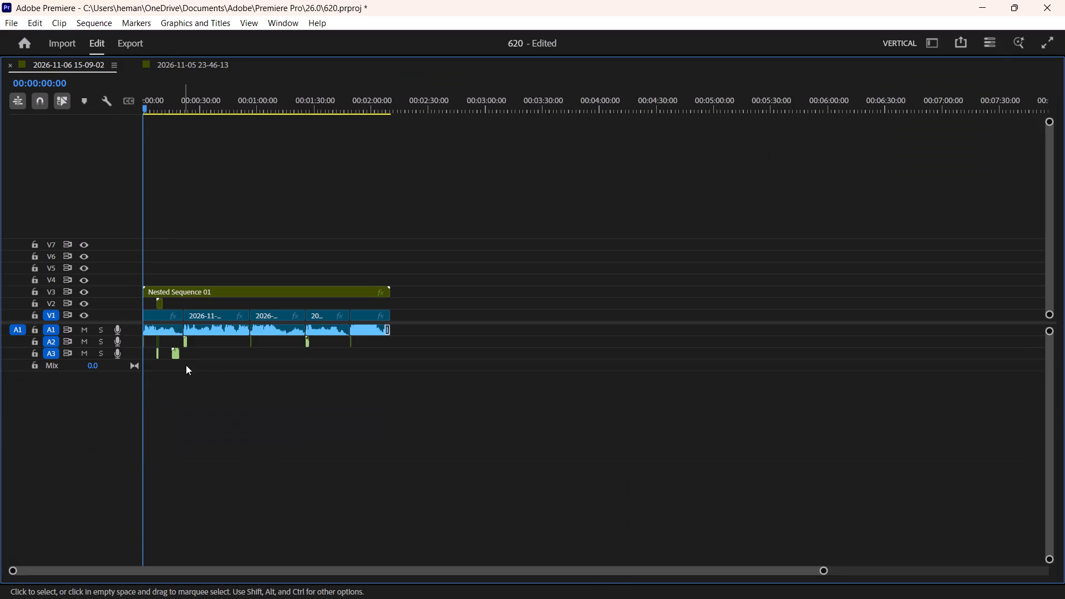
key(equal)
key(equal)
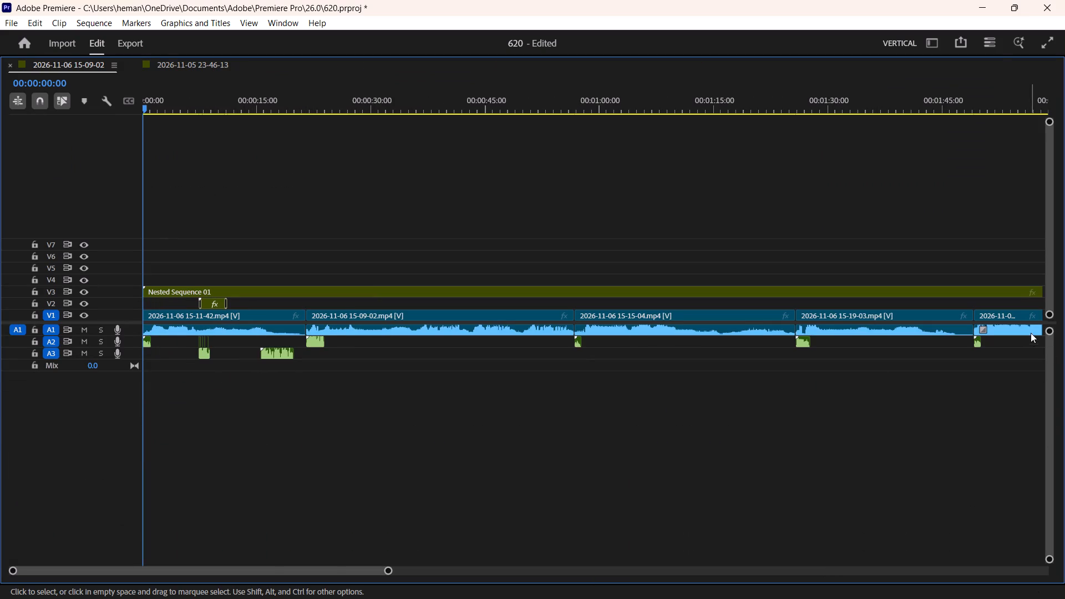
drag(1047, 329, 1047, 346)
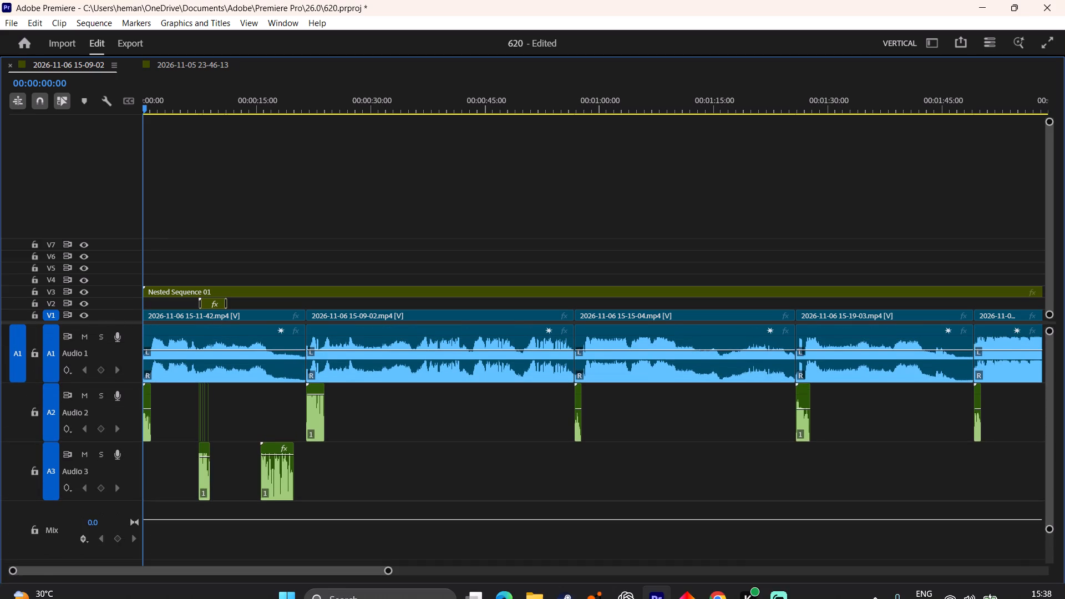
Raise the volume of the first voice clip on A2 at the sequence start.
click(702, 505)
key(equal)
text(===)
key(equal)
drag(283, 409, 283, 409)
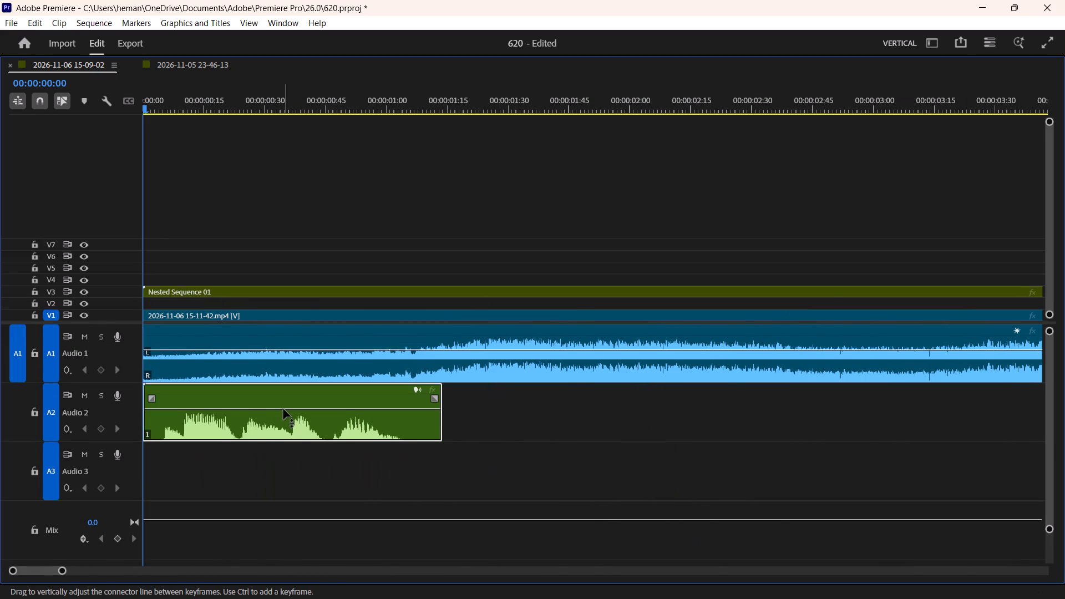
drag(283, 409, 280, 399)
Trim about 3 frames off the start of the first A2 voice clip and move it back to 00:00:00:00.
drag(145, 418, 156, 417)
drag(200, 427, 159, 424)
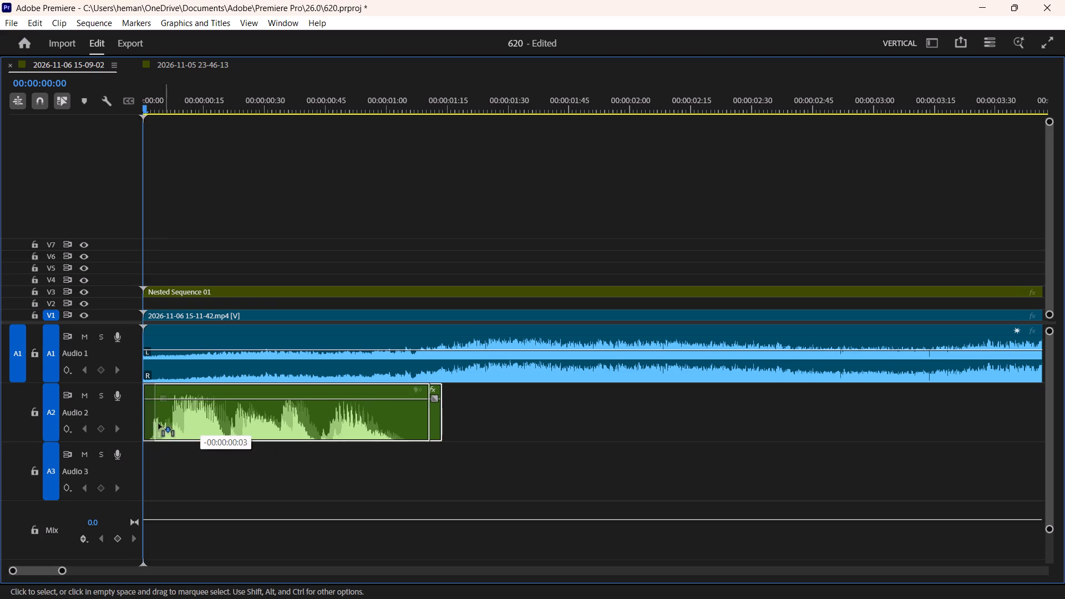
drag(159, 424, 155, 423)
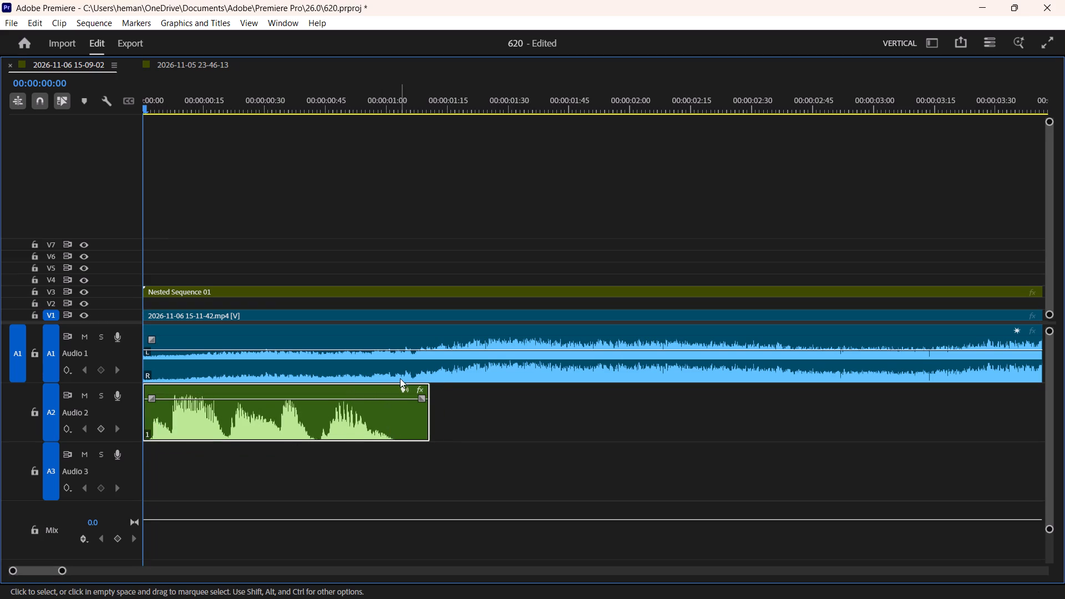
Trim the first voice clip's end to 00:00:01:06 and duck the A1 car audio beneath it with three volume keyframes.
key(Down)
ctrl+click(432, 351)
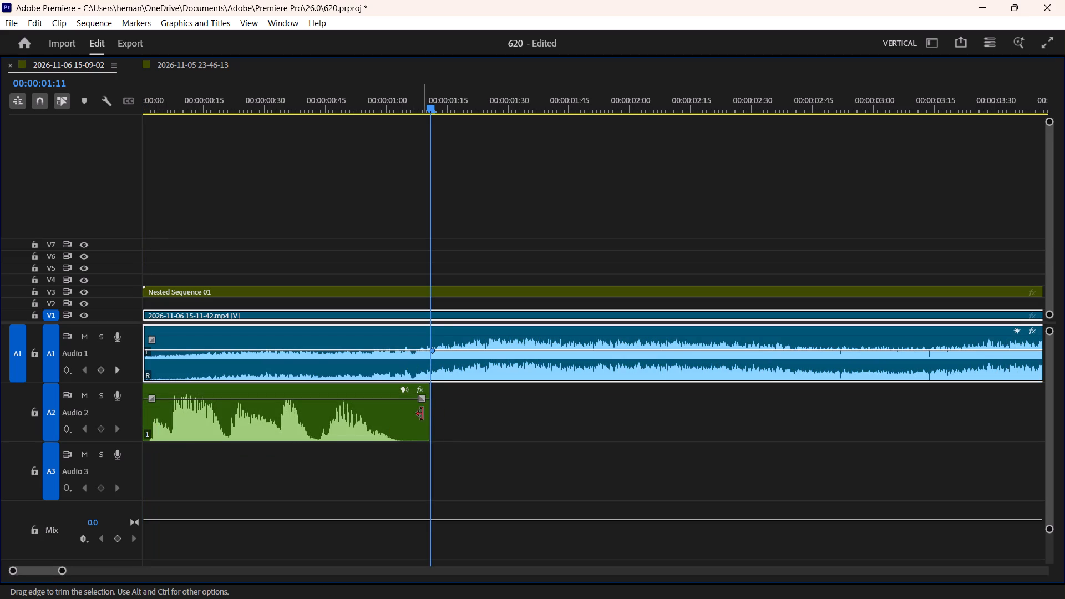
drag(428, 422, 407, 423)
key(Up)
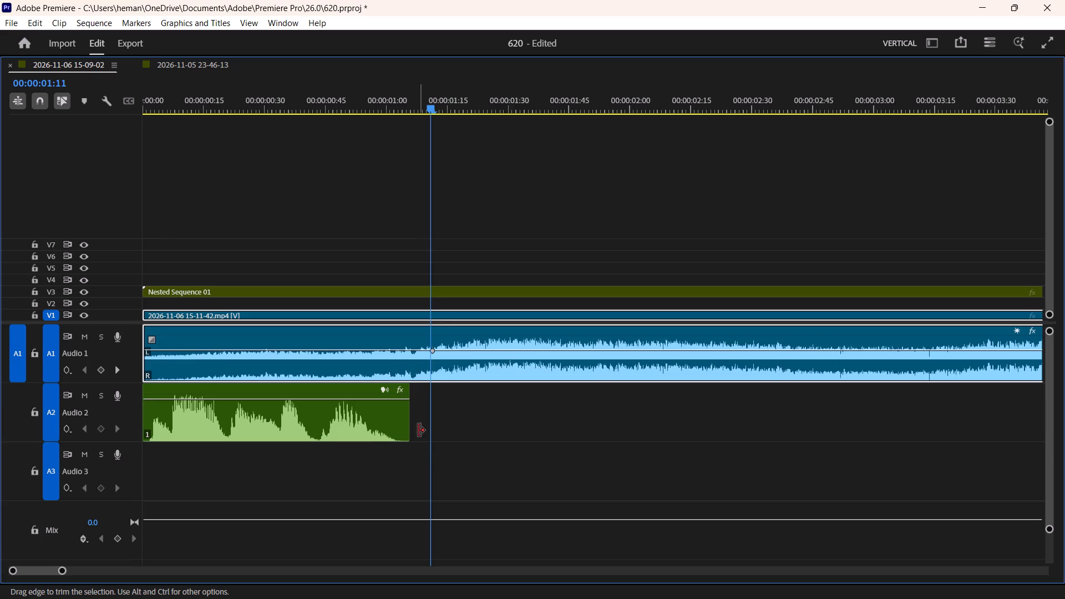
ctrl+click(406, 349)
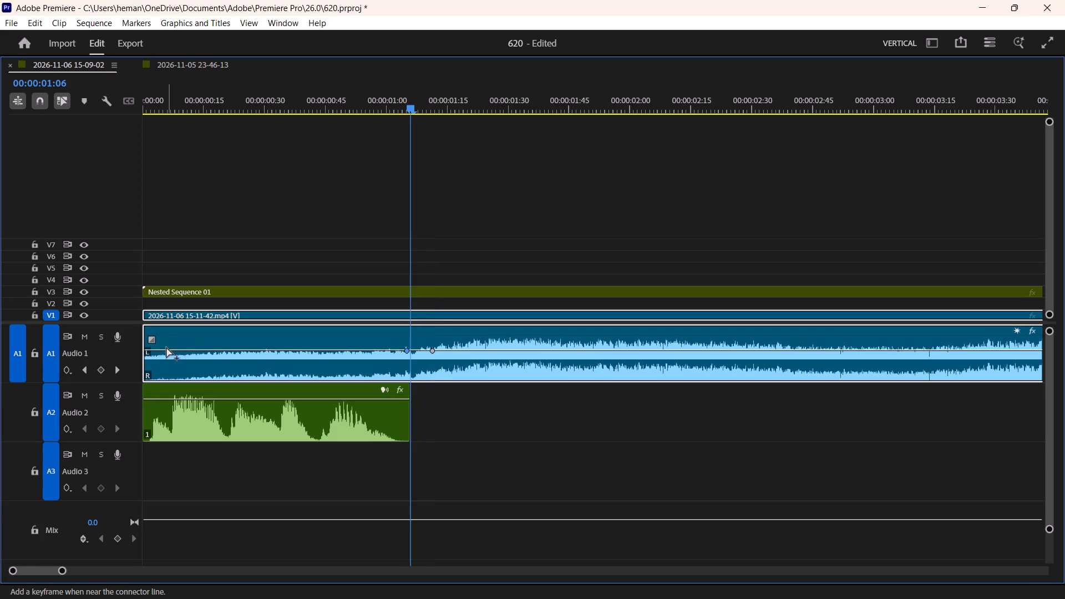
ctrl+click(165, 349)
drag(273, 349, 273, 360)
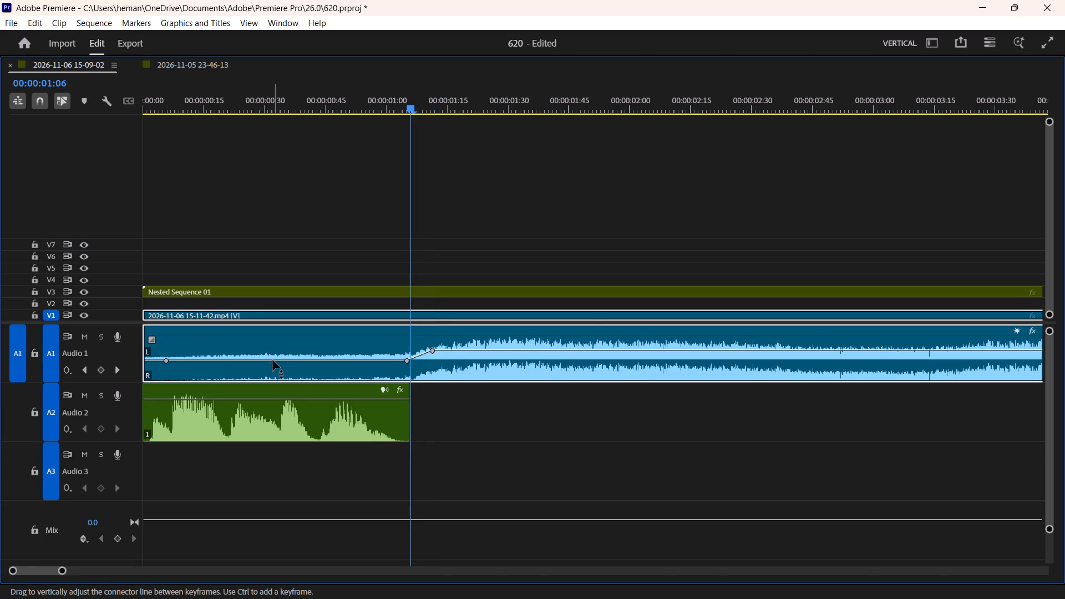
Add four volume keyframes to the first clip's A1 audio around the A3 voice clip running from 00:00:15:33 to 00:00:19:59.
key(Down)
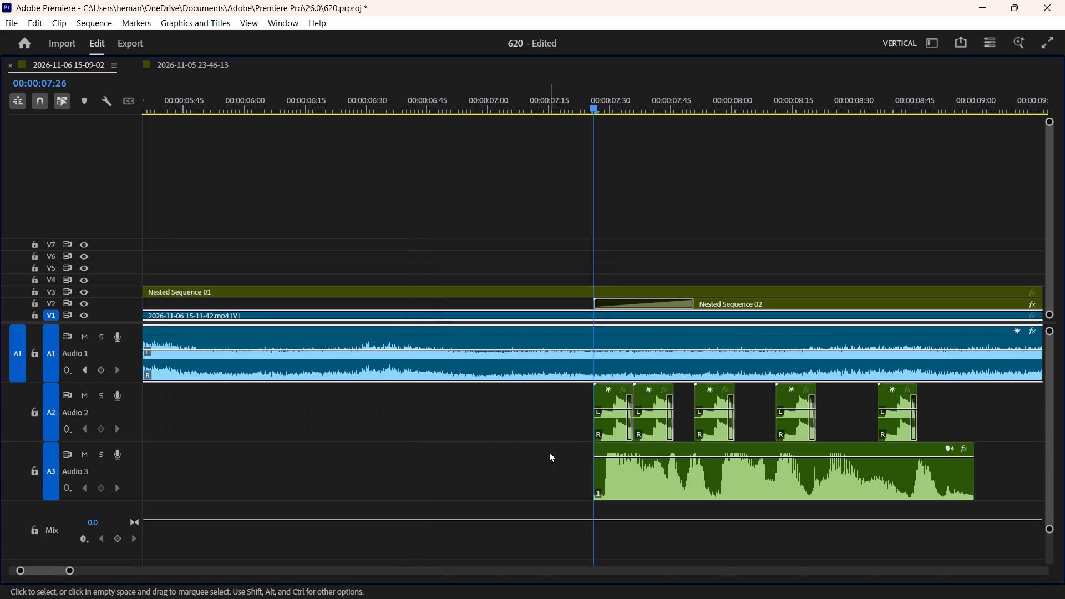
key(Down)
key(Down)
key(Down)
key(Down)
key(Down)
key(Down)
key(Down)
key(Down)
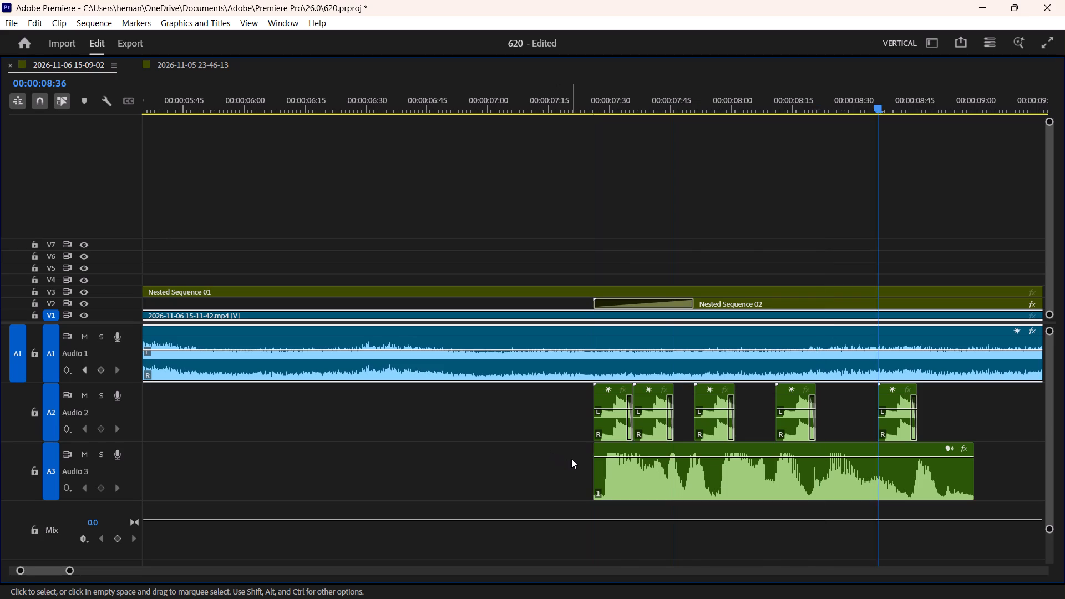
key(Down)
key(Down)
key(minus)
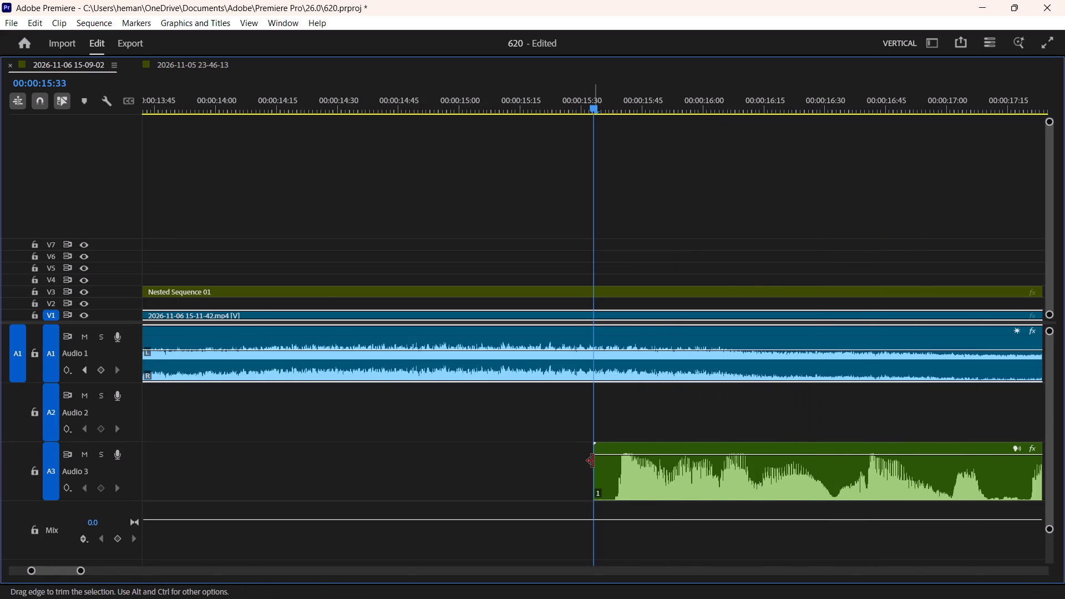
key(minus)
key(minus)
key(space)
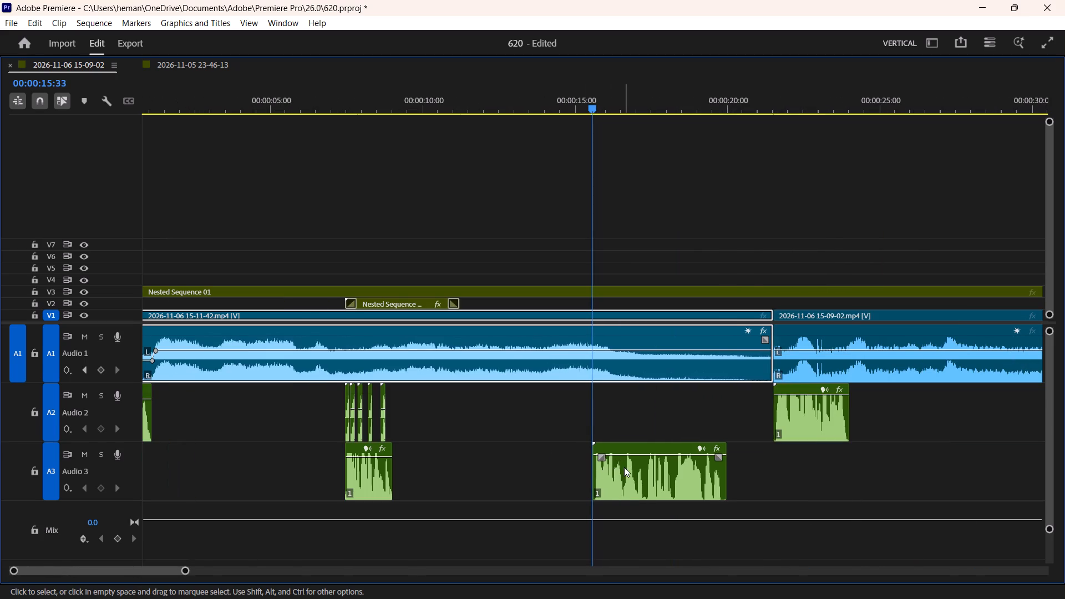
key(space)
key(equal)
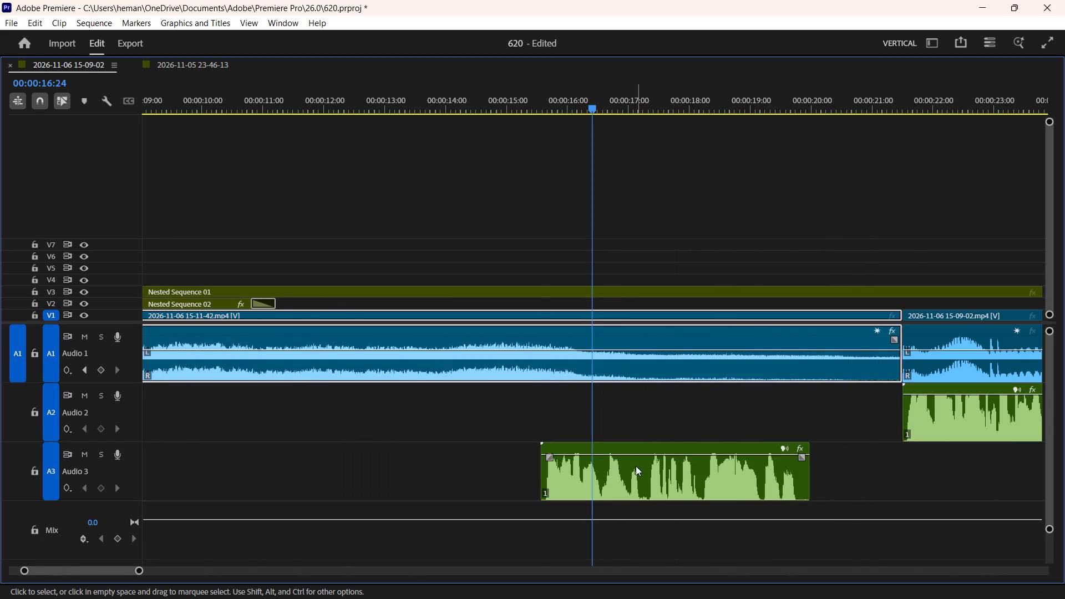
key(Up)
ctrl+click(544, 349)
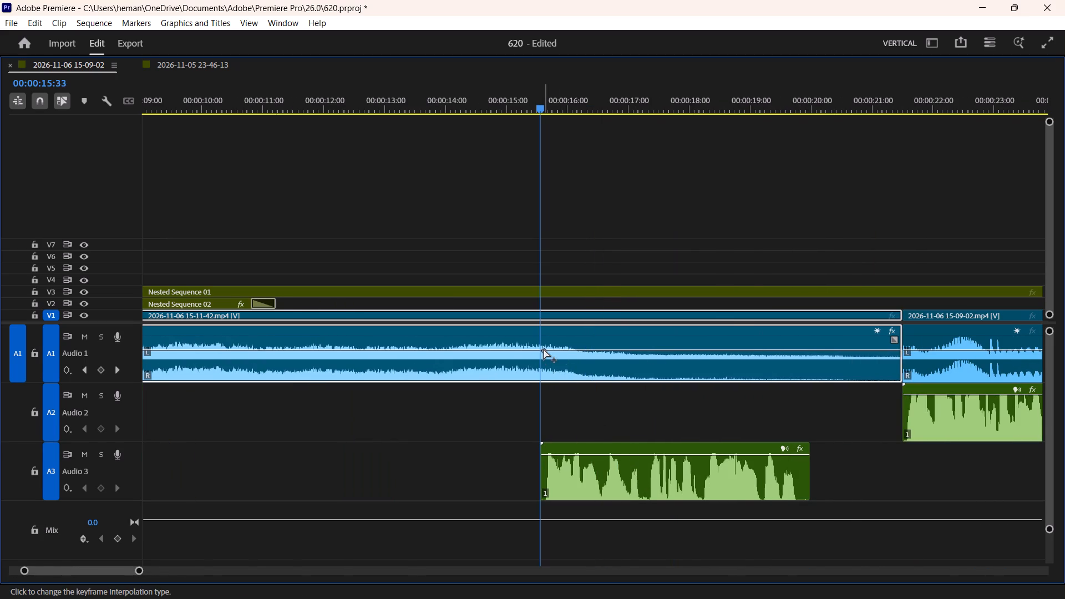
ctrl+click(884, 353)
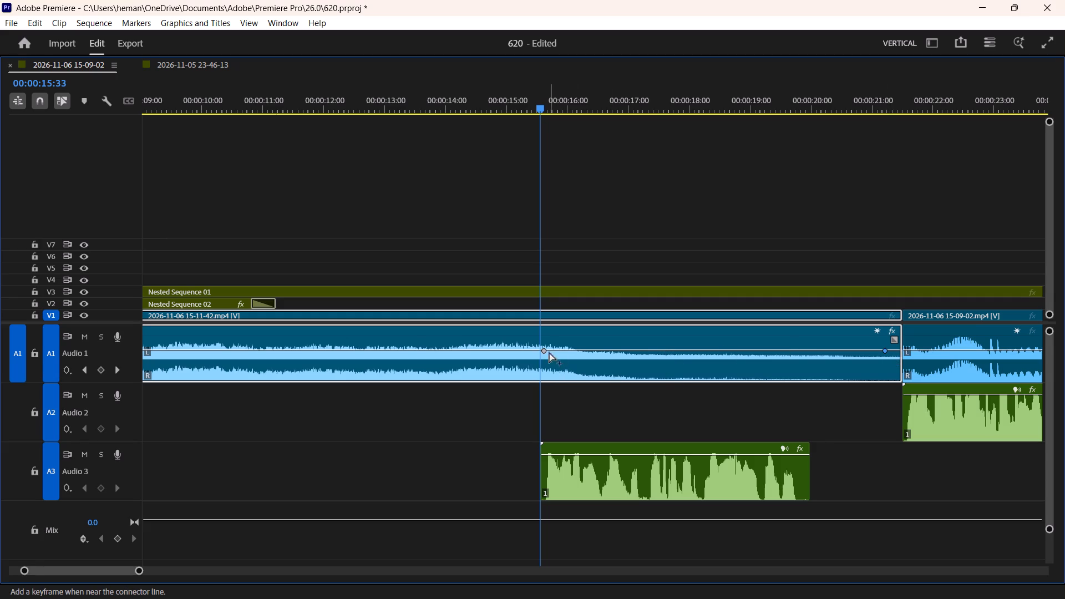
ctrl+click(568, 352)
key(Down)
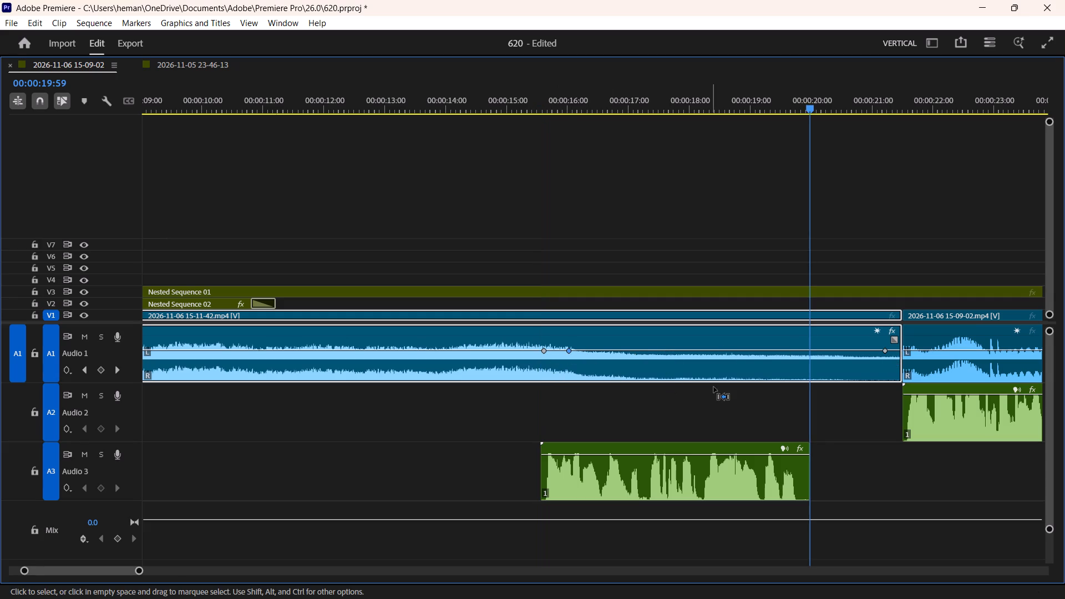
ctrl+click(807, 350)
Lower the A1 volume between the two inner keyframes and move the first keyframe to just before the voice clip starts.
drag(717, 351, 716, 353)
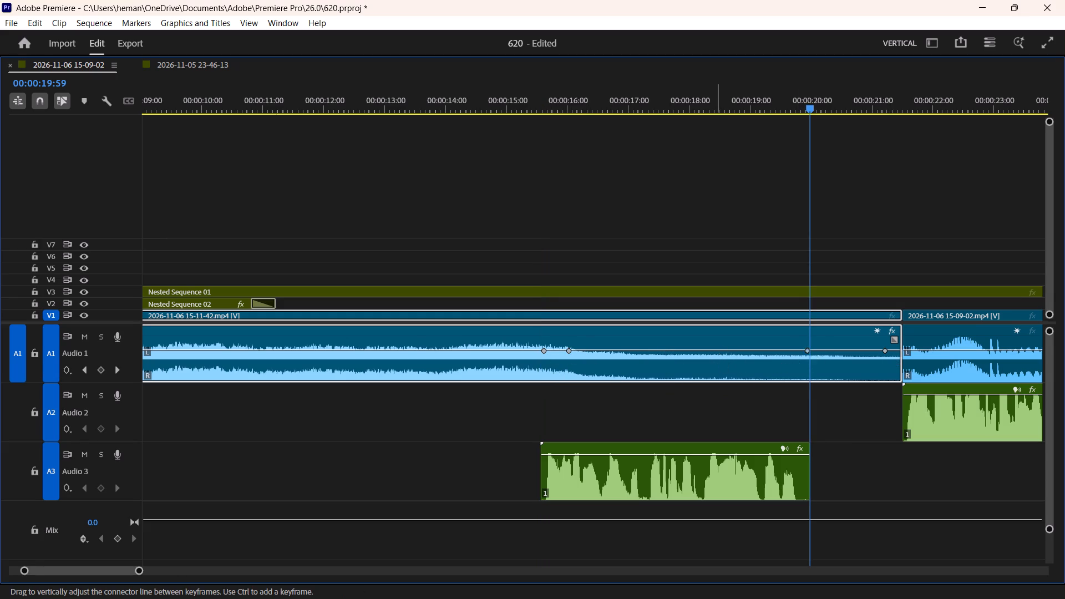
drag(716, 353, 716, 359)
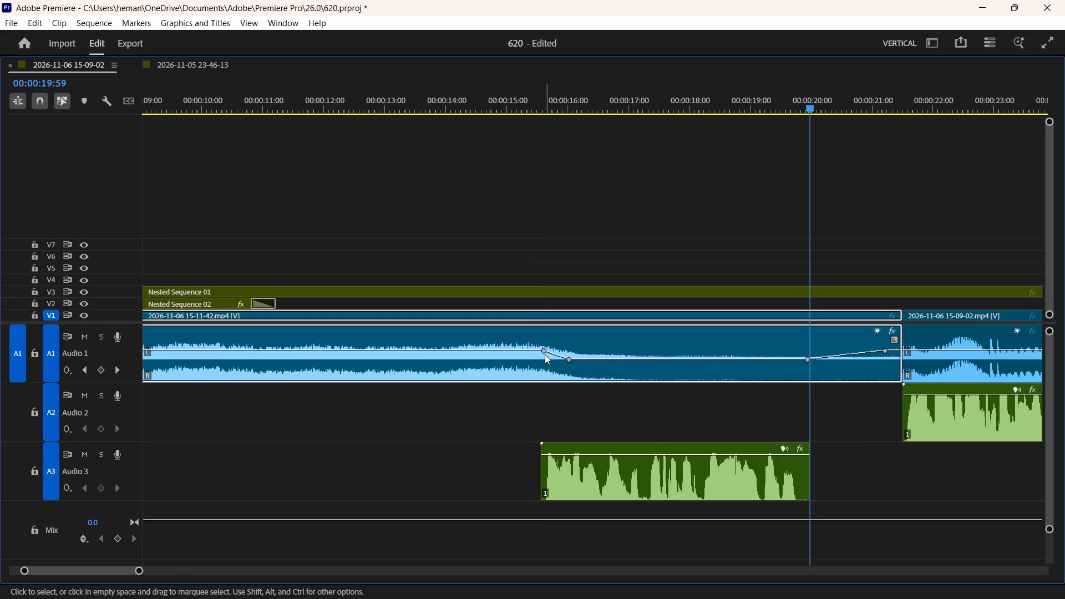
drag(544, 353, 526, 353)
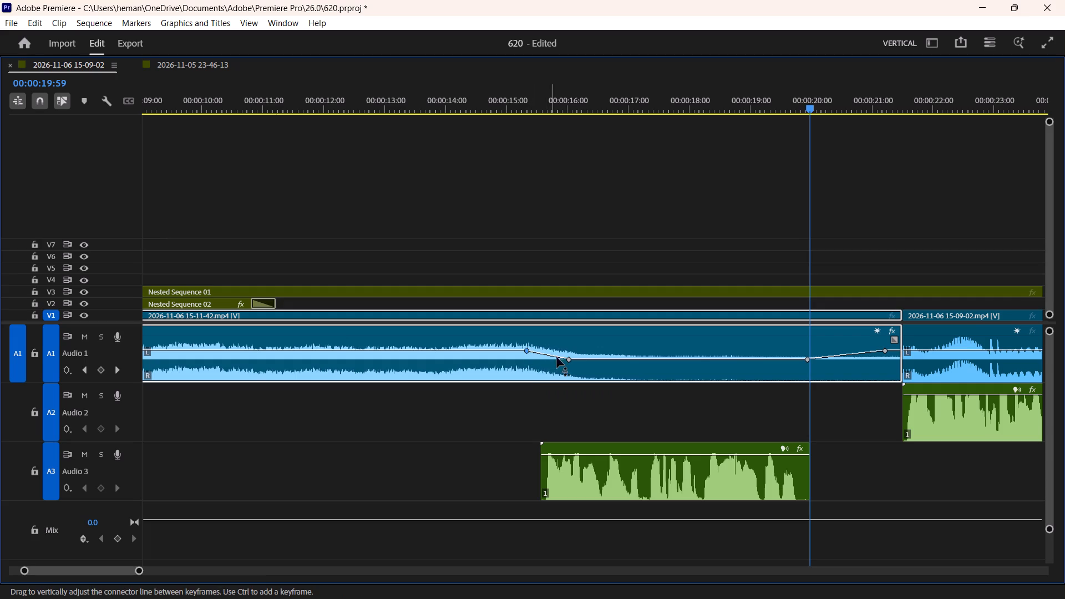
Move the second A1 volume keyframe back to the start of the A3 voice clip, about 00:00:15:38, and play the section.
drag(569, 358, 545, 359)
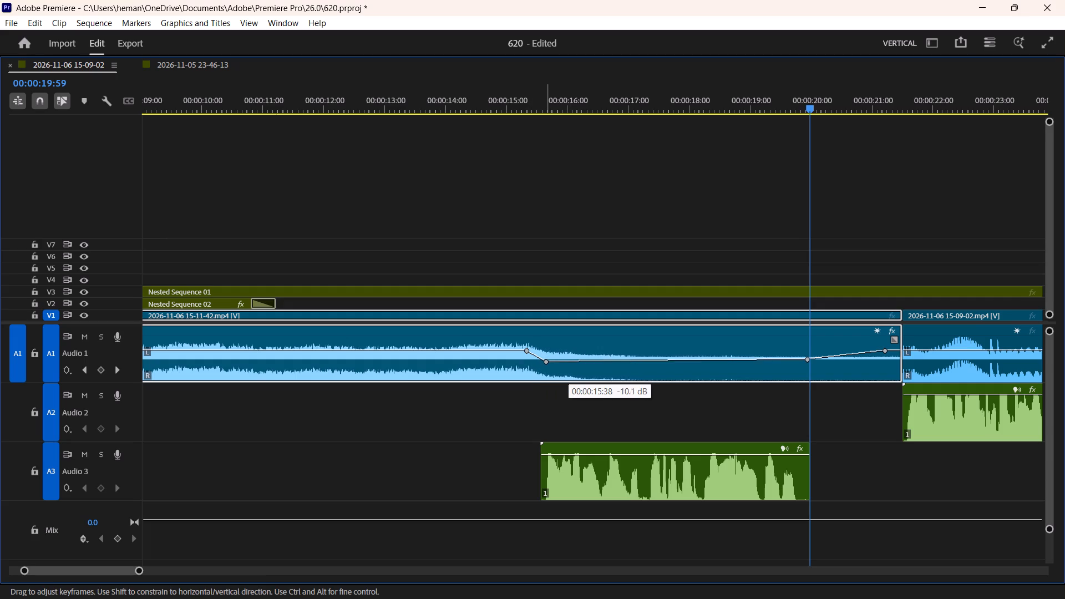
drag(545, 359, 544, 357)
key(Up)
key(space)
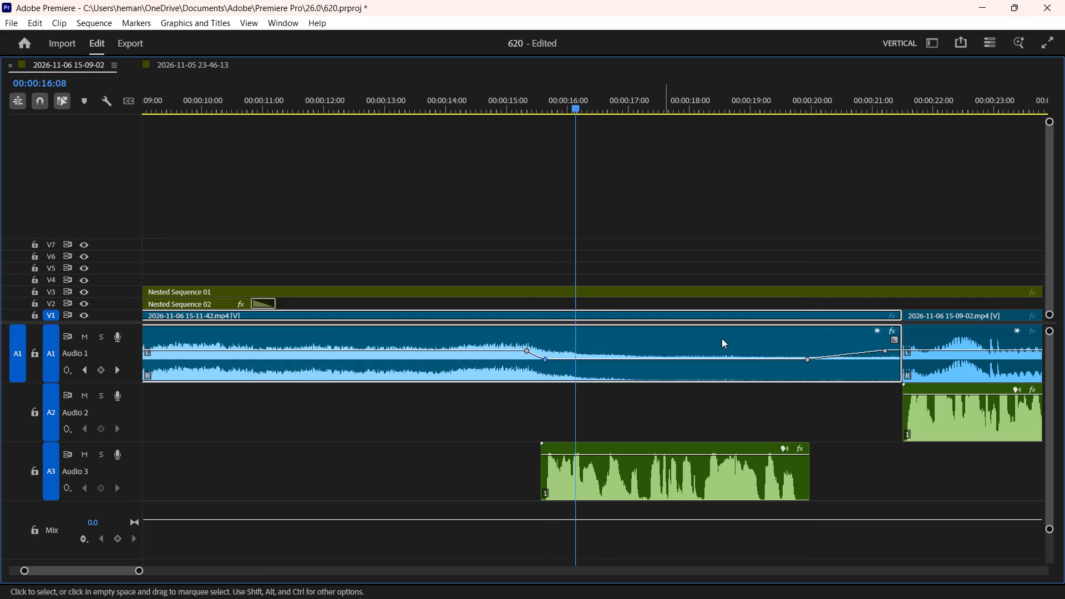
key(minus)
key(minus)
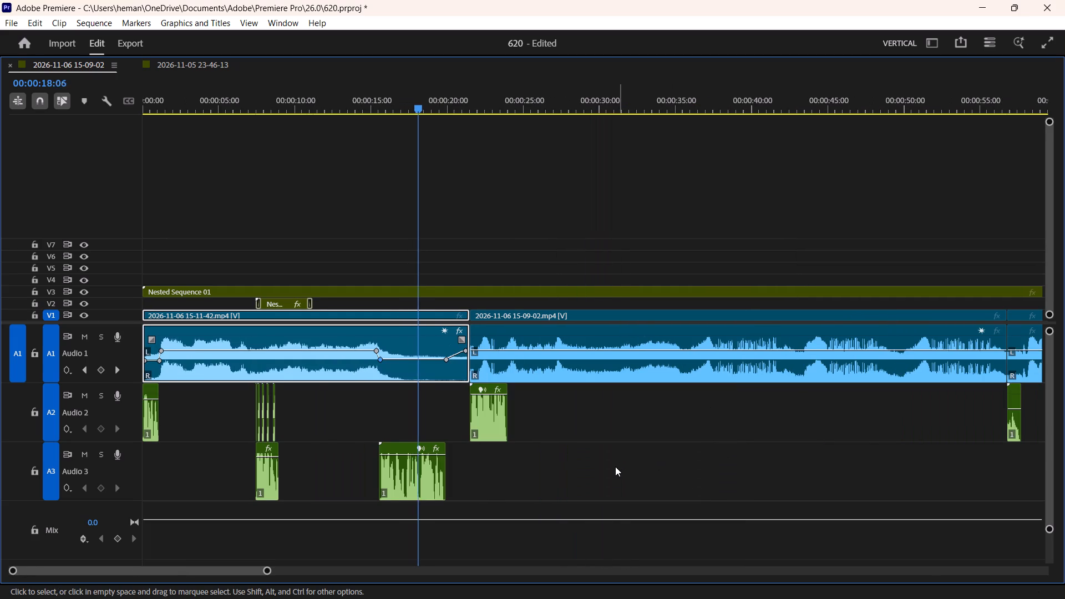
key(Down)
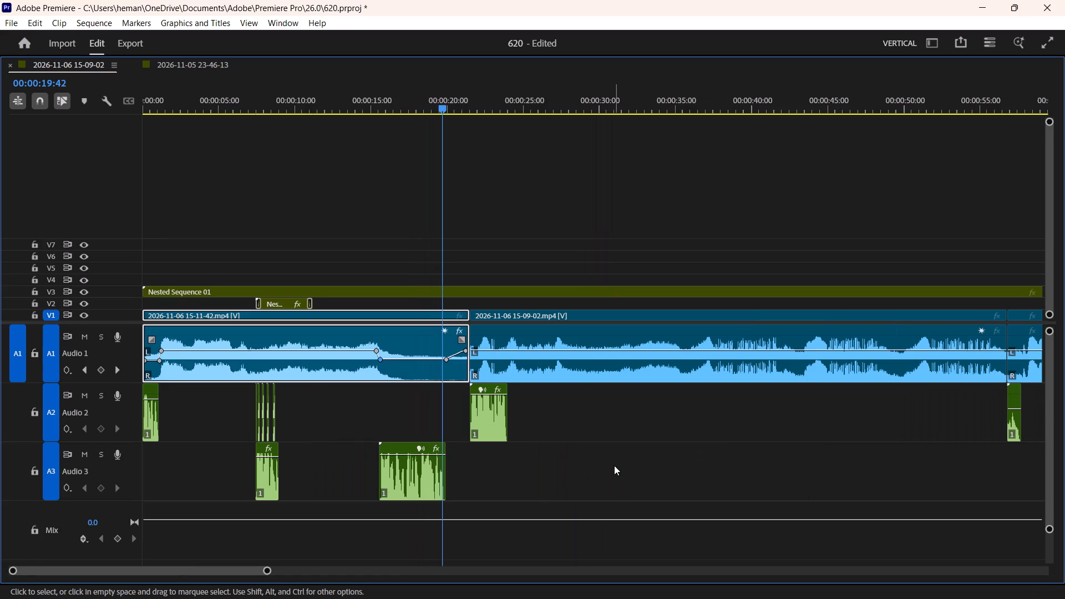
key(h)
drag(634, 454, 397, 457)
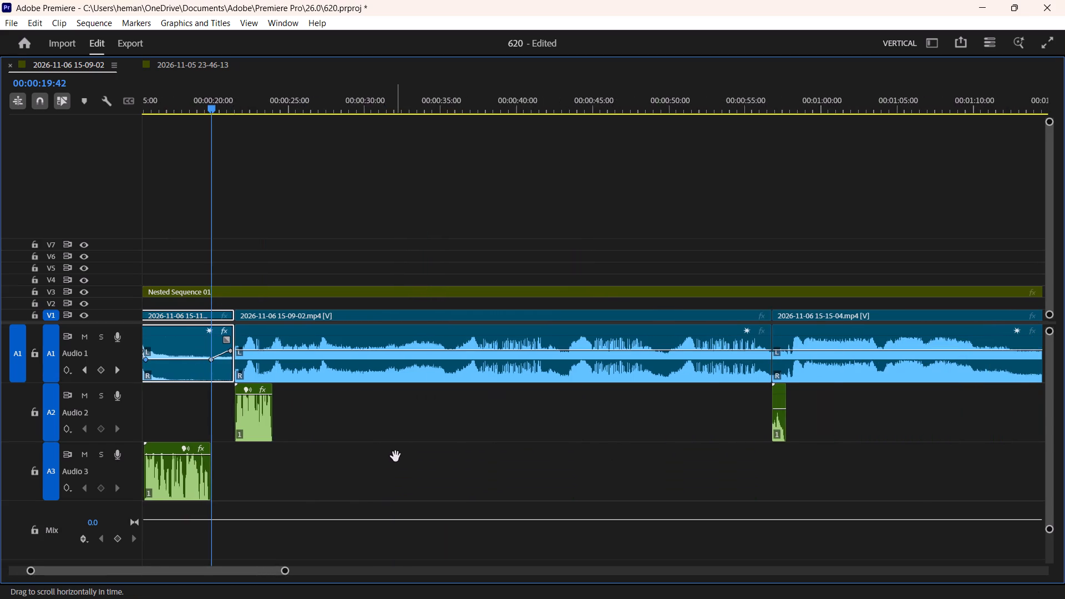
key(equal)
key(equal)
key(equal)
drag(698, 453, 437, 476)
drag(590, 479, 501, 491)
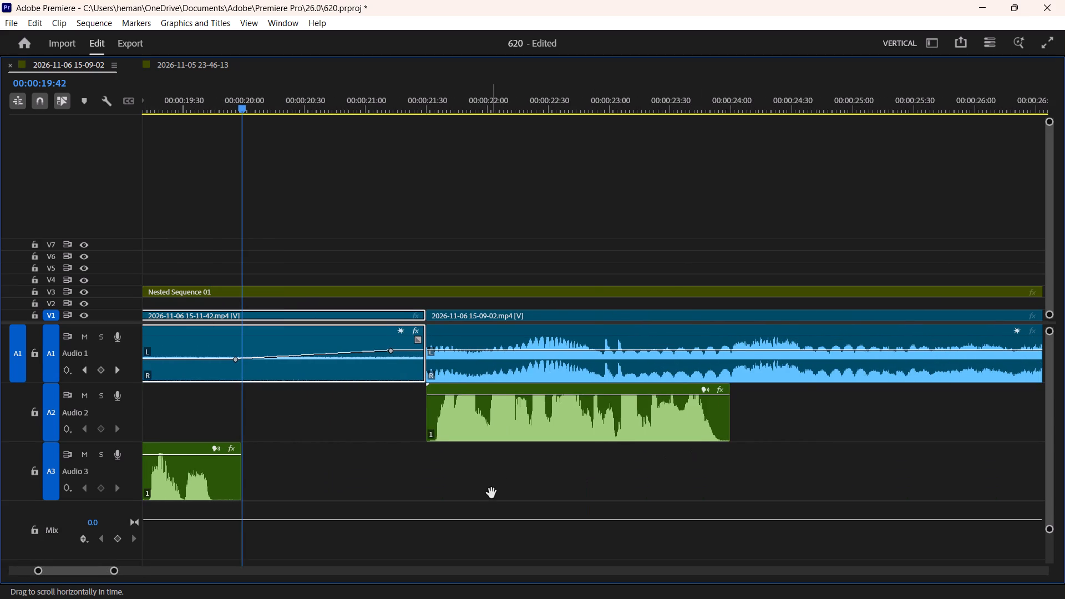
key(Down)
drag(625, 485, 519, 485)
key(space)
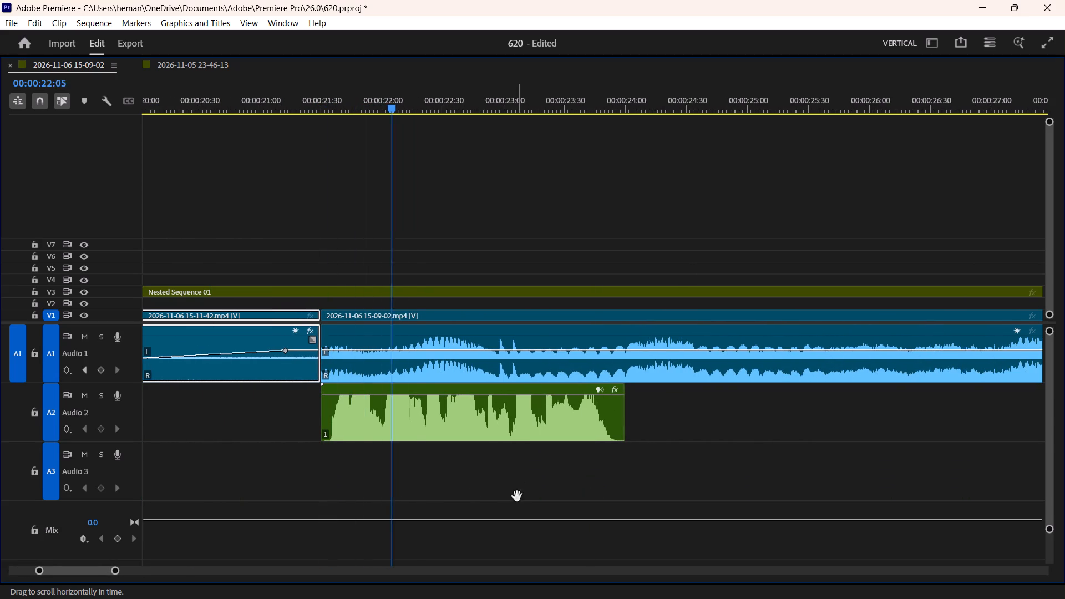
key(v)
key(space)
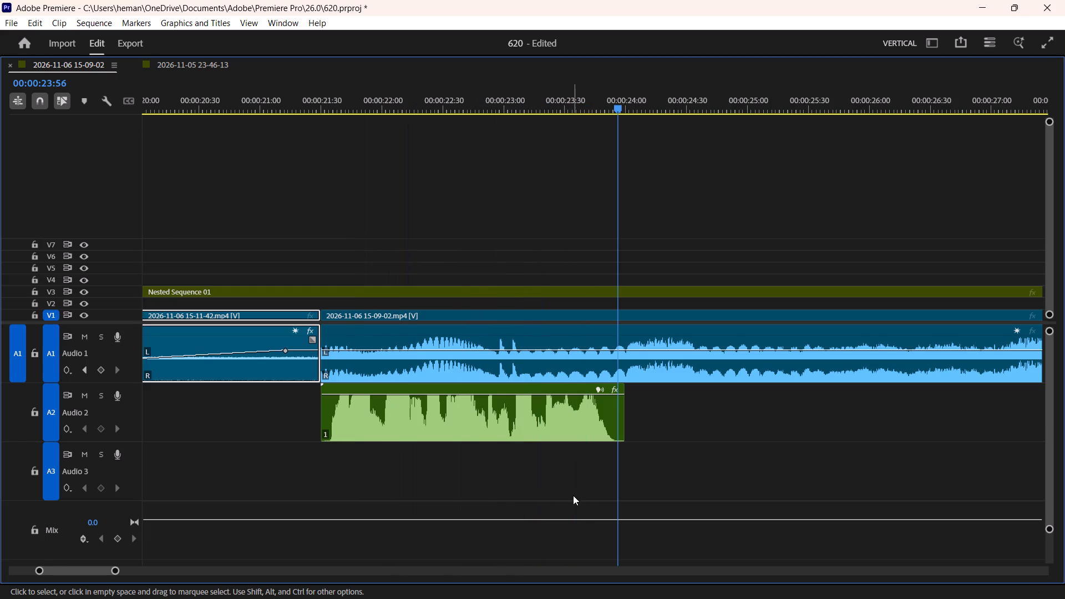
key(Down)
ctrl+click(625, 351)
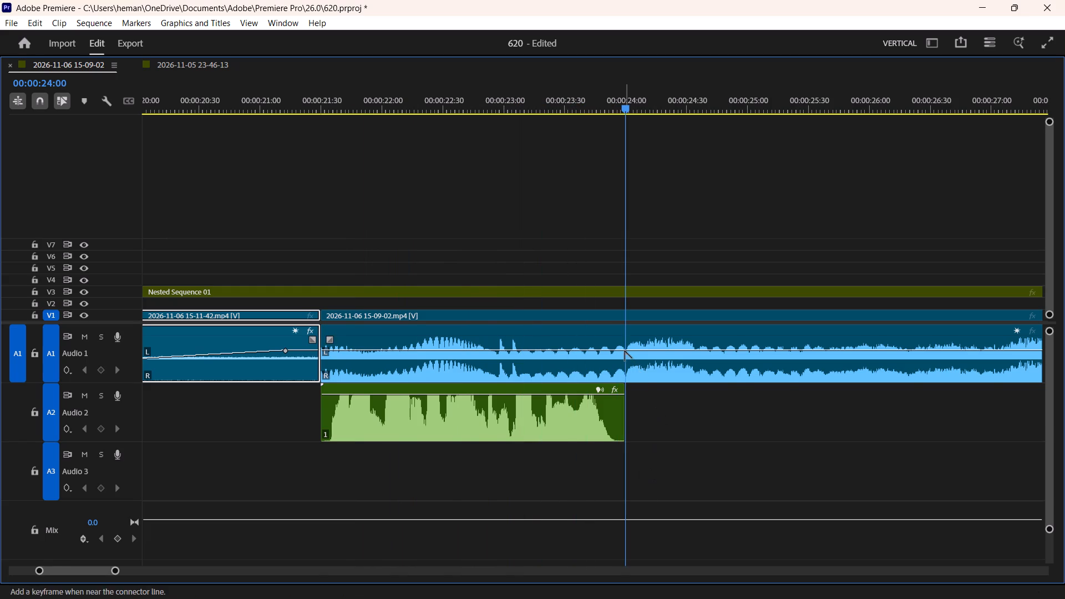
ctrl+click(334, 351)
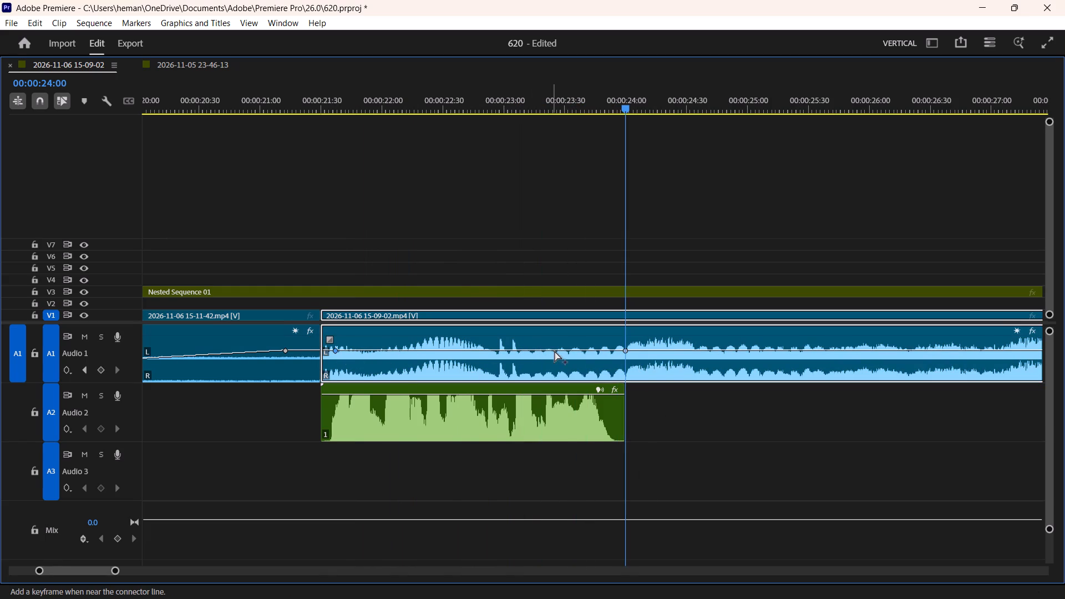
ctrl+click(600, 352)
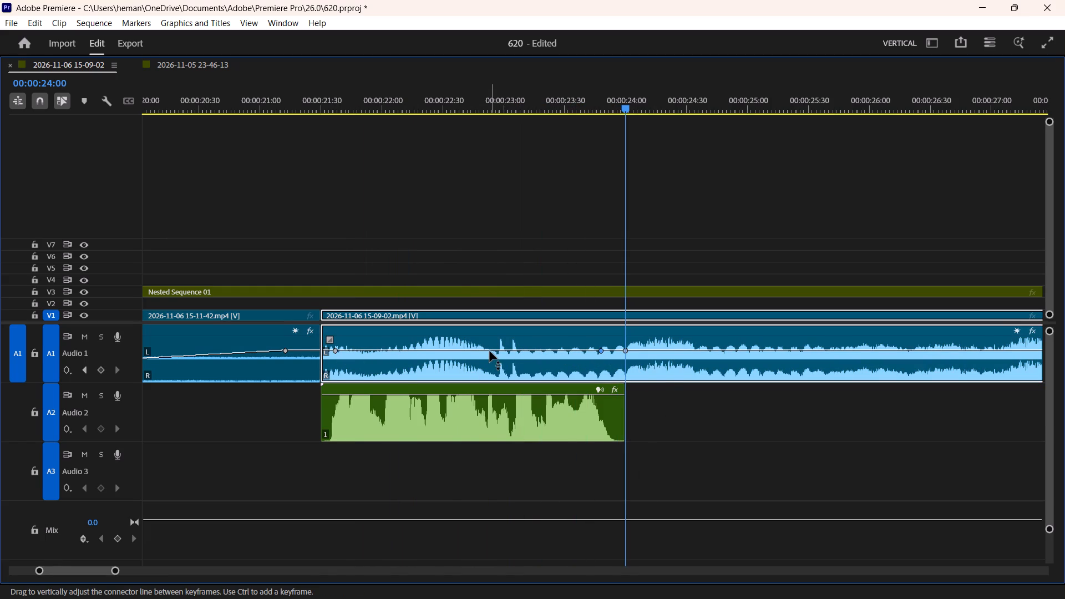
drag(490, 351, 490, 361)
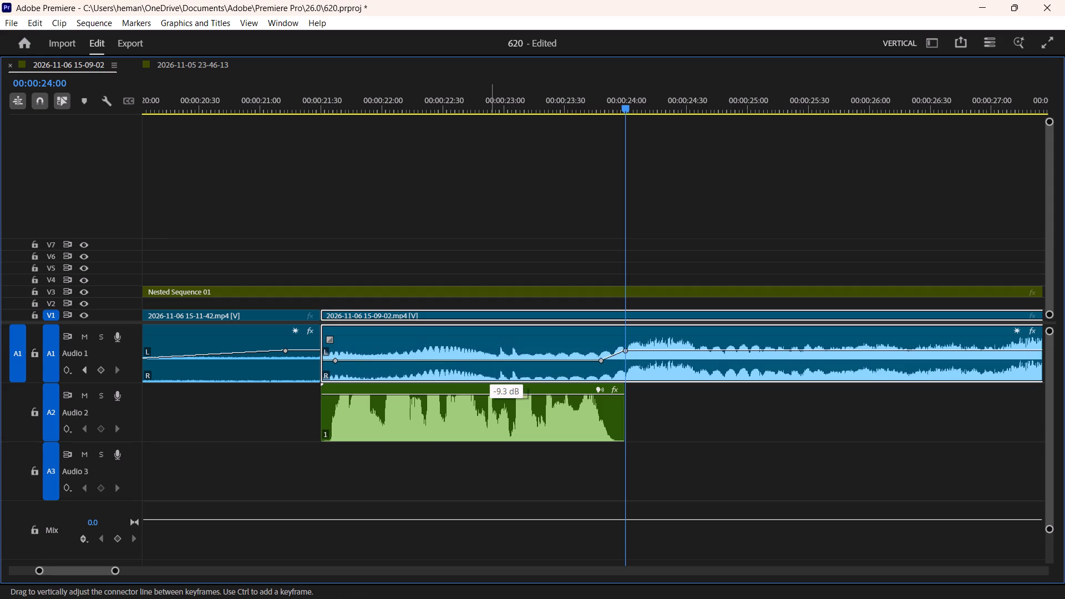
drag(490, 361, 491, 363)
key(Up)
key(space)
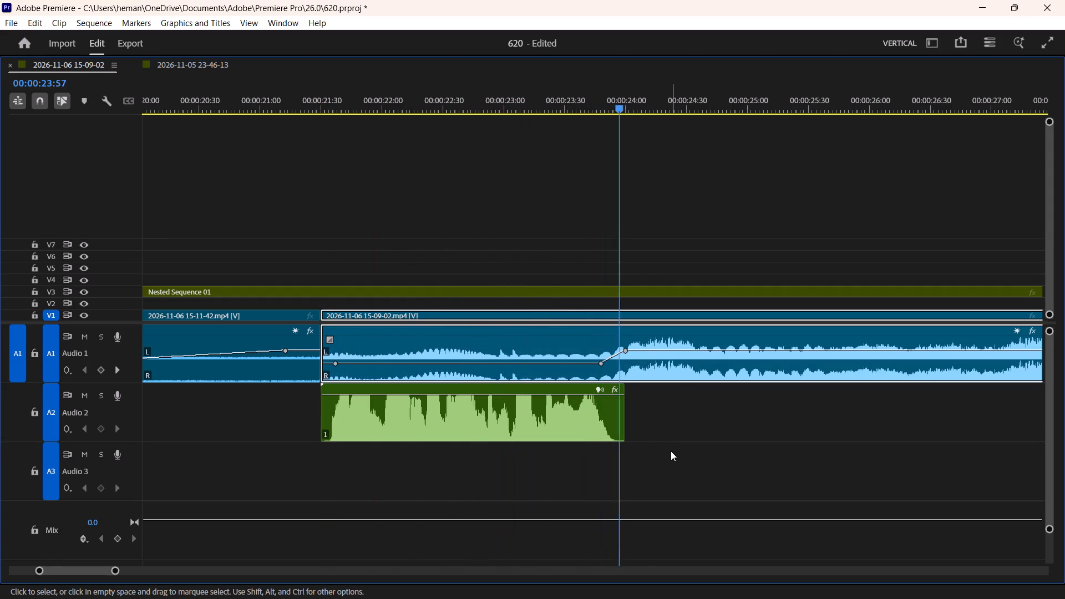
key(space)
text(--)
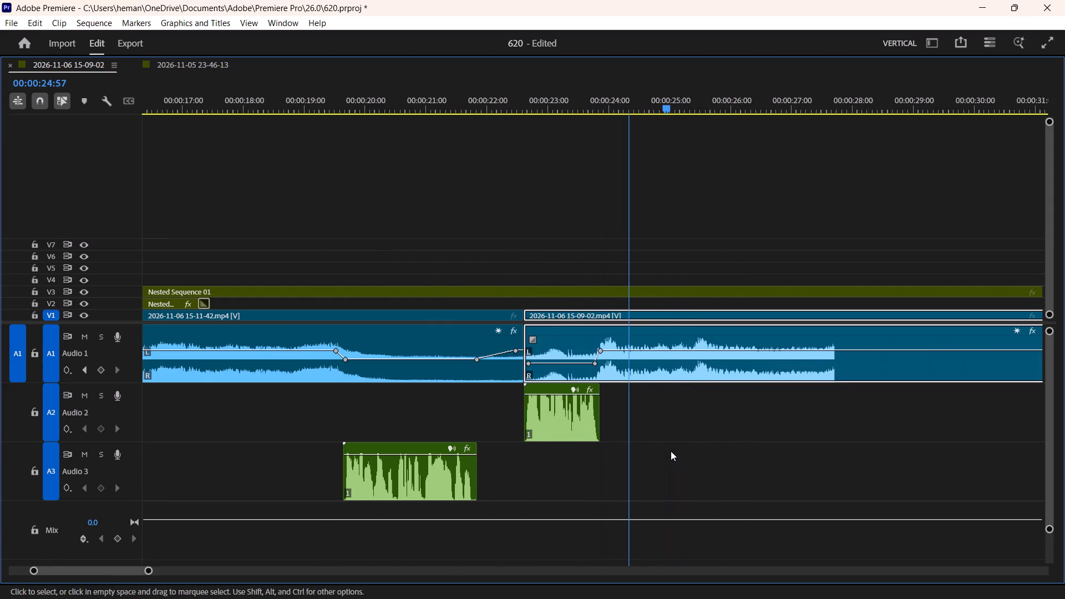
key(Down)
key(Down)
key(Up)
key(space)
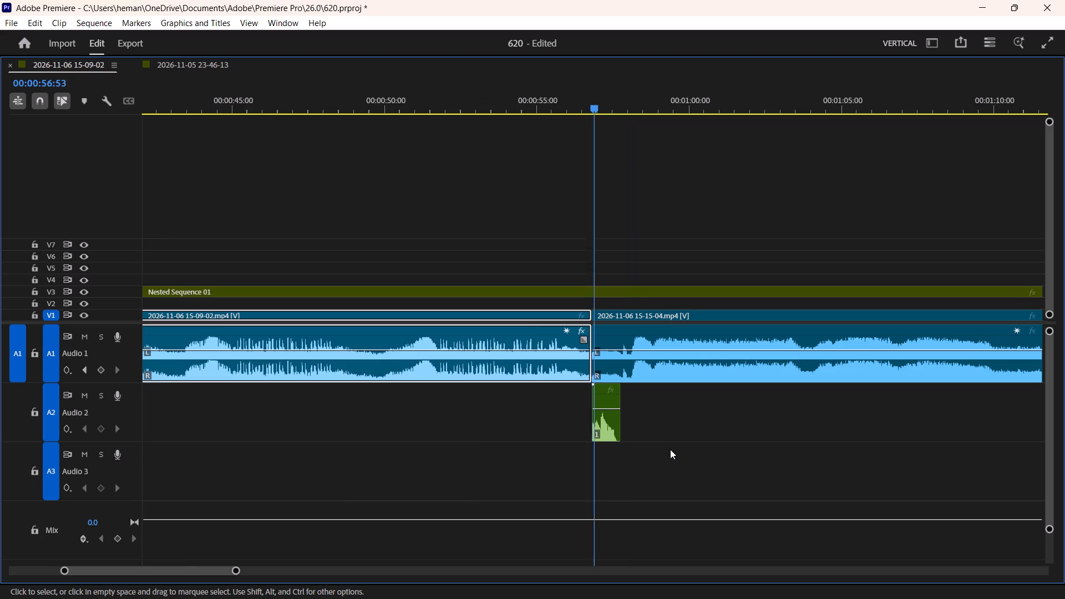
key(space)
text(===)
key(equal)
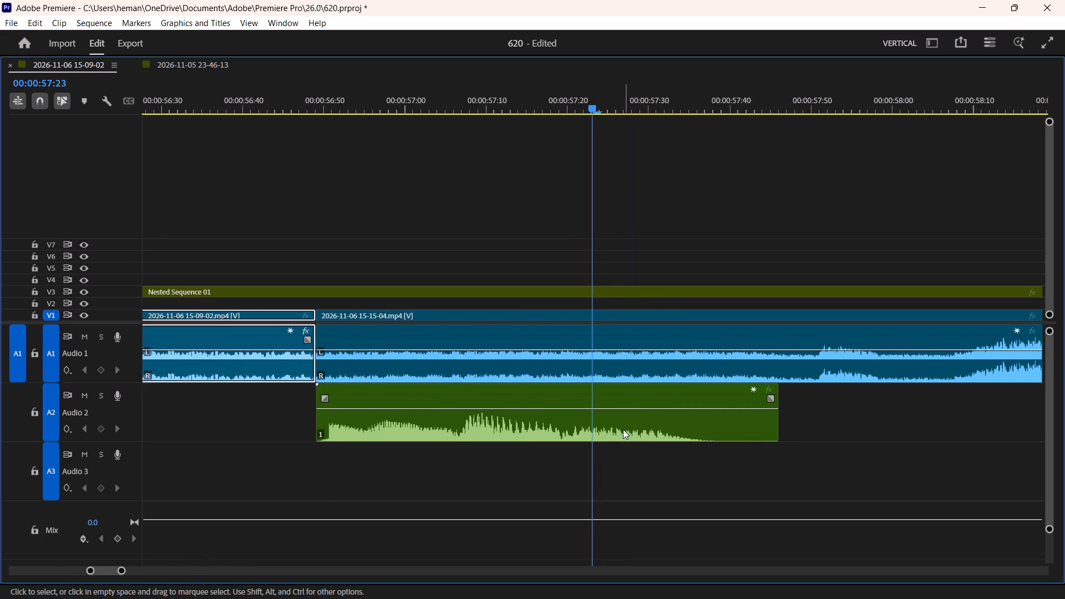
drag(591, 413, 591, 398)
key(Up)
key(space)
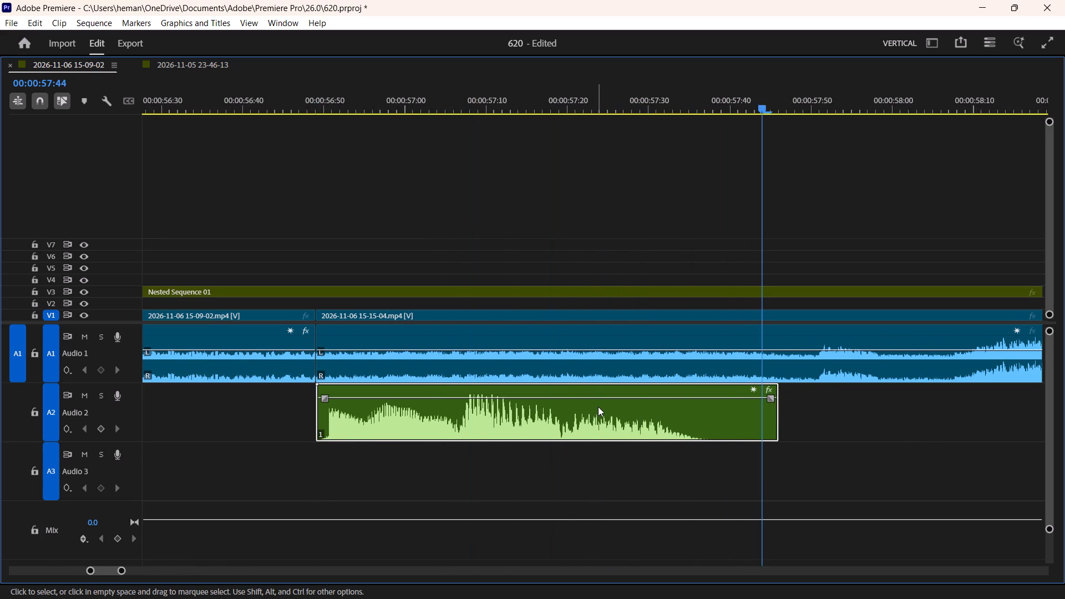
key(space)
key(Up)
key(Up)
key(space)
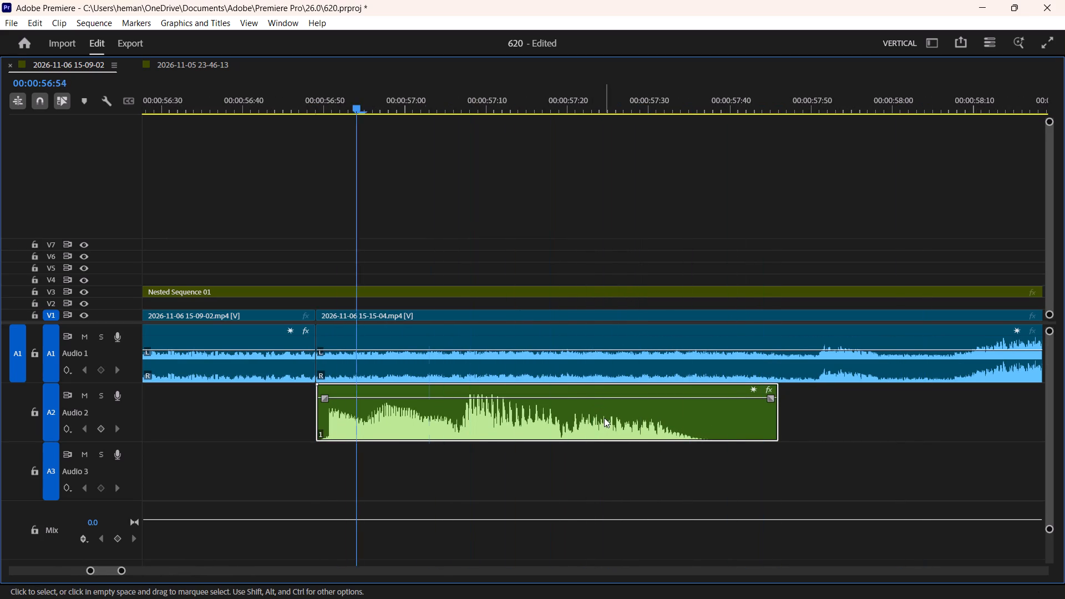
key(space)
key(Down)
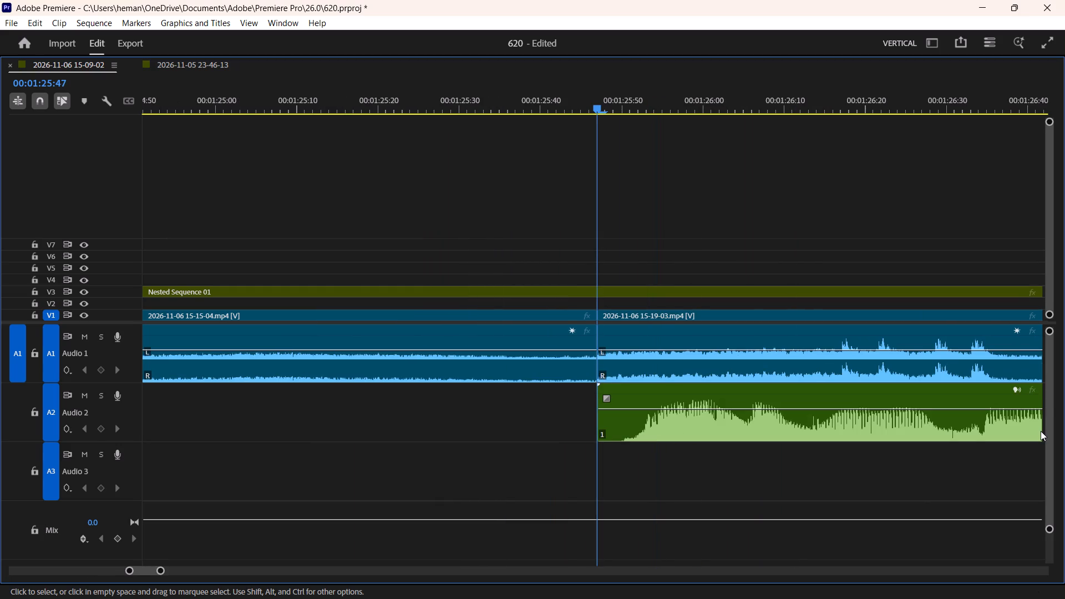
key(Down)
text(---)
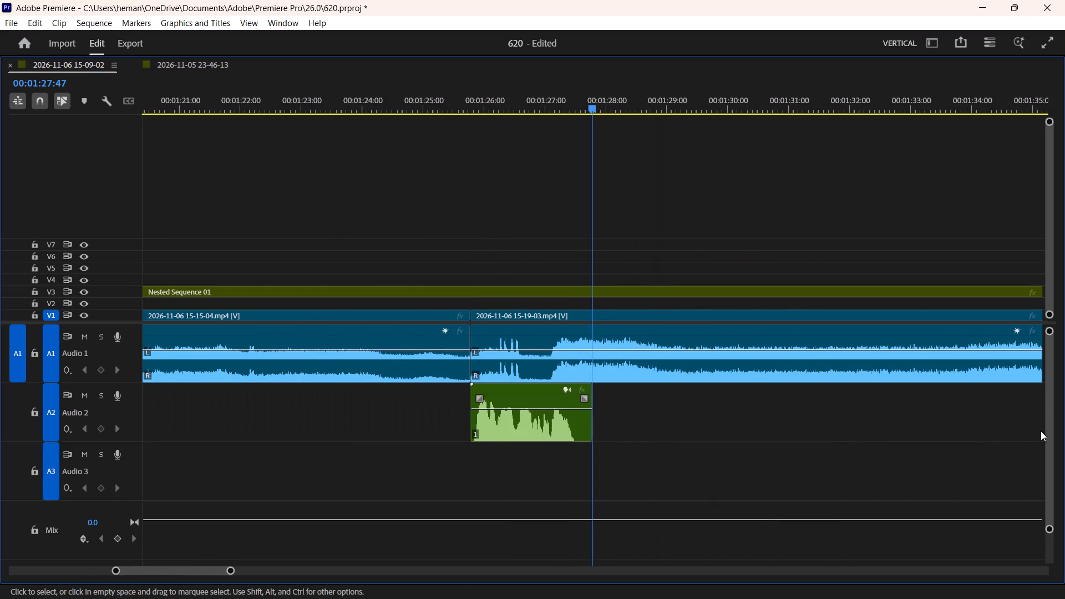
key(Up)
key(space)
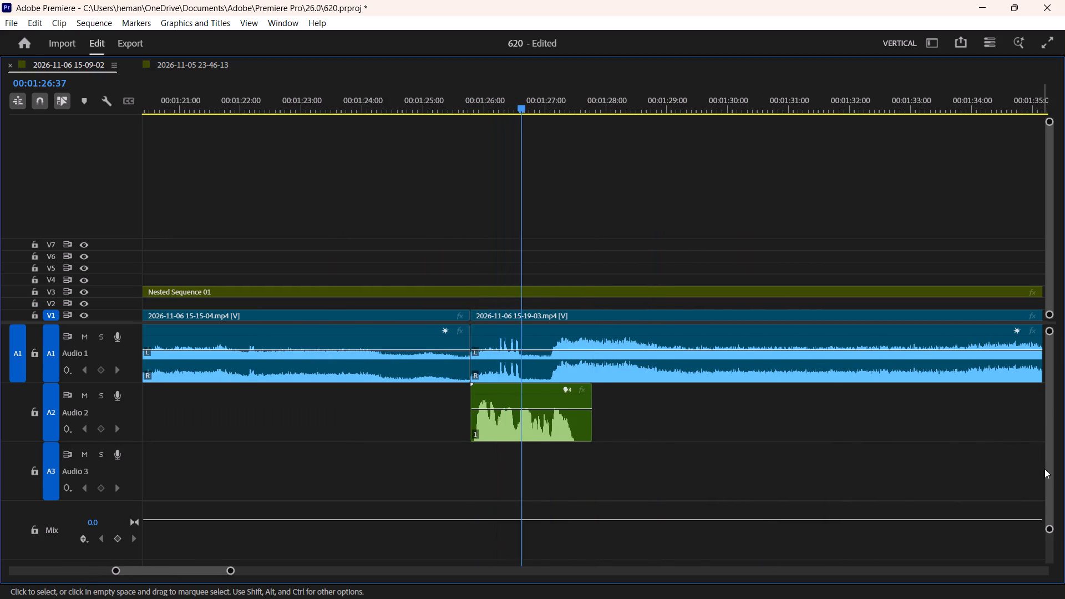
key(space)
key(Down)
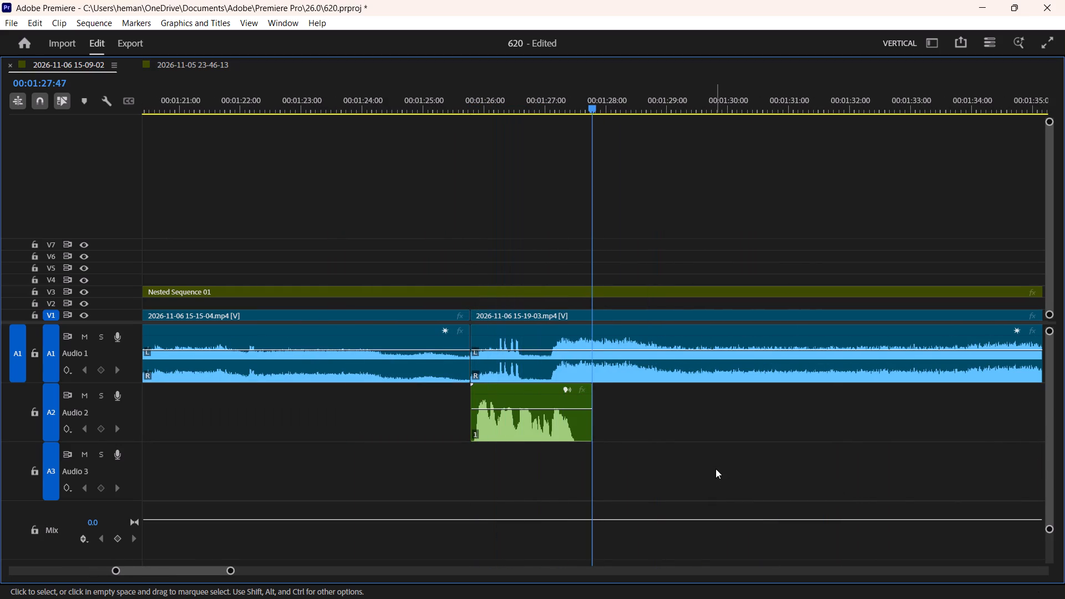
key(equal)
key(equal)
drag(591, 425, 559, 427)
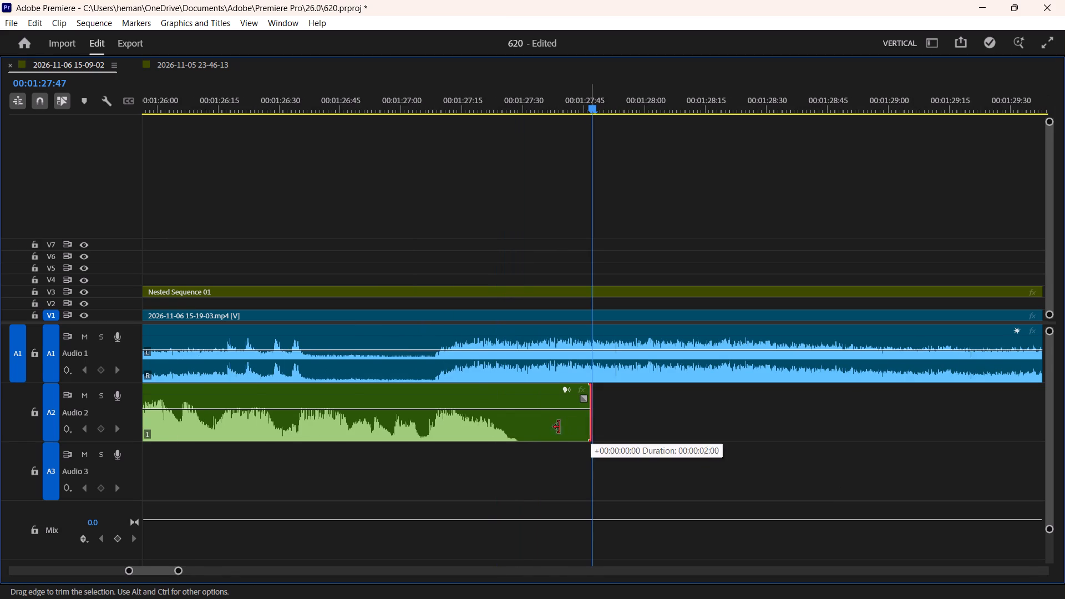
drag(559, 427, 525, 429)
key(Up)
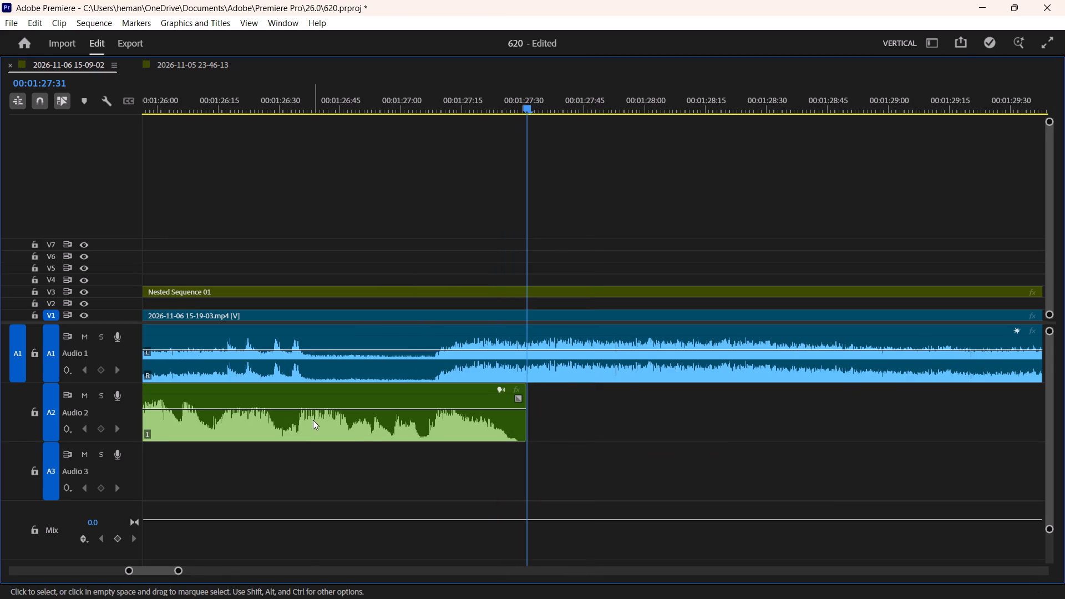
Raise the volume of the trimmed A2 voice clip, ease it back slightly while listening, and play the rest.
drag(310, 410, 311, 393)
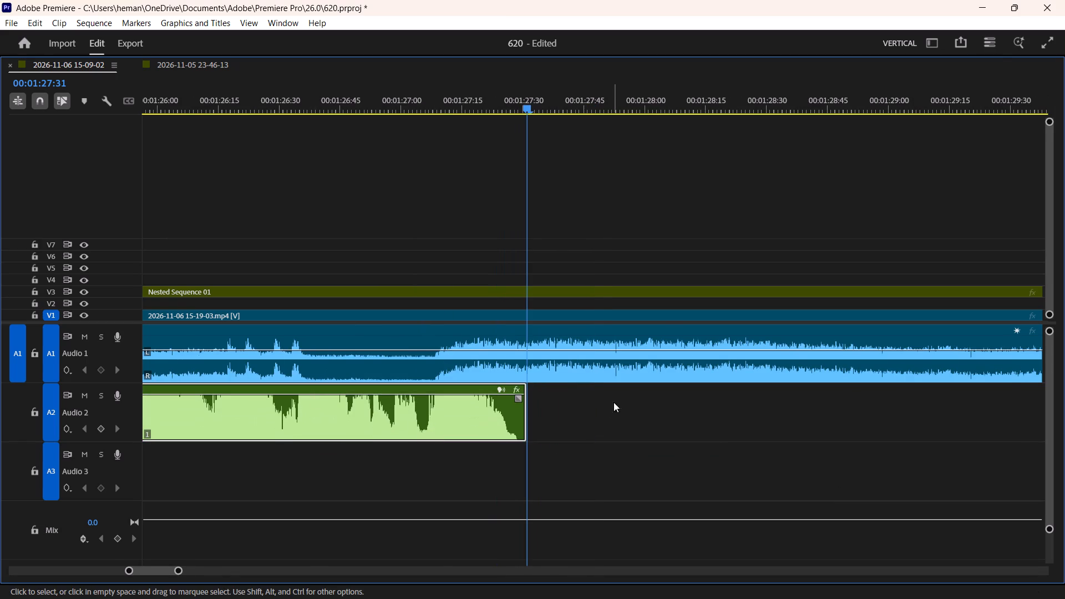
key(Up)
key(space)
key(space)
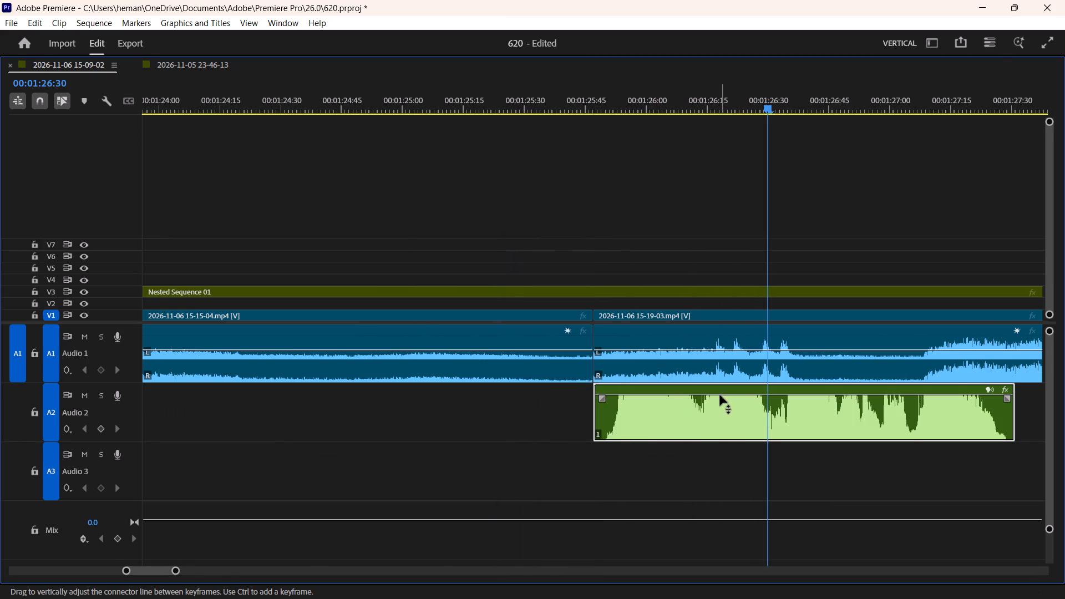
drag(720, 394, 719, 403)
key(space)
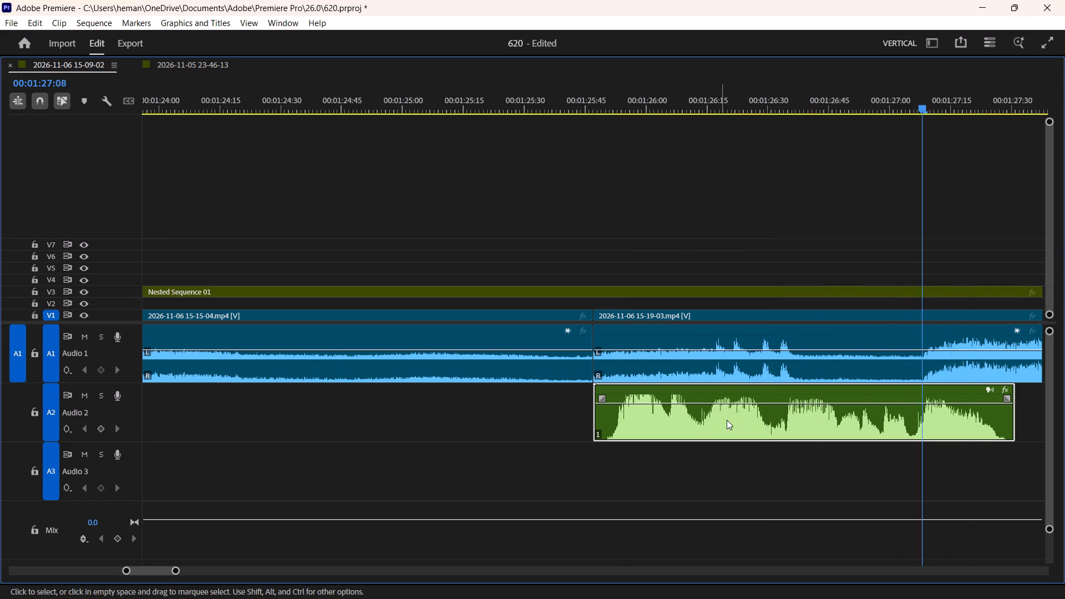
key(space)
key(Down)
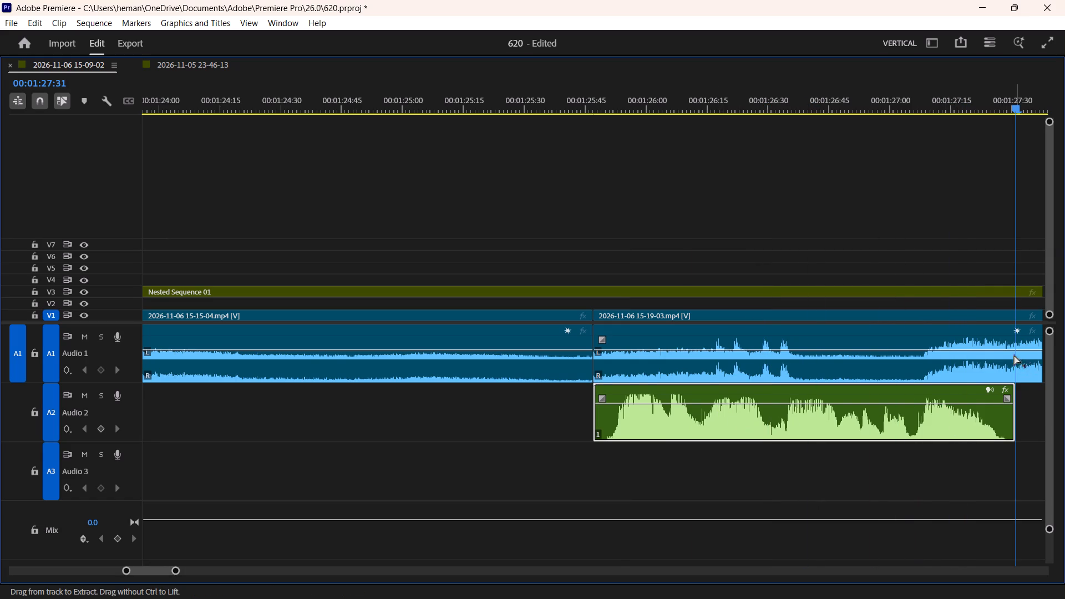
ctrl+click(1012, 349)
ctrl+click(615, 352)
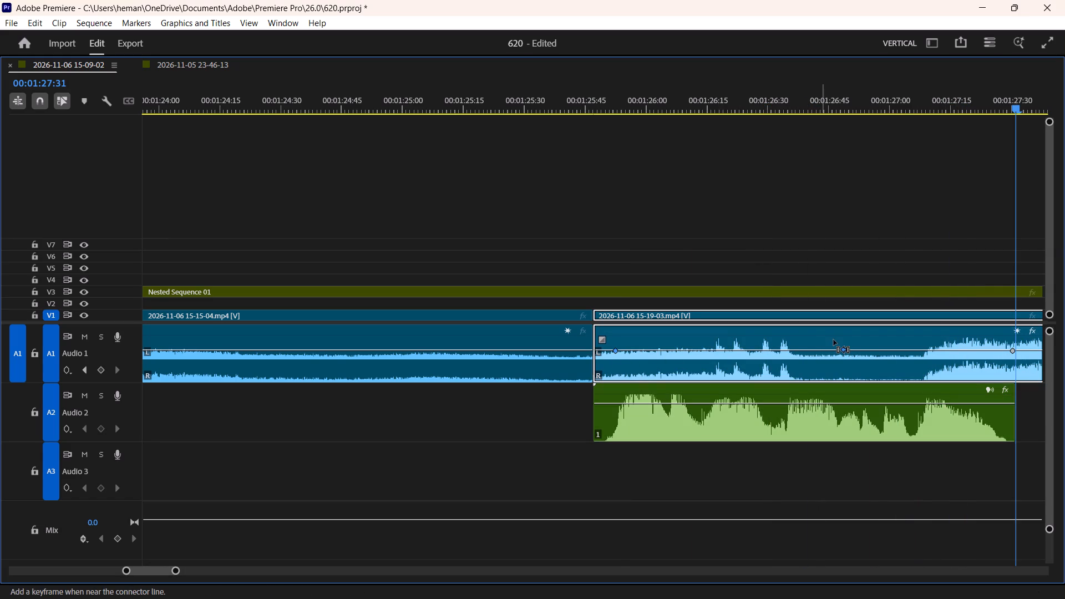
ctrl+click(988, 352)
drag(848, 349, 848, 354)
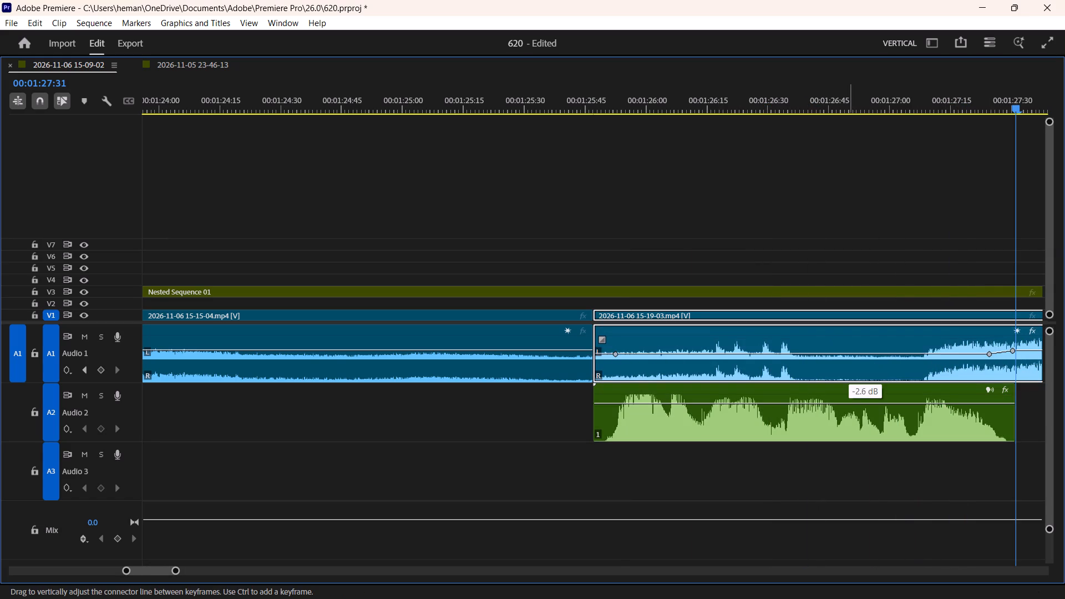
drag(848, 354, 849, 363)
key(Up)
key(space)
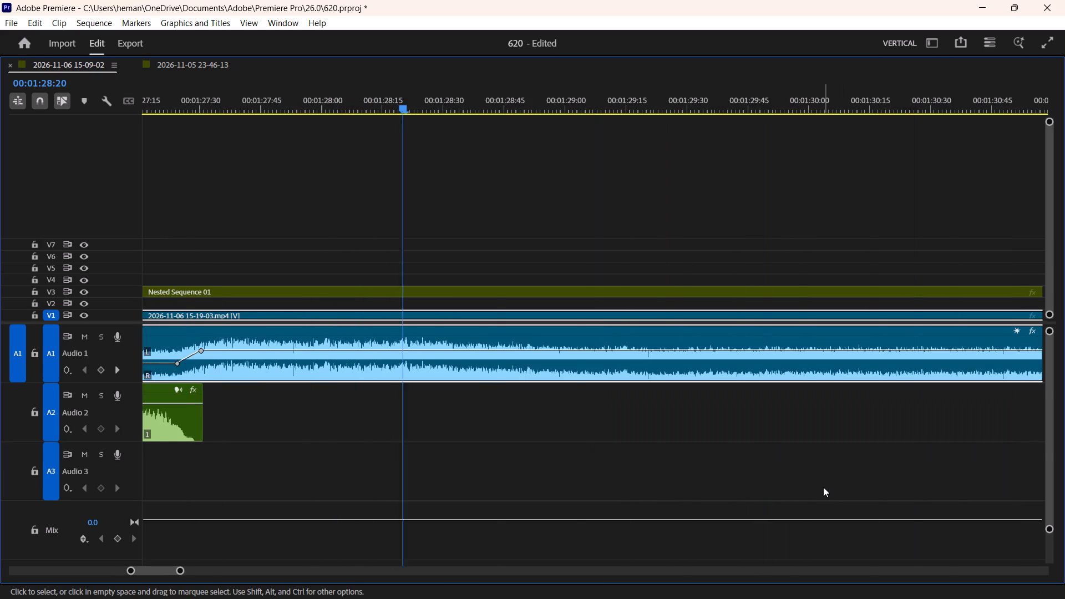
key(minus)
key(minus)
key(minus)
key(minus)
key(minus)
key(space)
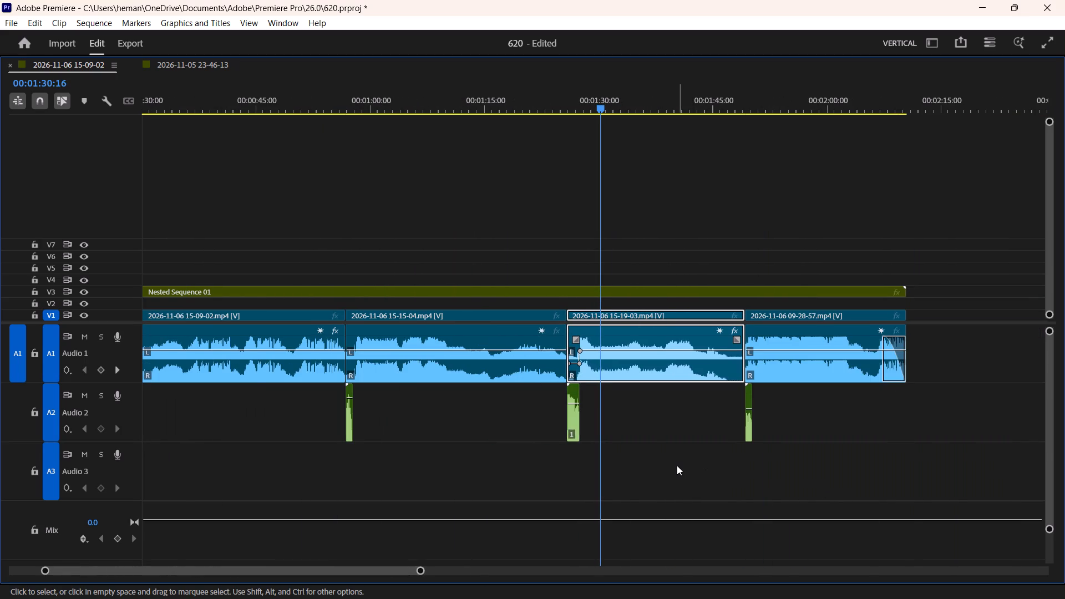
key(Down)
text(=====)
key(space)
key(space)
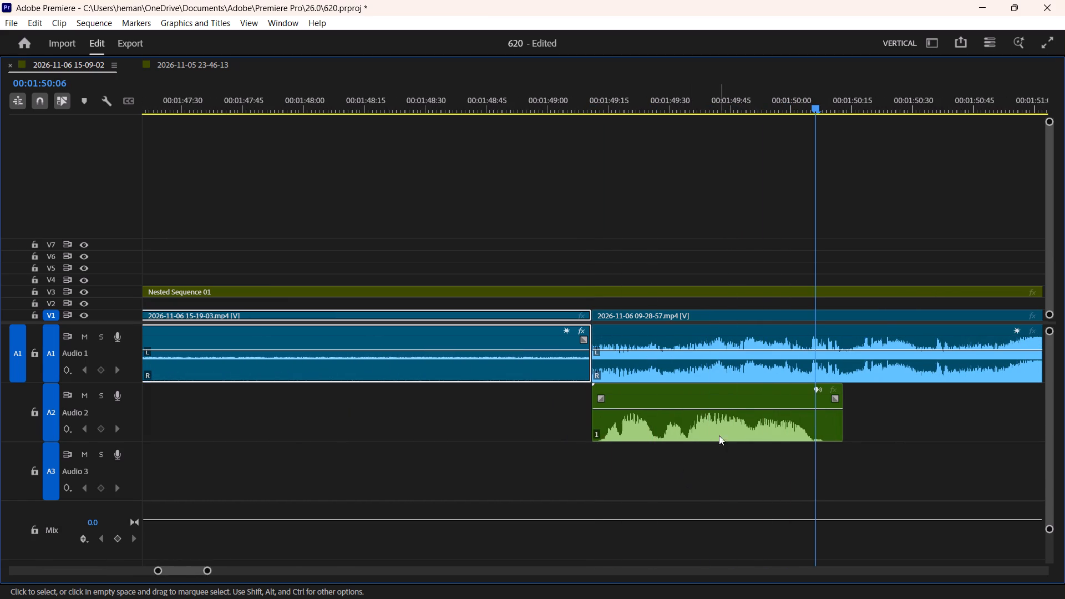
drag(711, 411, 711, 410)
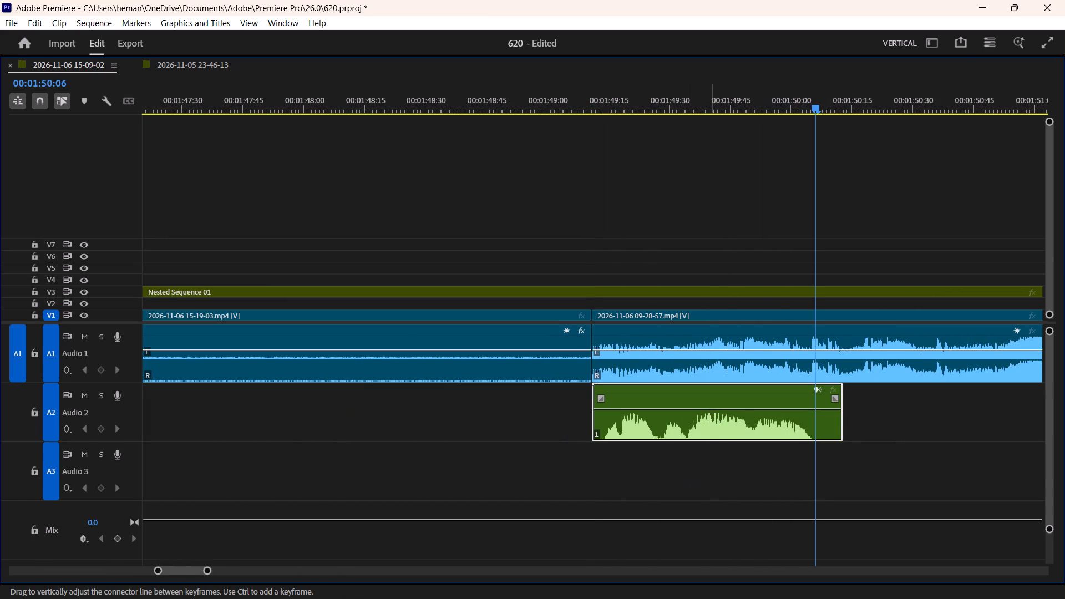
drag(711, 410, 712, 393)
key(Up)
key(space)
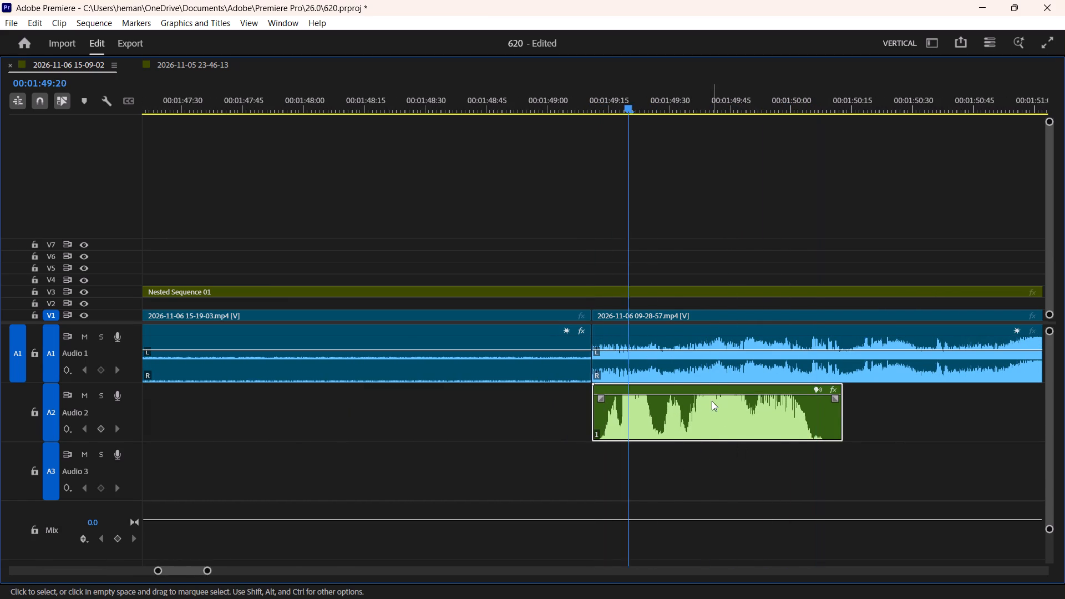
key(space)
click(714, 393)
key(space)
key(space)
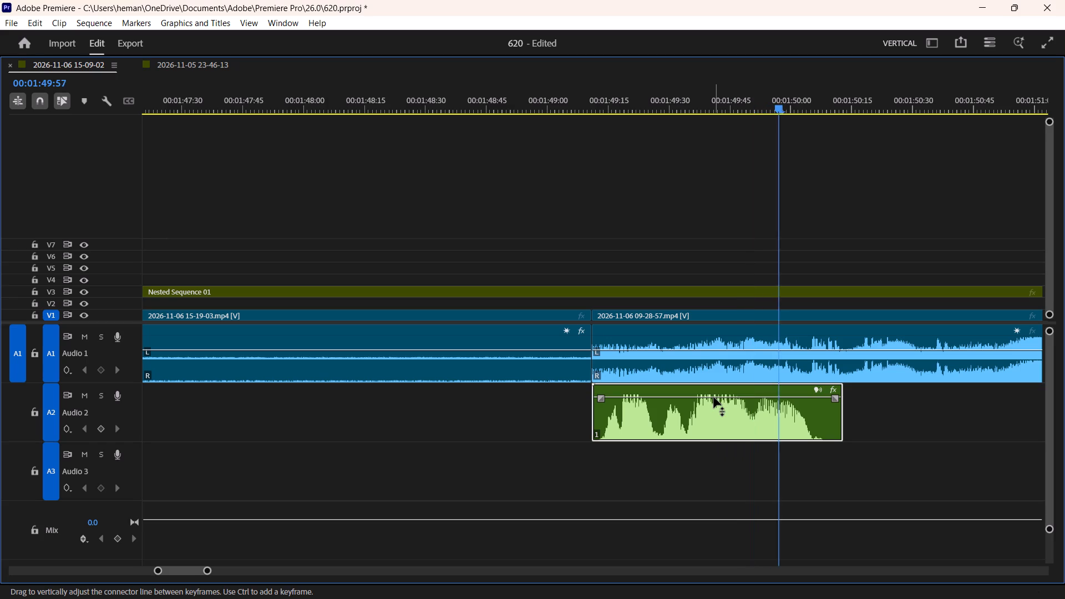
key(Right)
key(Right)
key(Right)
key(Right)
key(Right)
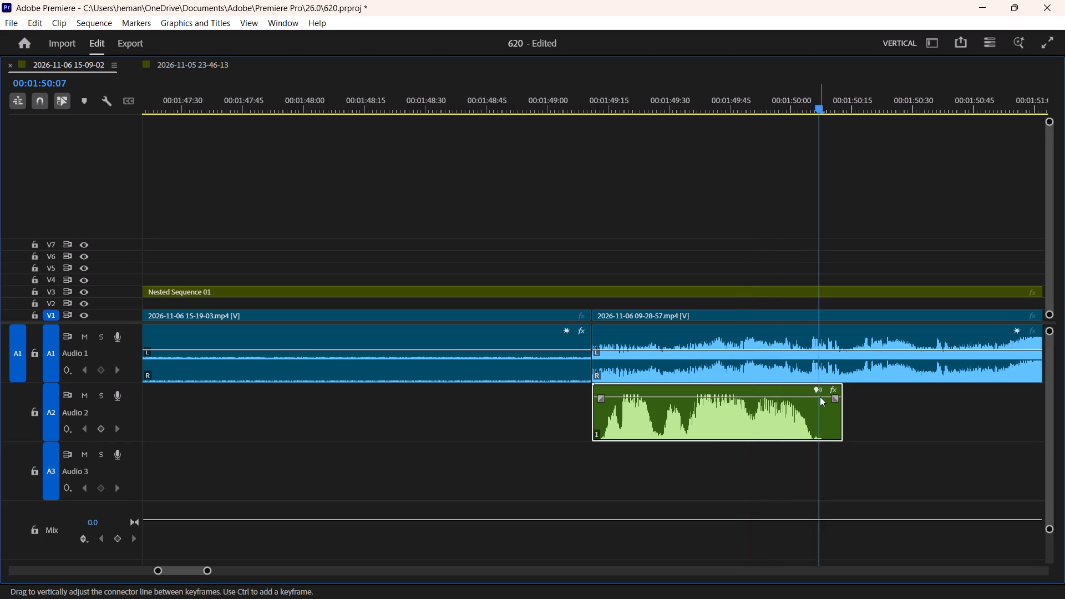
ctrl+click(824, 352)
ctrl+click(617, 351)
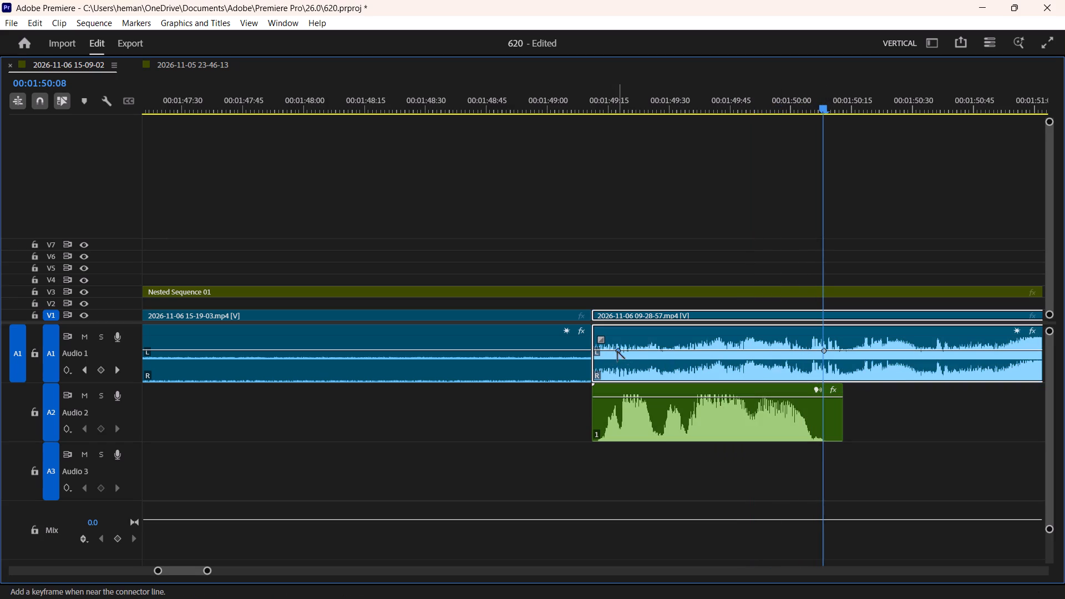
ctrl+click(810, 352)
click(735, 356)
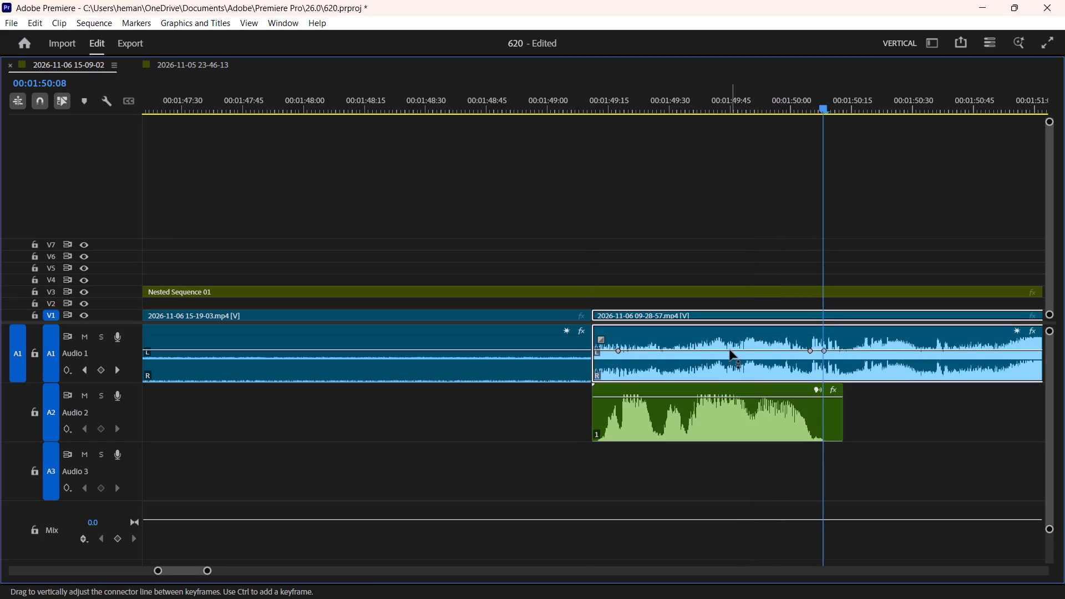
drag(729, 349, 729, 358)
key(Up)
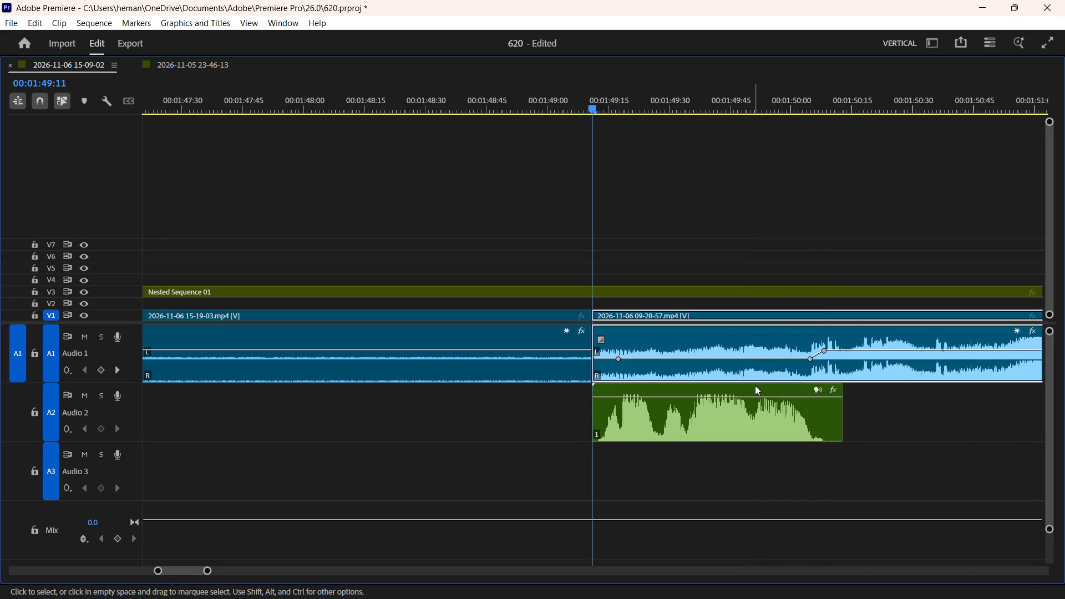
Restore the normal panel layout and shrink the audio tracks so that A1 to A3 all fit in the timeline.
key(grave)
click(502, 468)
key(minus)
key(minus)
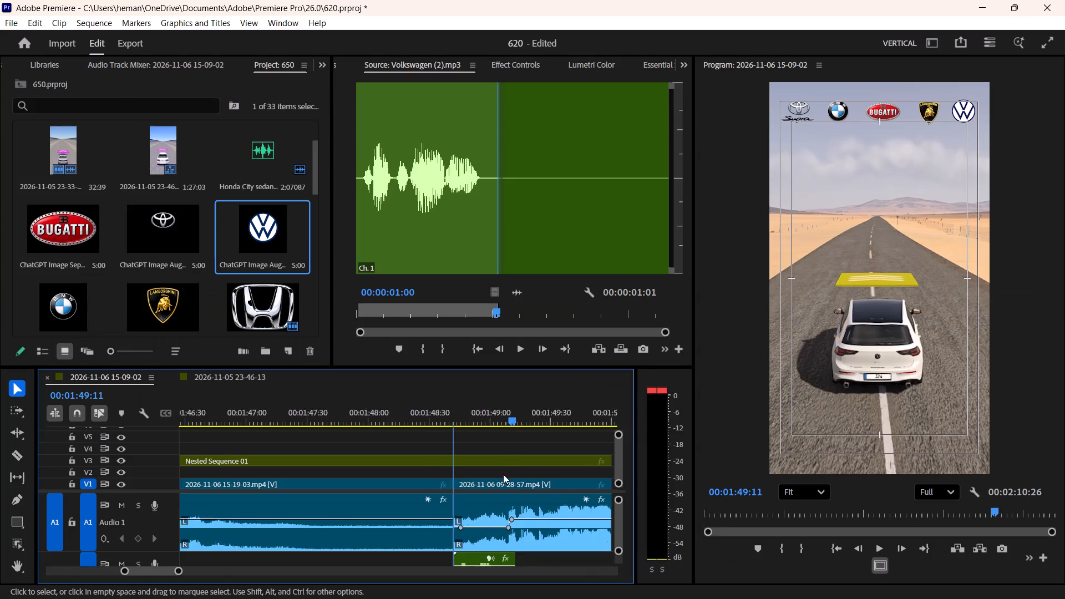
key(minus)
key(minus)
key(minus)
key(minus)
drag(618, 553, 618, 555)
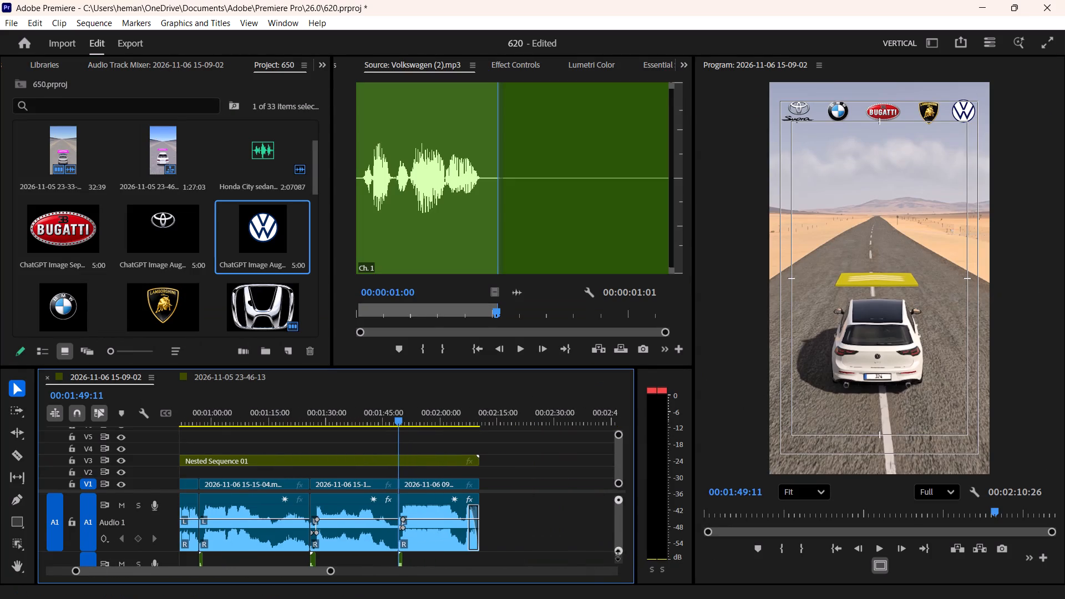
drag(618, 555, 619, 578)
click(562, 550)
Save the project and play the whole sequence from its start to the comment cards at about 00:00:09:22.
drag(348, 420, 0, 469)
key(minus)
key(minus)
click(474, 494)
key(ctrl+s)
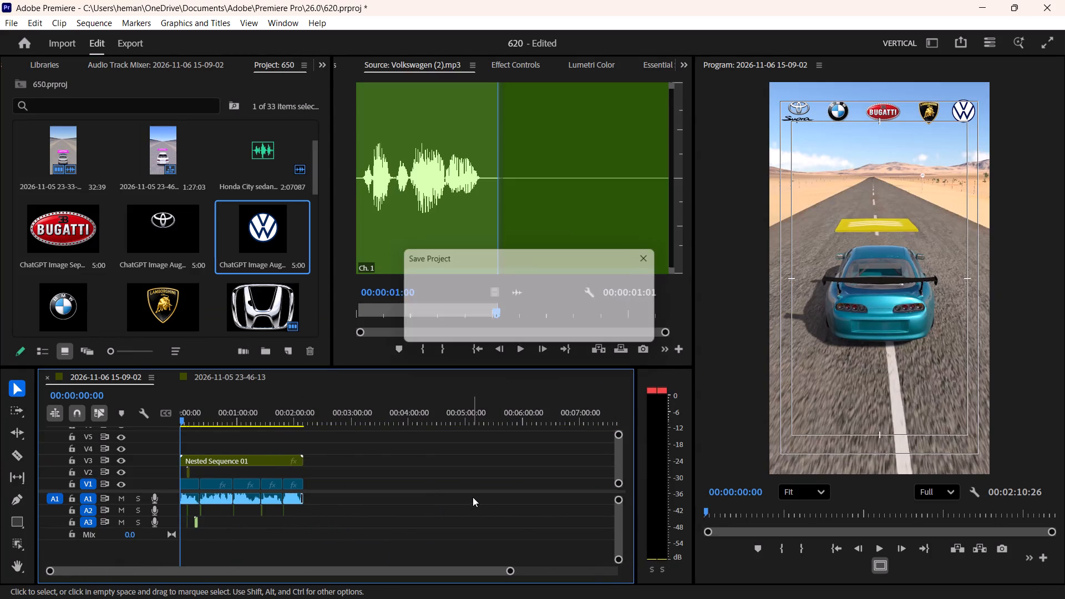
key(space)
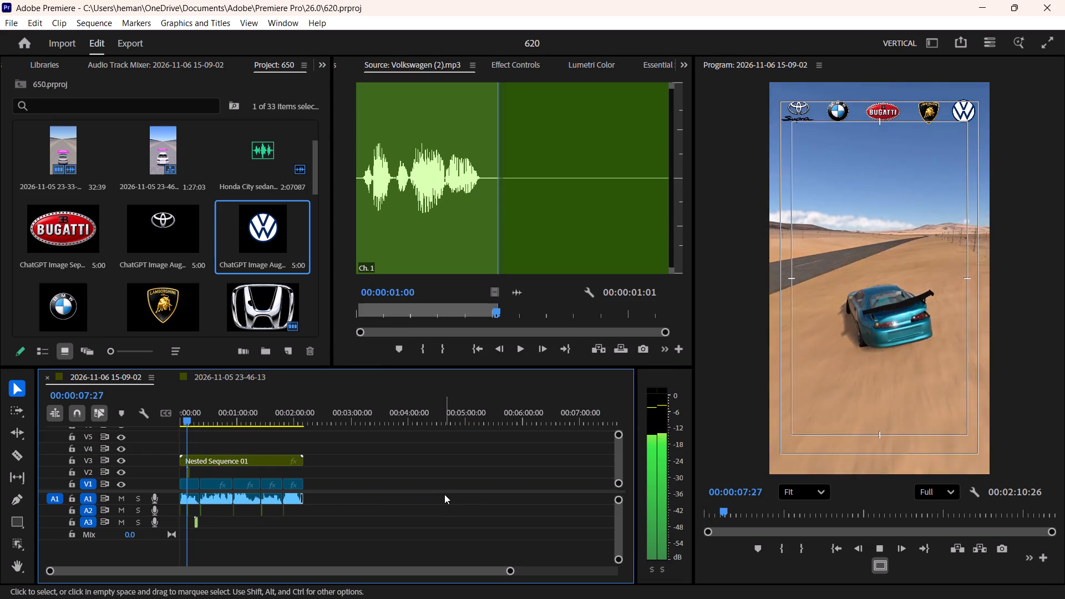
key(space)
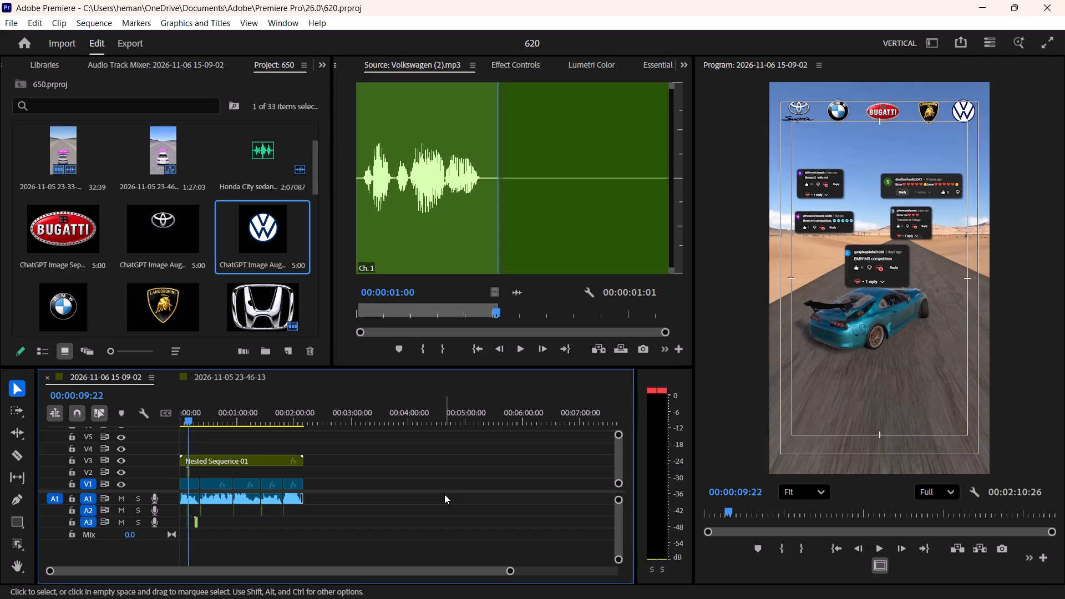
Select the comment-card overlay Nested Sequence 02 on V2 and open its effect controls.
key(equal)
key(equal)
key(equal)
key(equal)
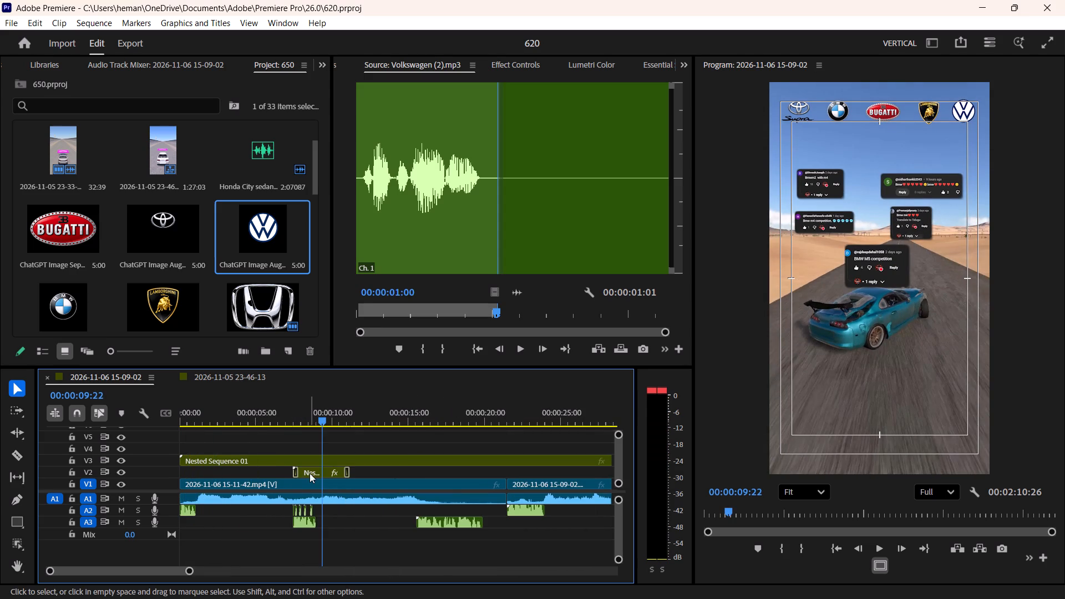
click(310, 473)
click(525, 52)
click(508, 64)
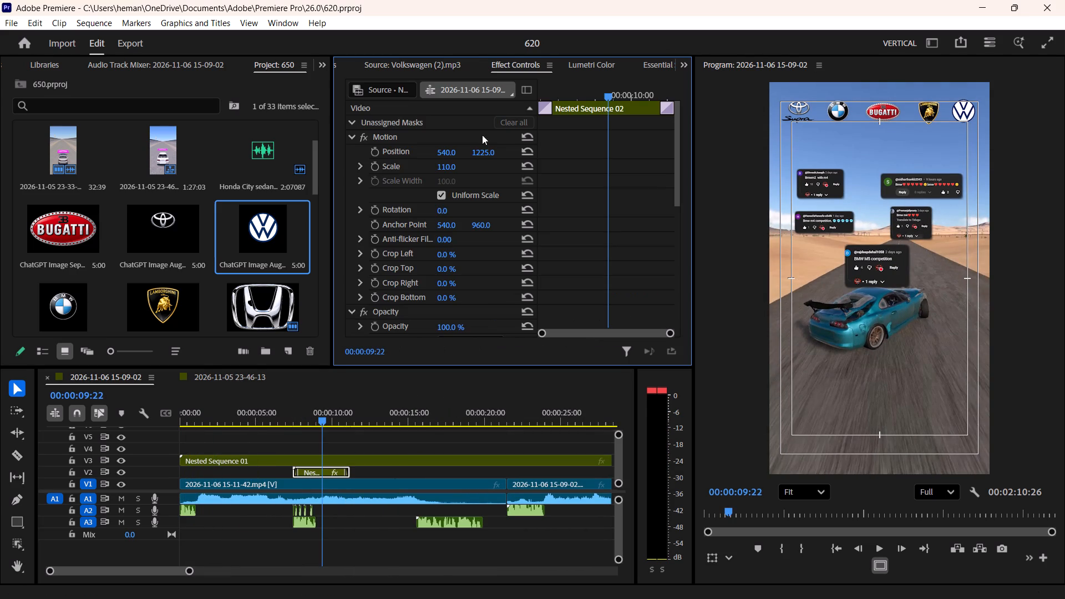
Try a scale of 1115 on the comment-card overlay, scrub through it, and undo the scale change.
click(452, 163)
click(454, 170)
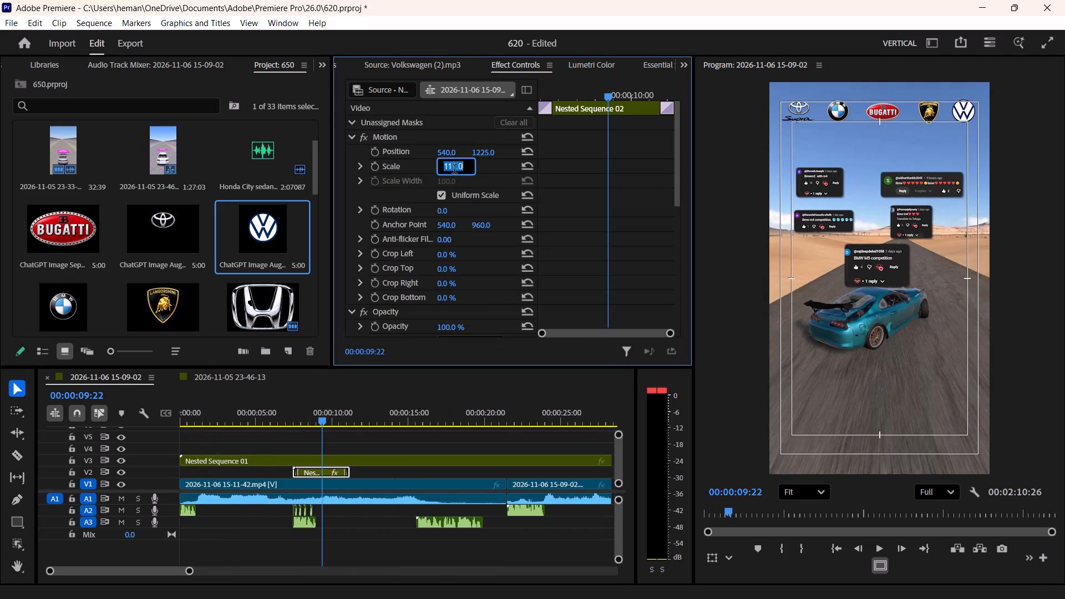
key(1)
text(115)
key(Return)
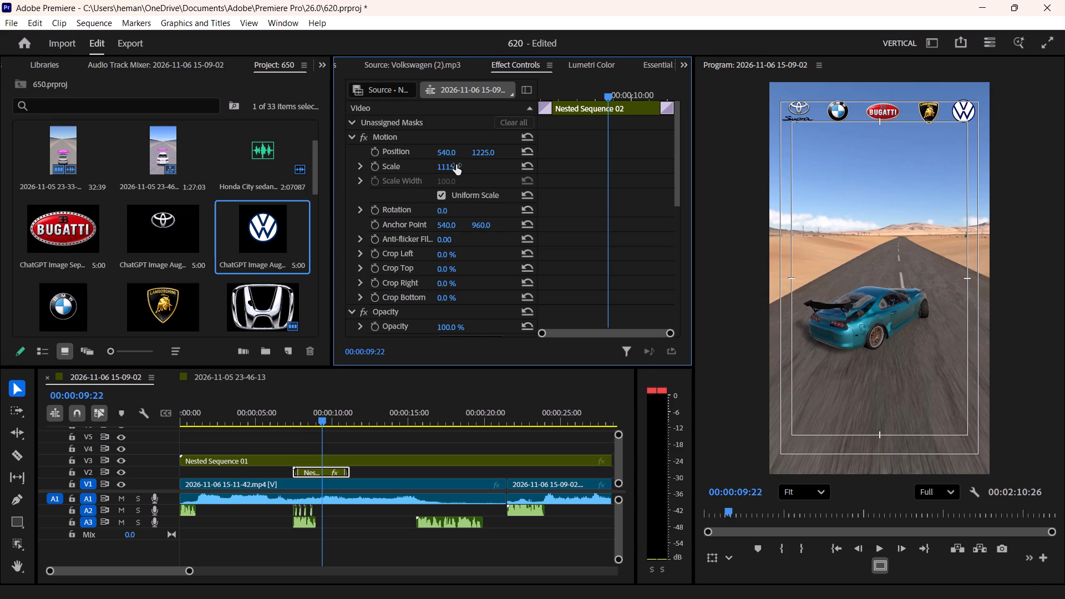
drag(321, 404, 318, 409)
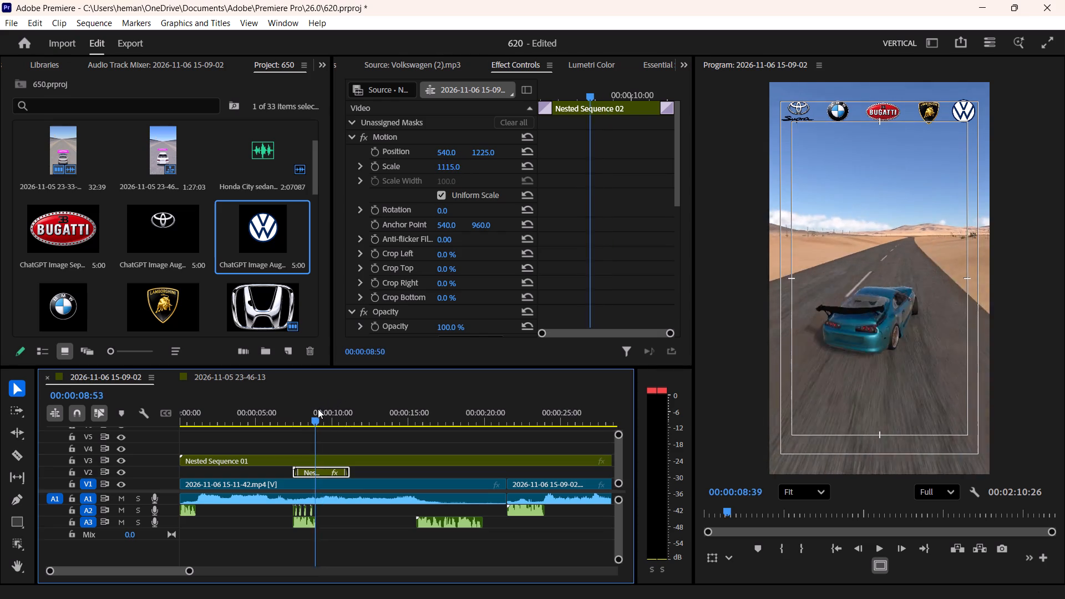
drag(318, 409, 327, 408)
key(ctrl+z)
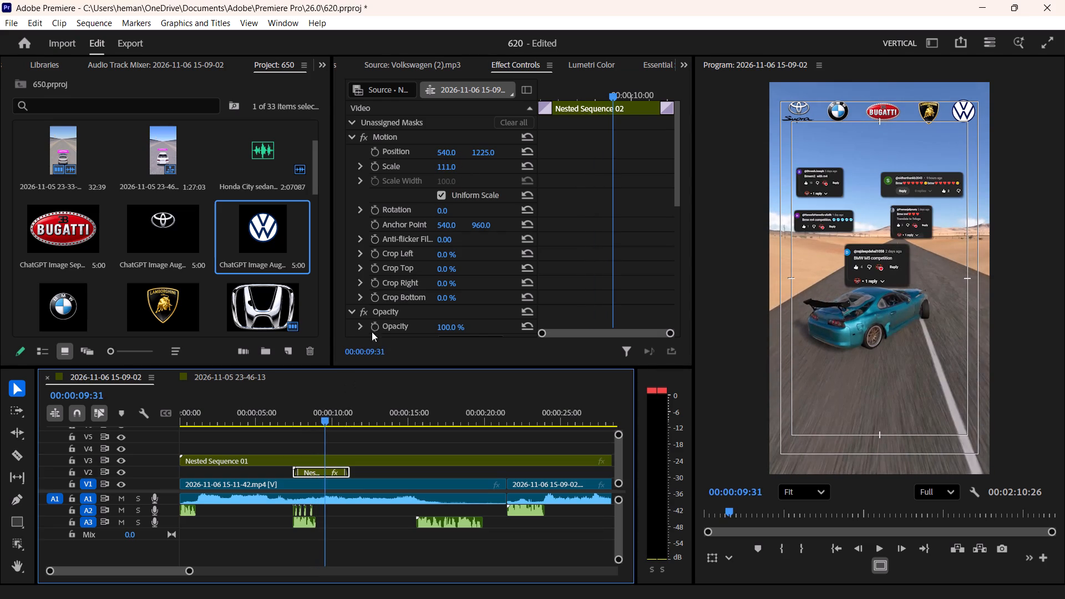
Enlarge the comment-card overlay to a scale of 129 and play the sequence through it to about 00:00:18:58.
drag(446, 164, 453, 167)
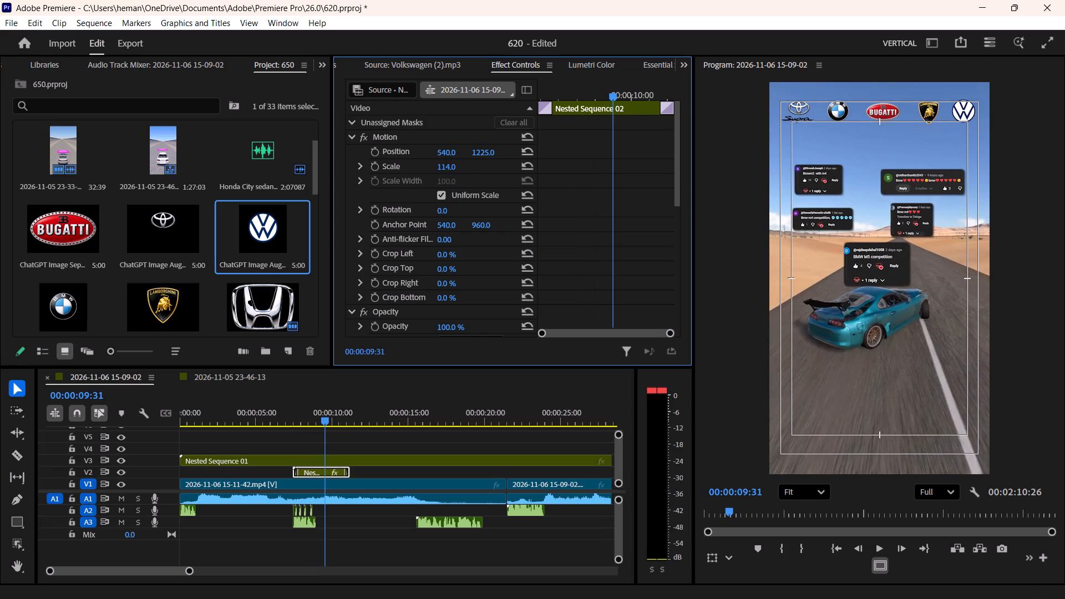
drag(453, 167, 452, 170)
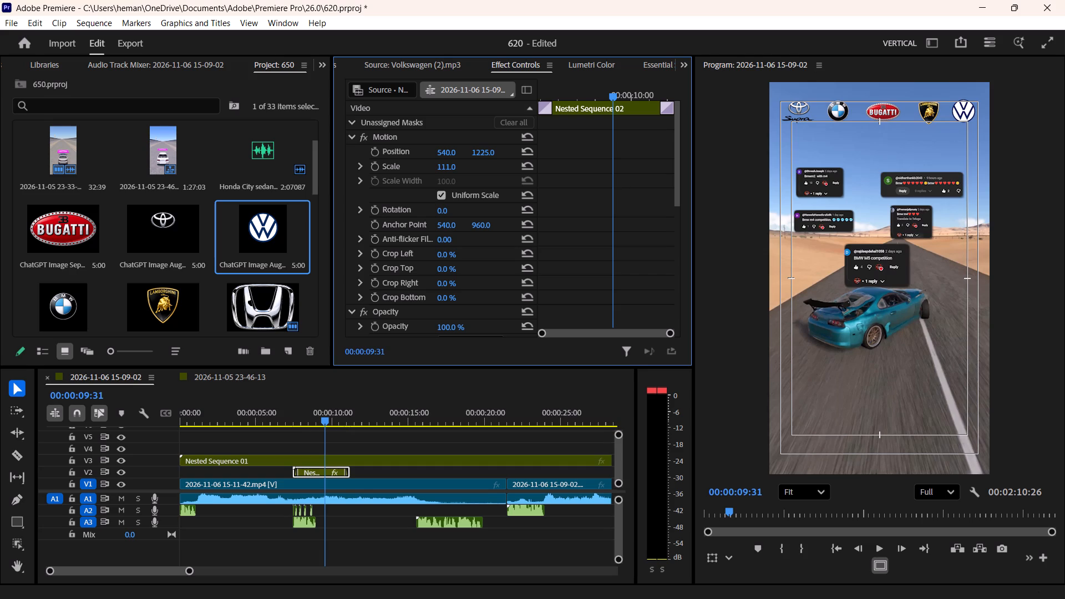
drag(452, 170, 456, 170)
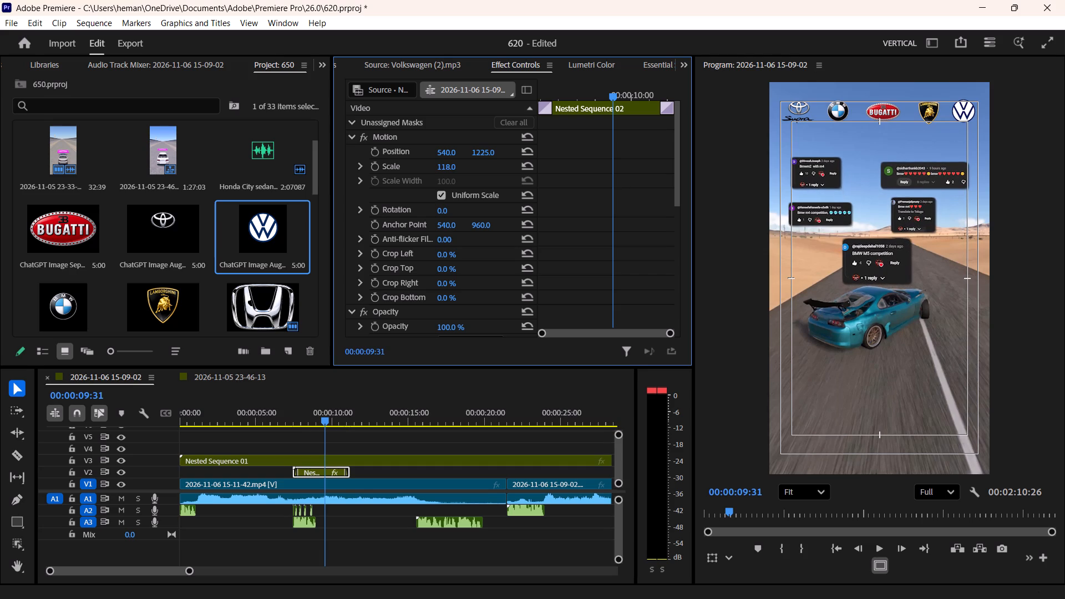
drag(456, 170, 464, 170)
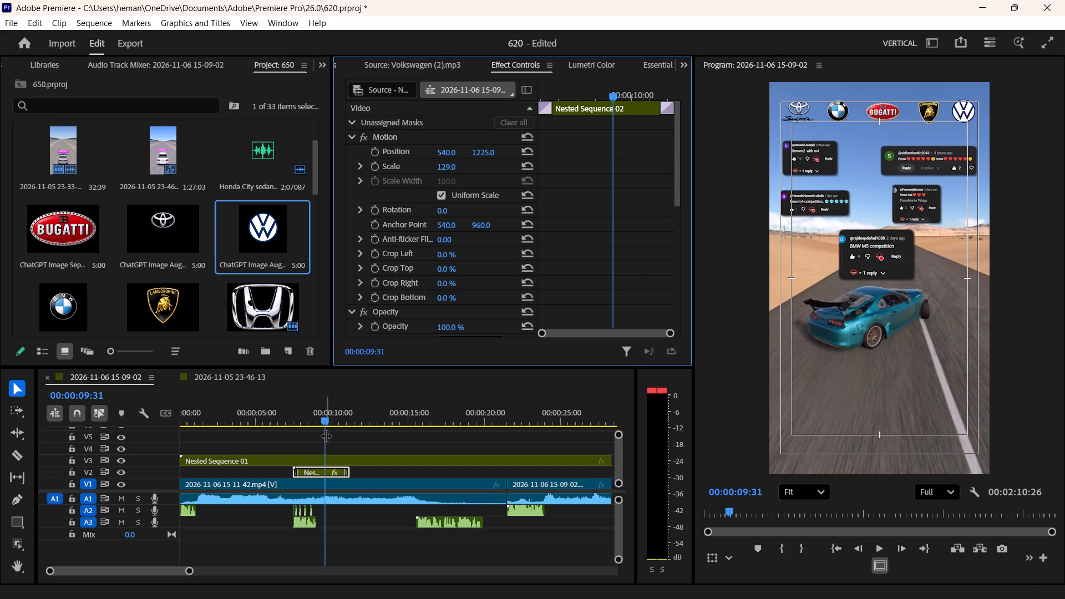
drag(327, 410, 280, 426)
click(359, 532)
key(space)
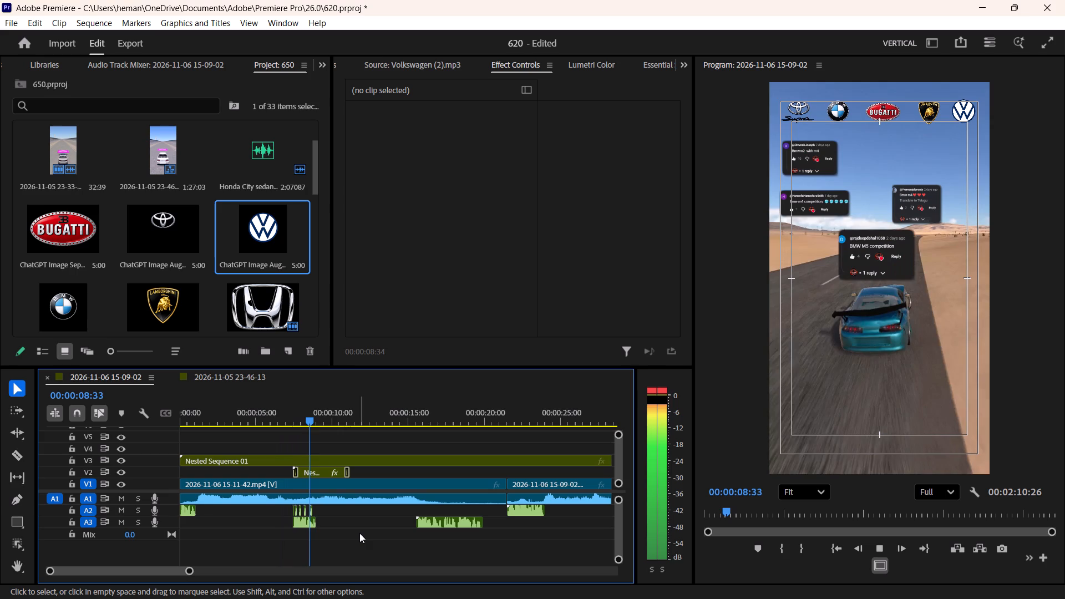
key(space)
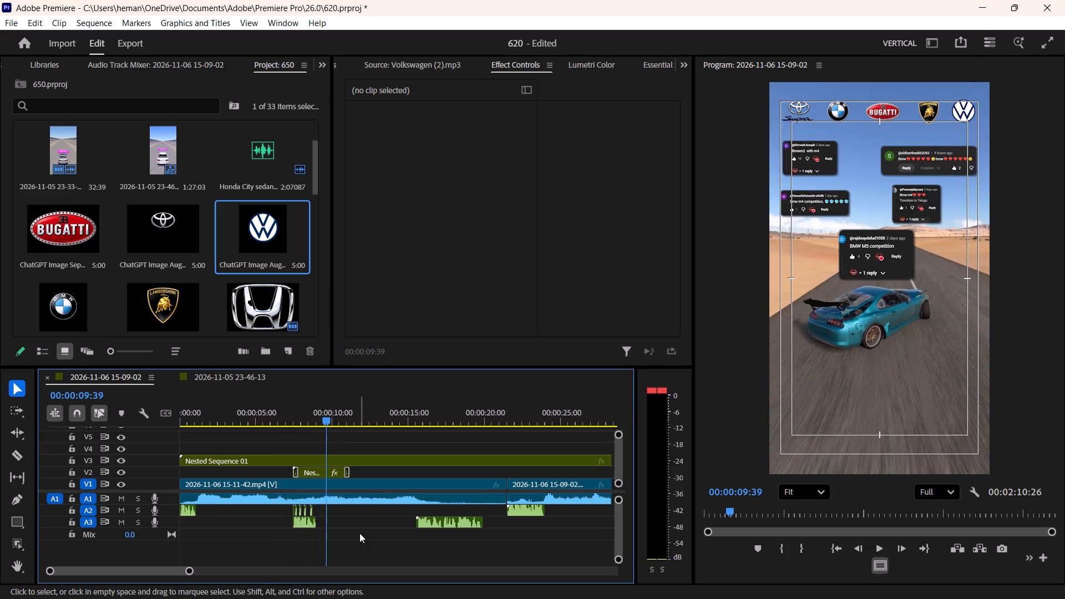
key(space)
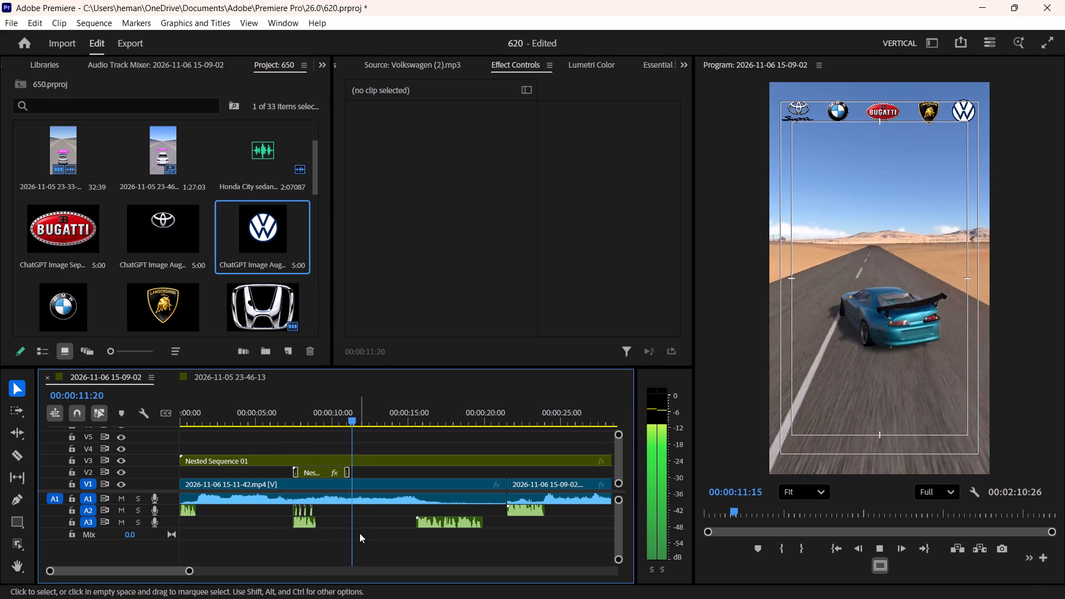
text(---)
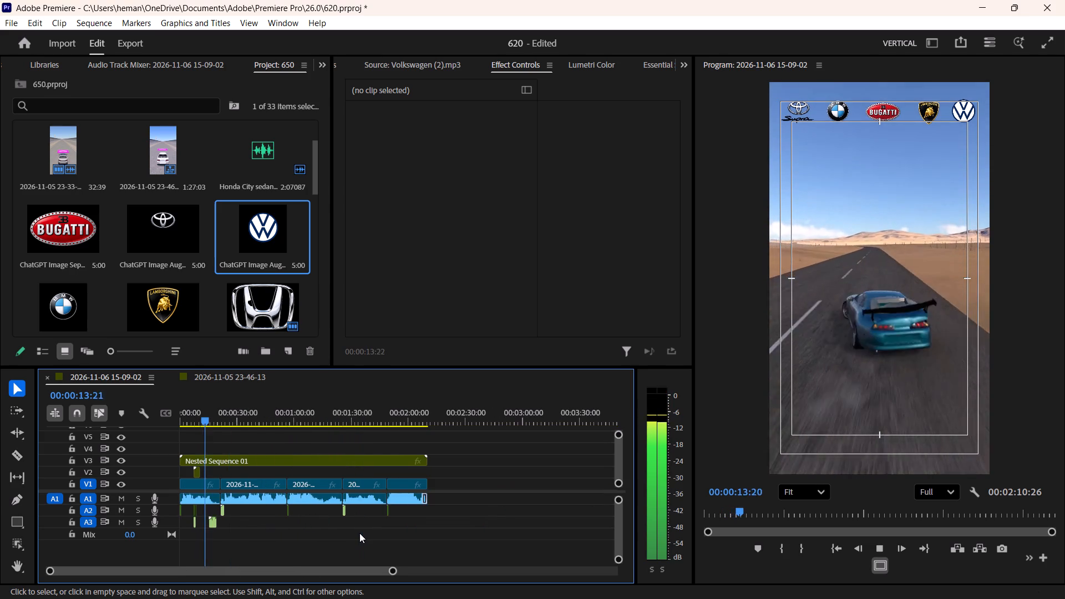
click(359, 533)
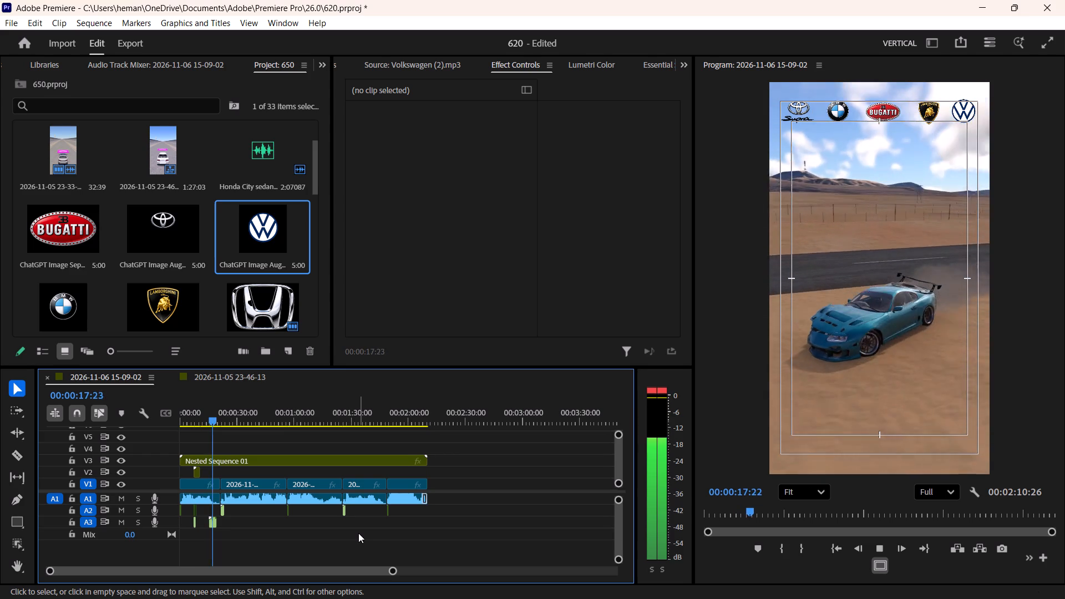
key(space)
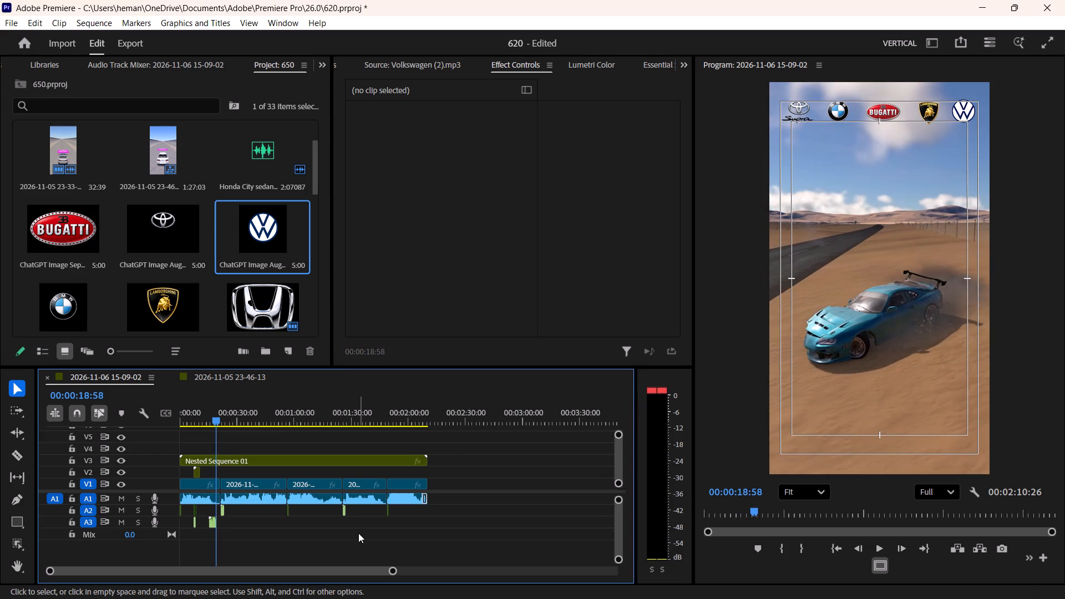
click(227, 372)
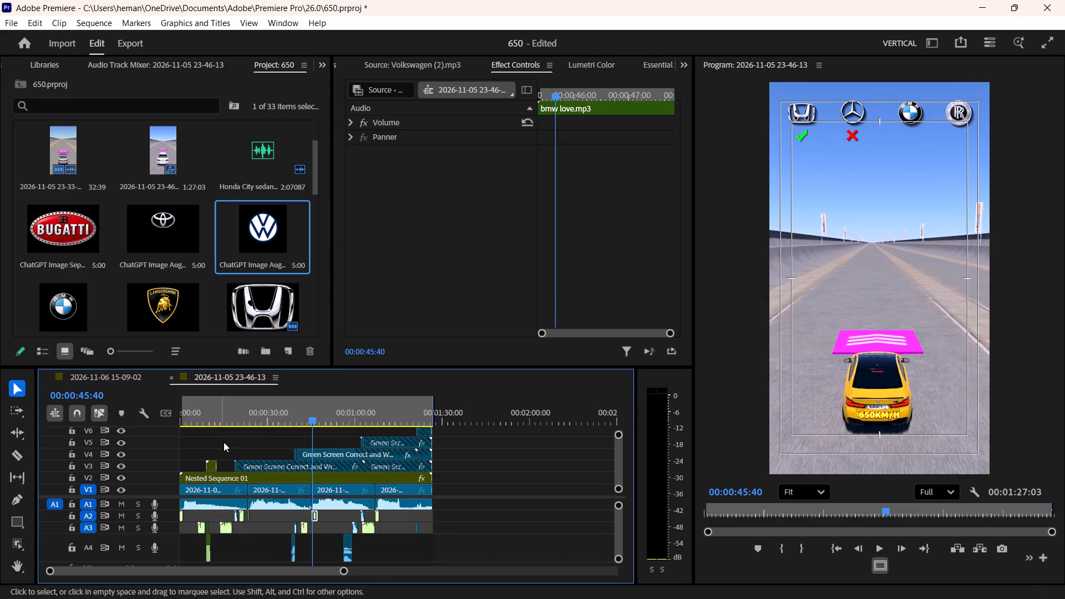
drag(267, 406, 235, 416)
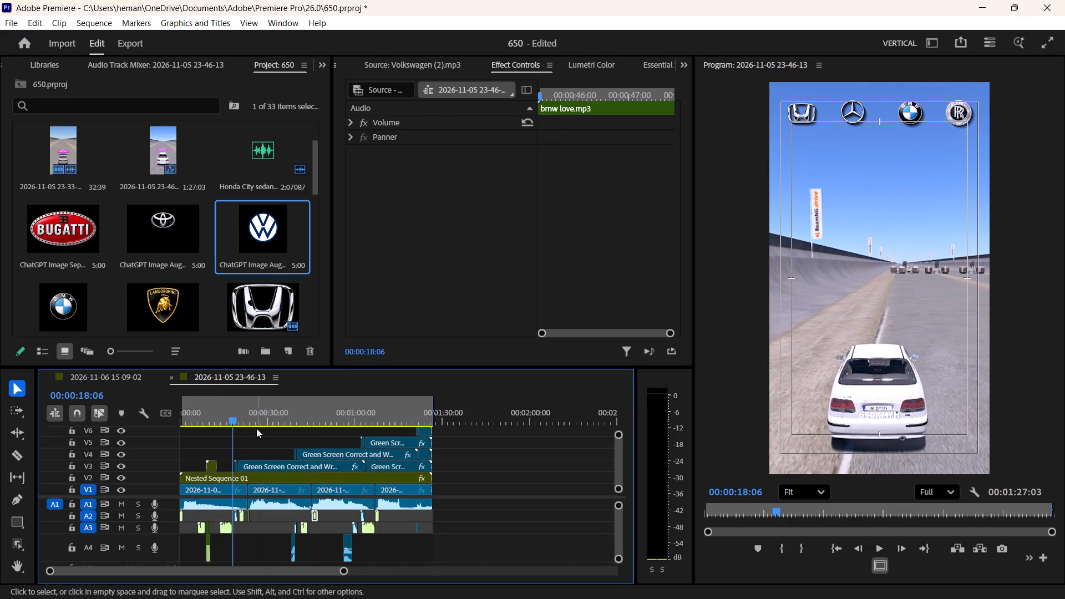
drag(264, 443, 231, 465)
drag(249, 466, 167, 419)
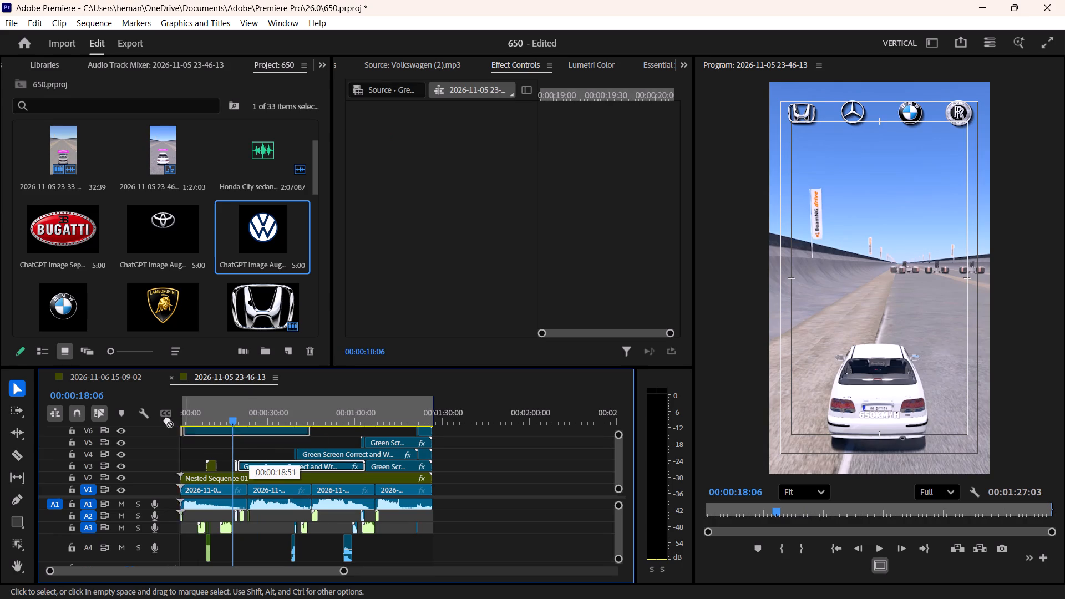
drag(167, 419, 220, 438)
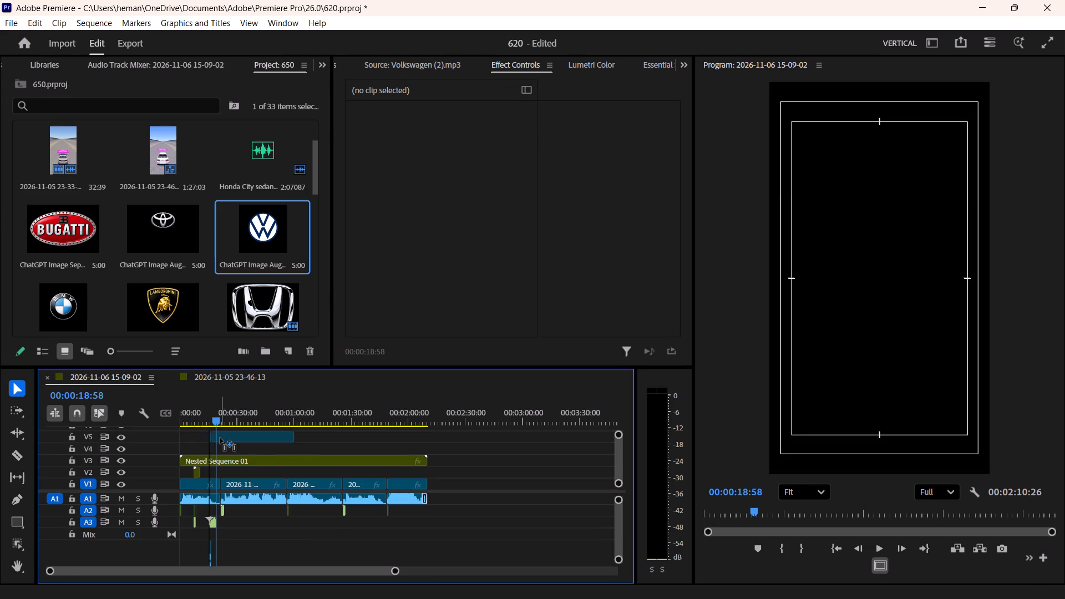
drag(220, 438, 227, 454)
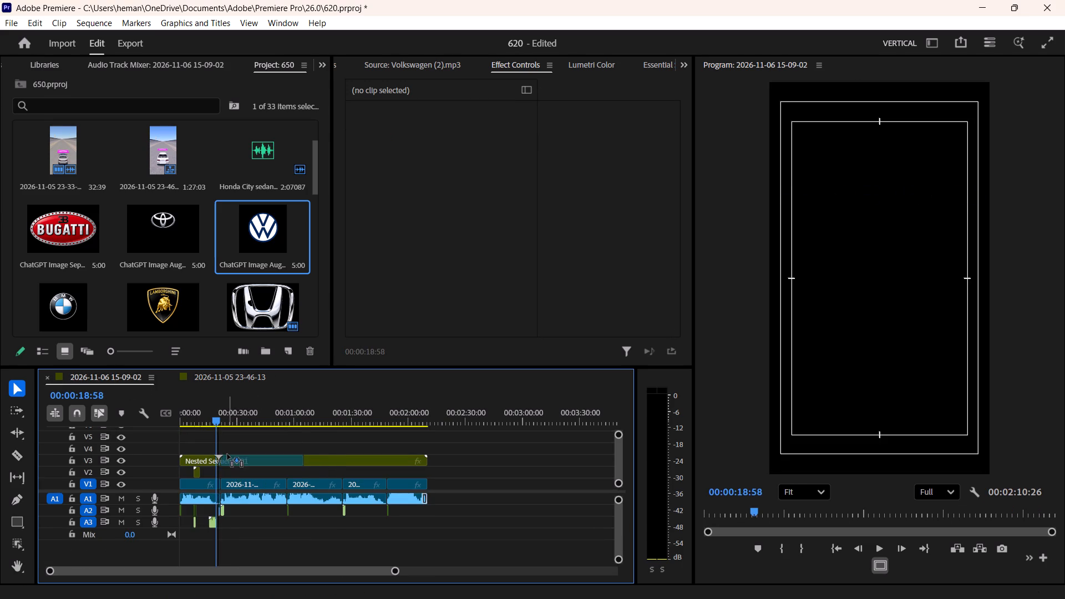
drag(227, 454, 222, 450)
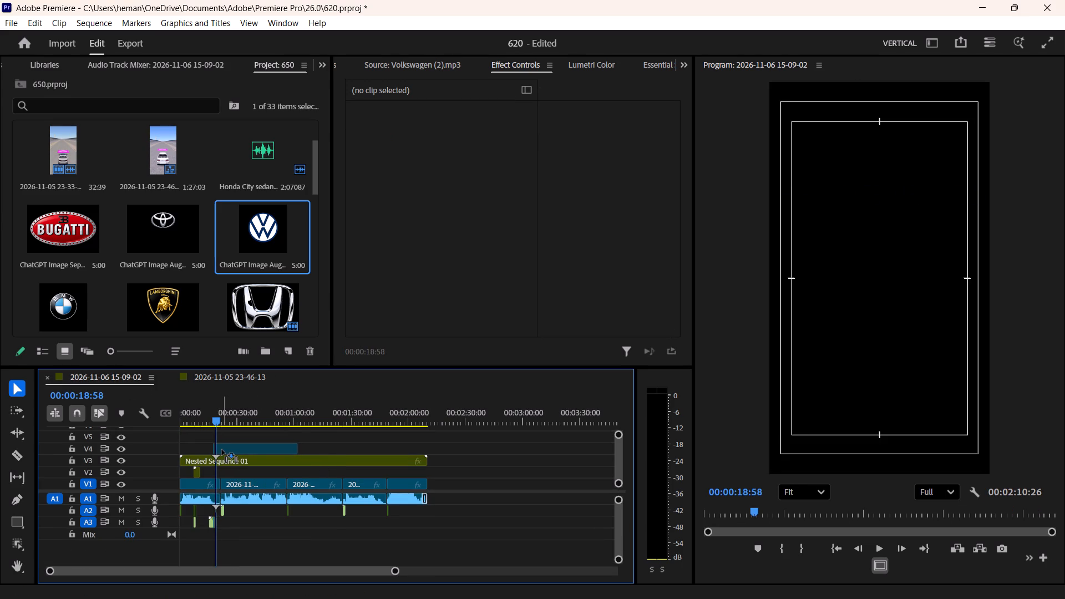
drag(222, 450, 227, 450)
click(393, 438)
key(equal)
key(equal)
key(equal)
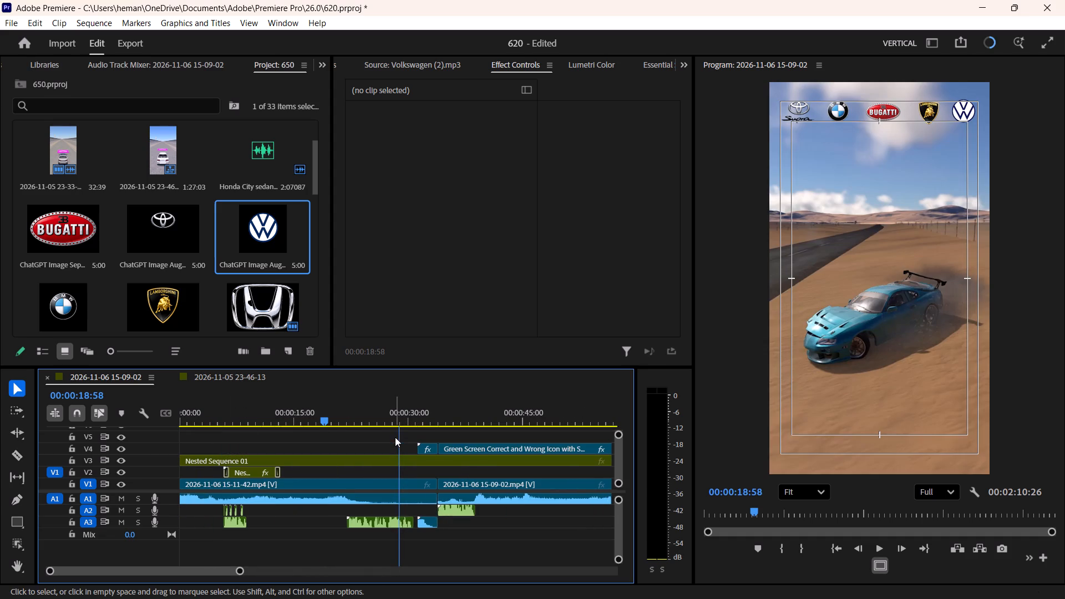
key(space)
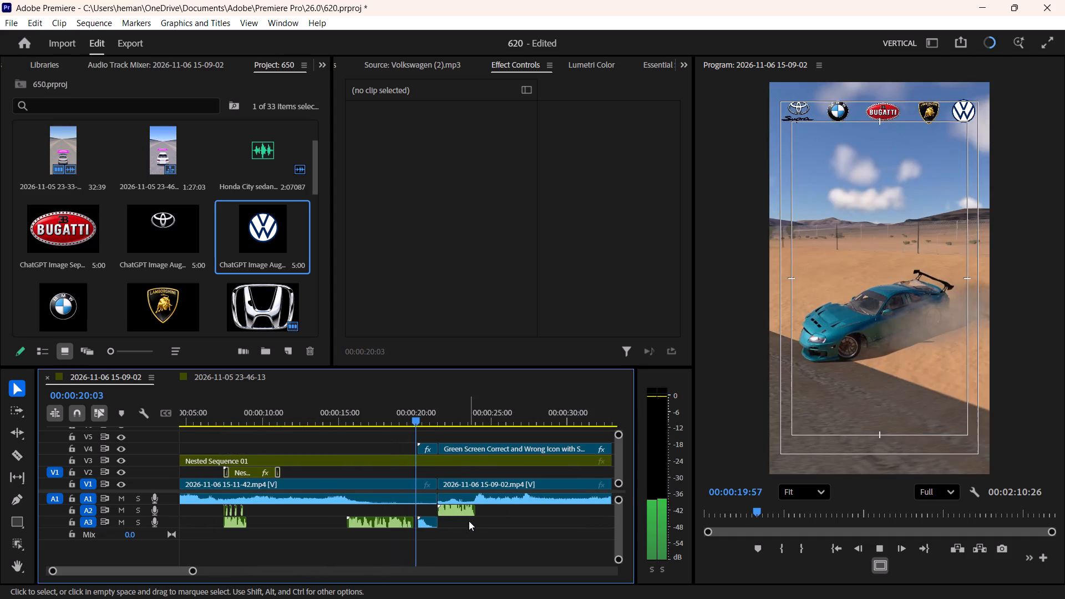
key(space)
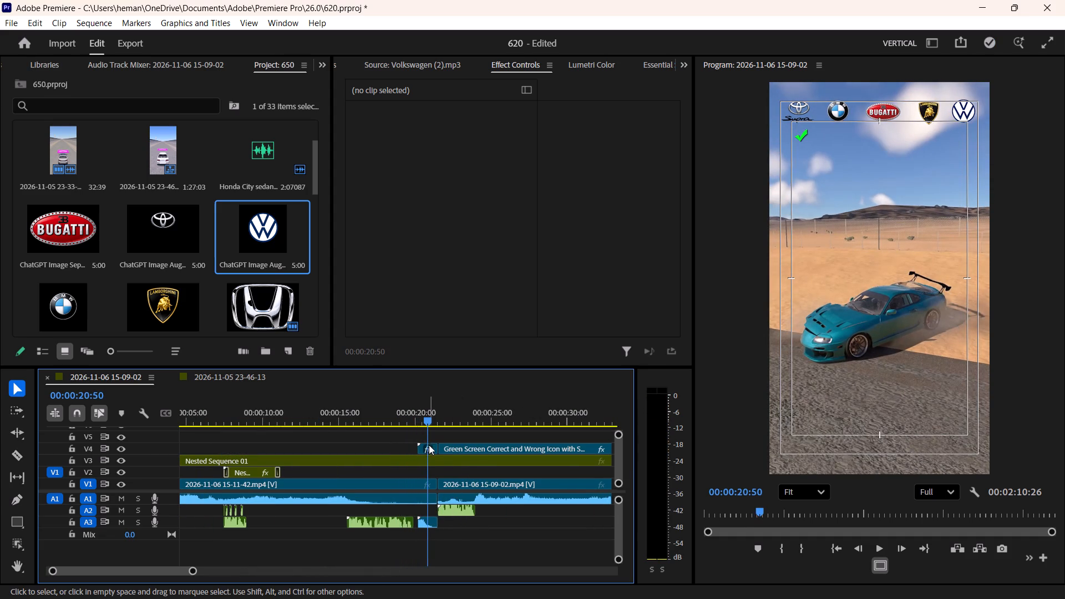
Set the horizontal position of the short check-icon clip on V4 at about 00:00:20 to 135, under the Toyota Supra logo.
click(426, 448)
key(equal)
key(equal)
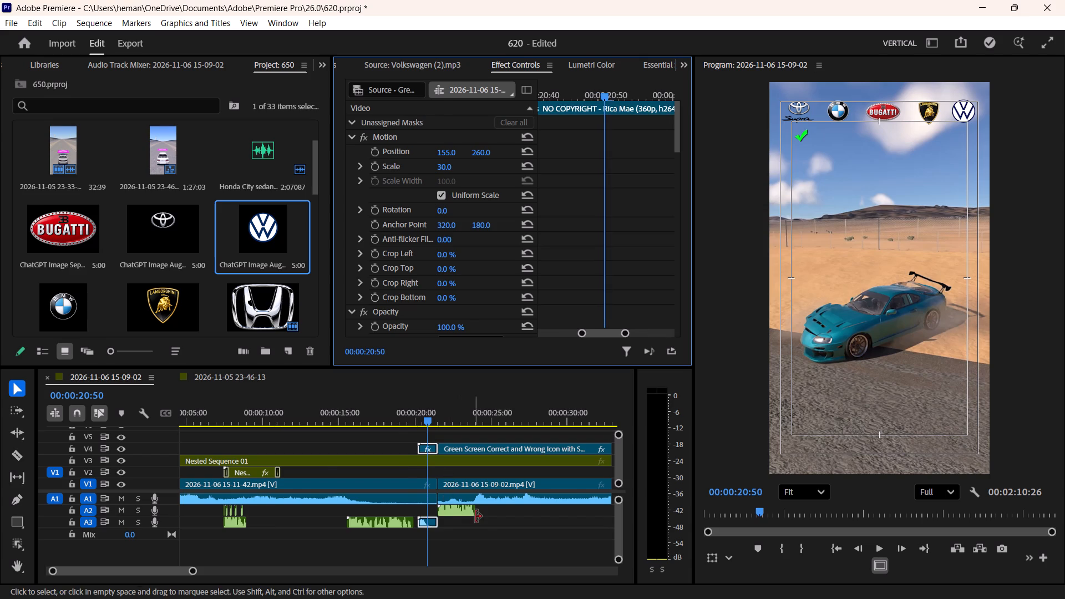
click(485, 515)
text(==)
click(411, 451)
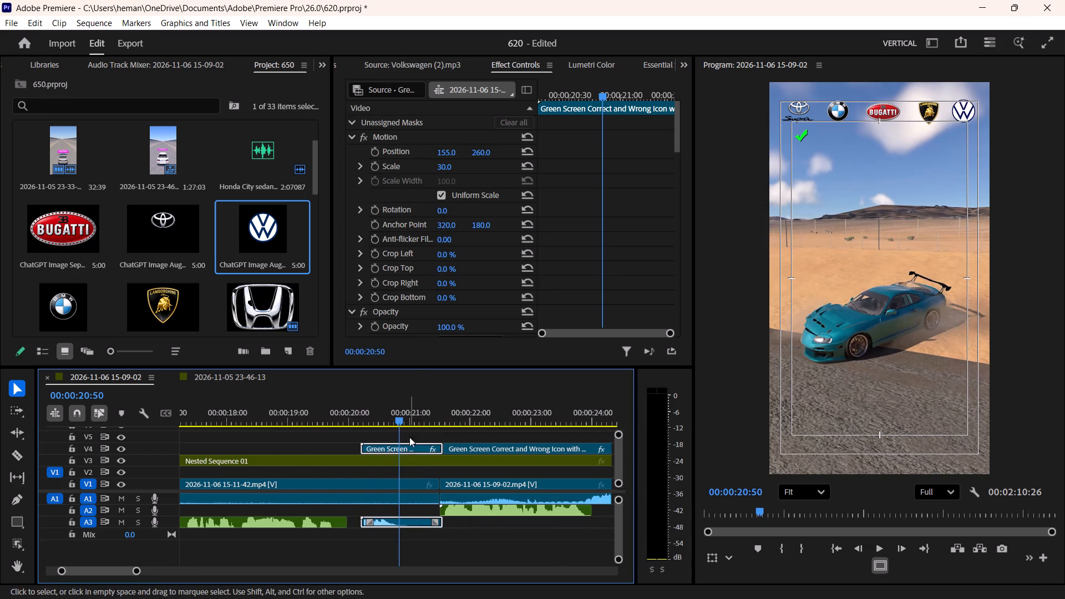
drag(445, 152, 438, 153)
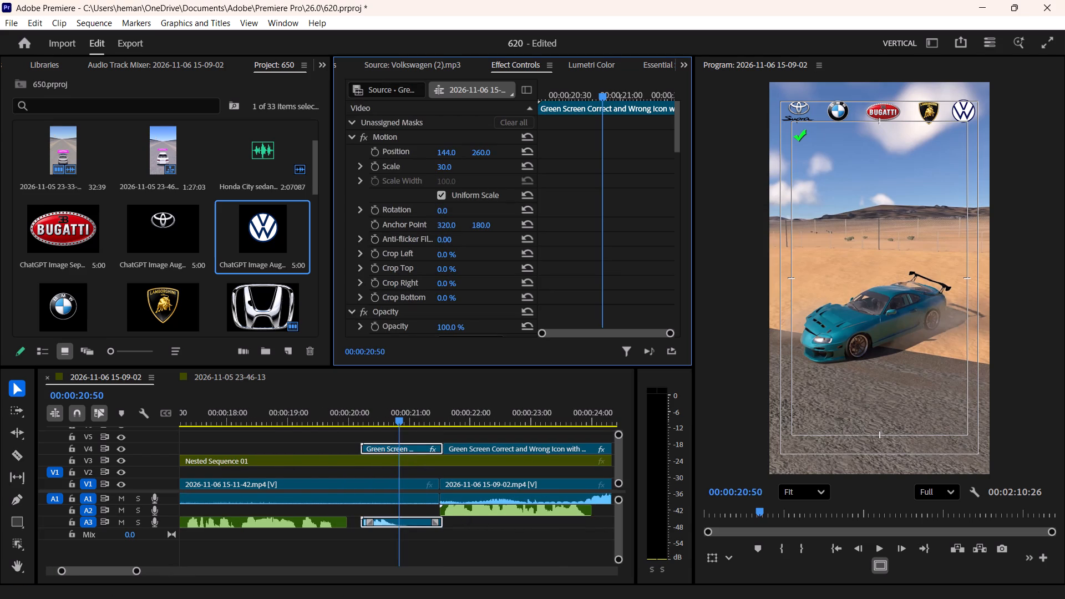
drag(438, 153, 432, 154)
click(453, 150)
text(135)
key(Return)
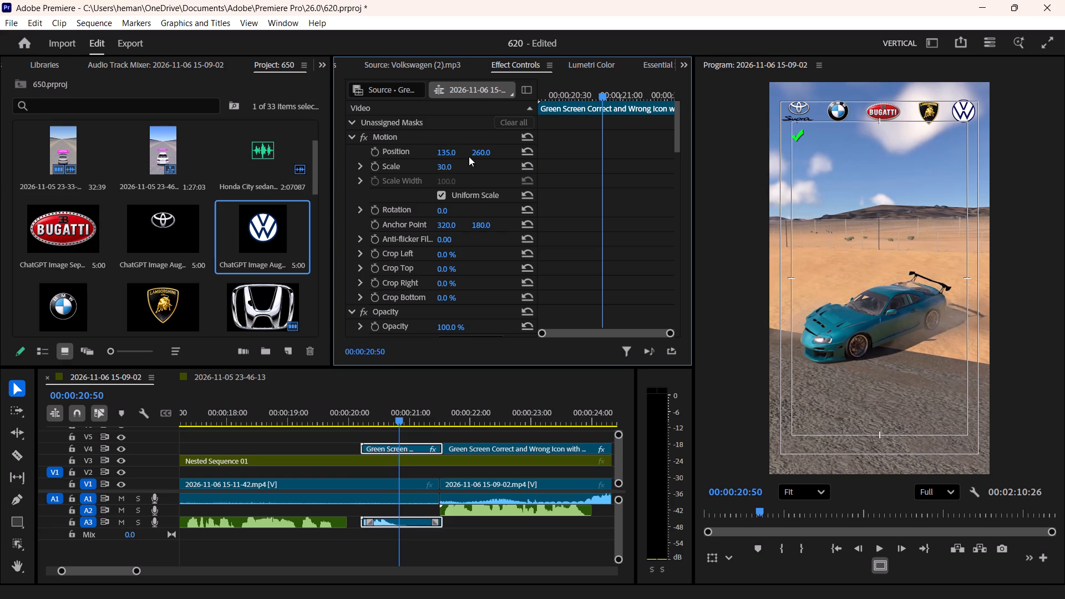
Set the horizontal position of the following long check-icon clip on V4 to 135 and play across the cut between both clips.
click(476, 446)
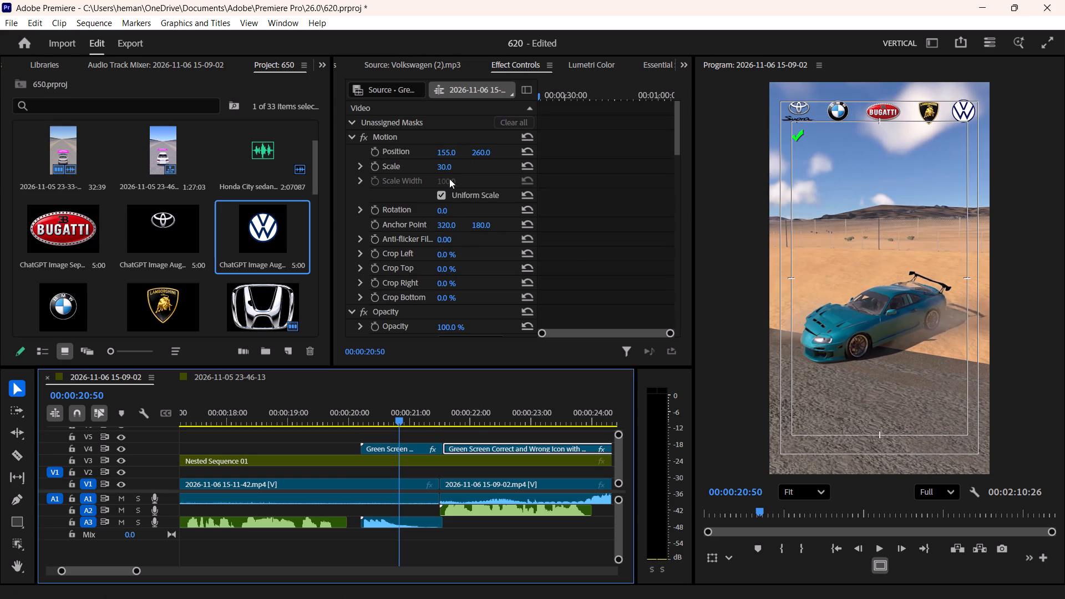
click(448, 165)
click(442, 156)
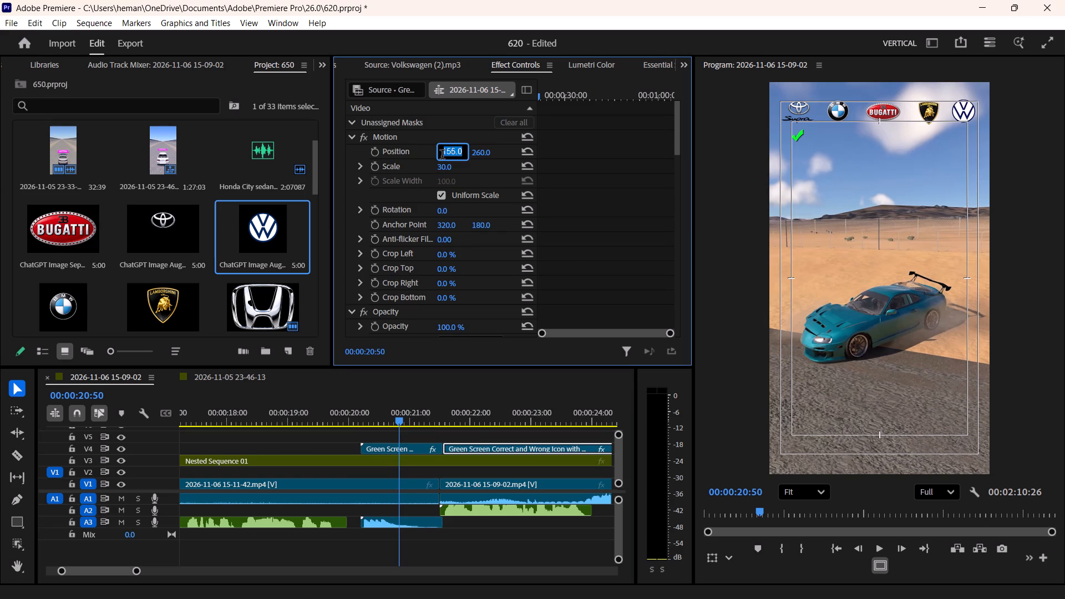
text(135)
key(Return)
key(space)
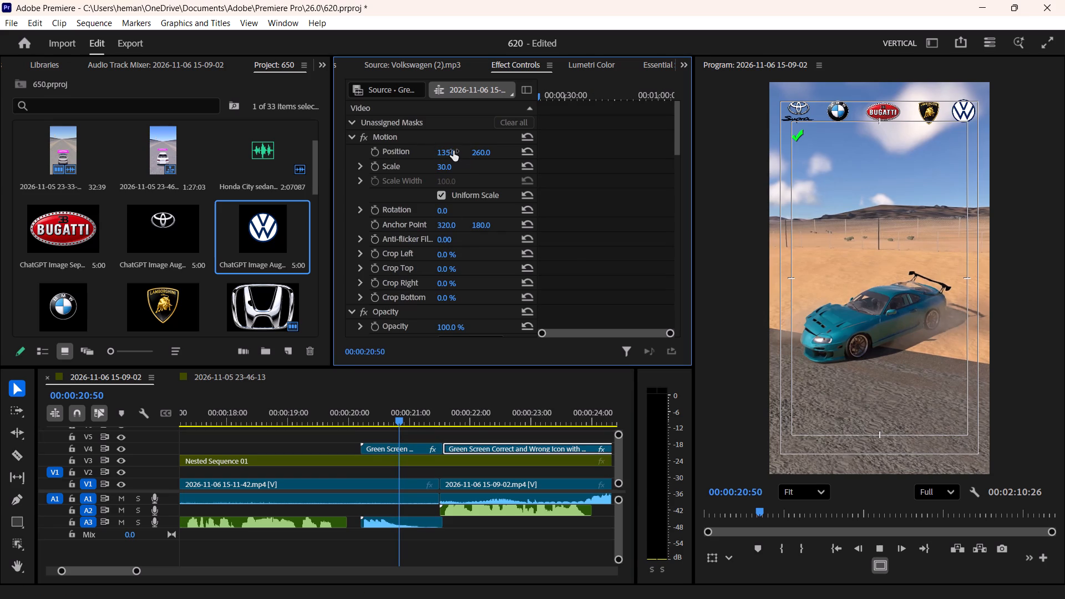
key(space)
Extend the long check-icon clip on V4 to the end of the sequence.
click(514, 528)
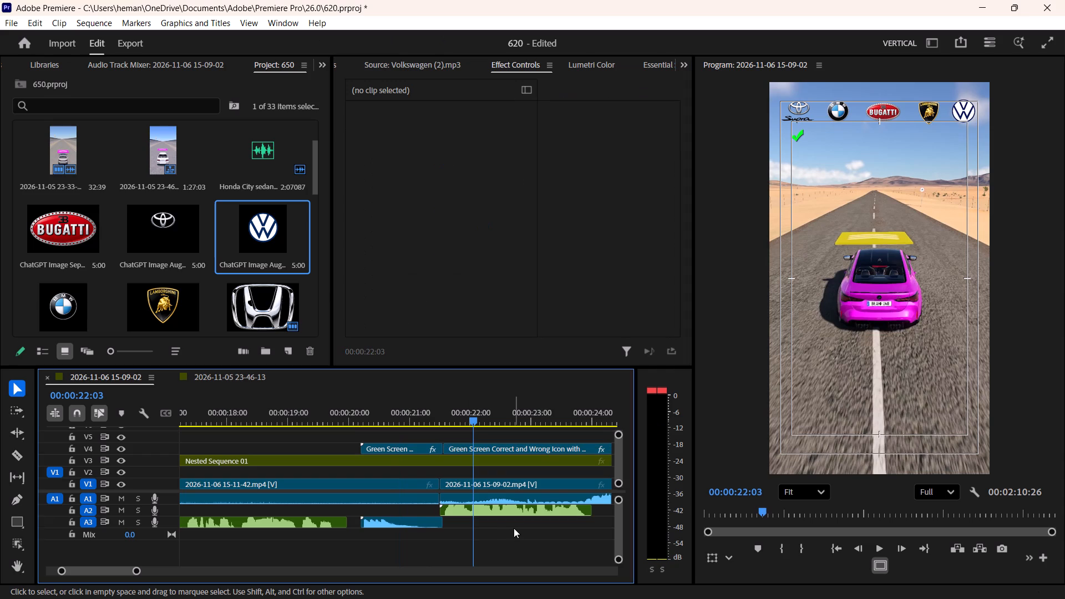
text(-----)
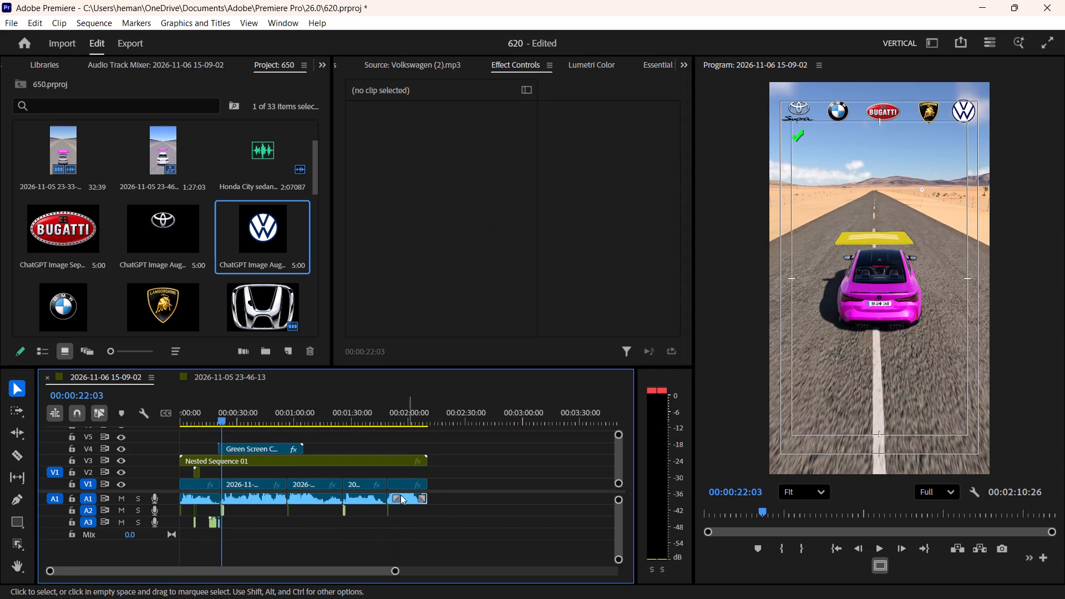
drag(308, 448, 424, 450)
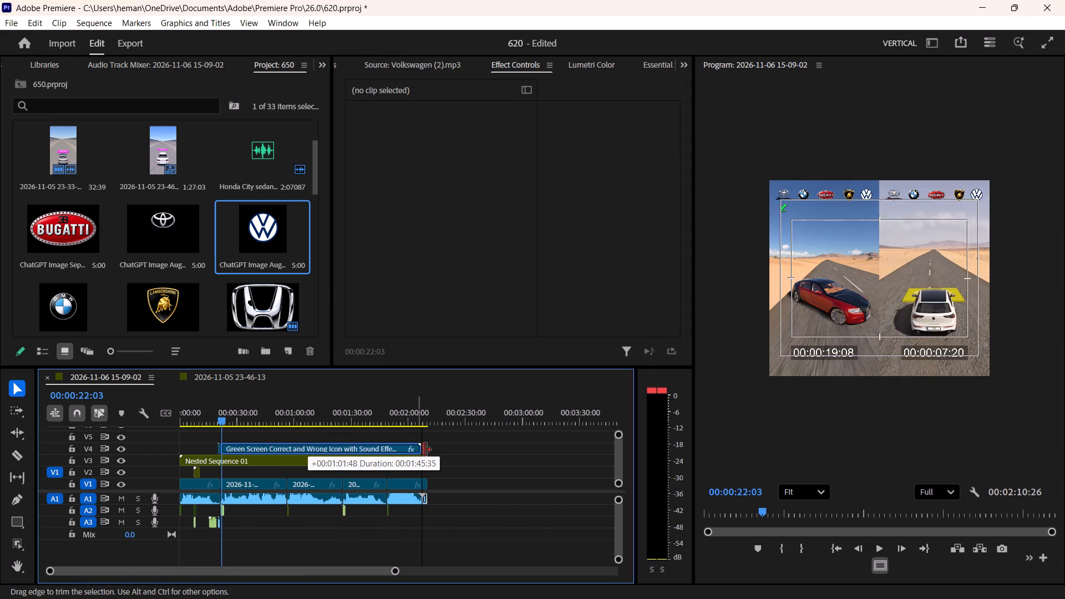
drag(424, 450, 435, 443)
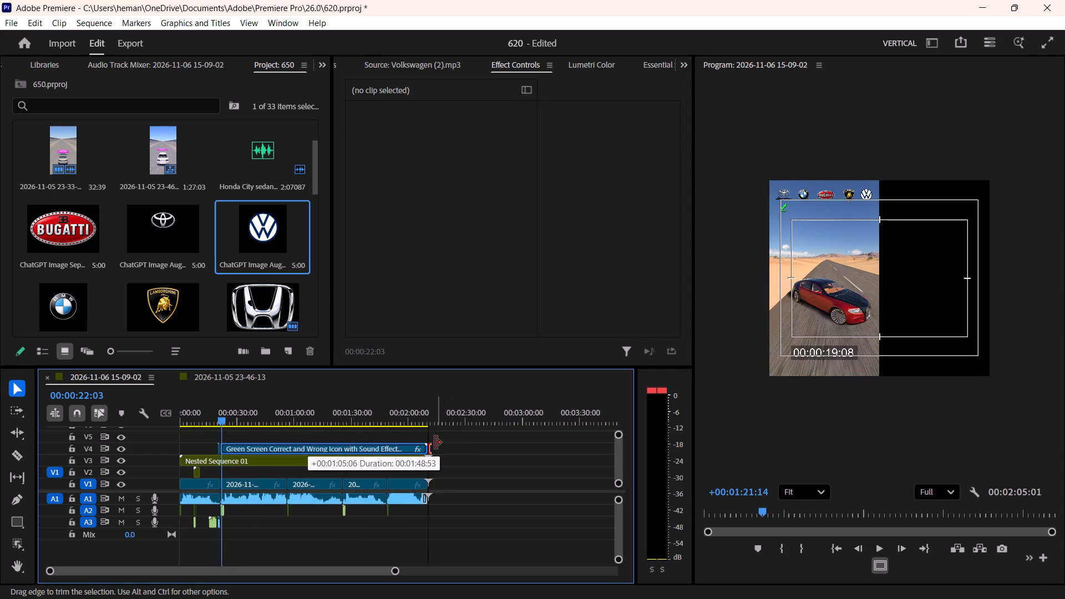
drag(435, 443, 433, 443)
Set the program monitor's playback resolution to 1/2.
click(931, 489)
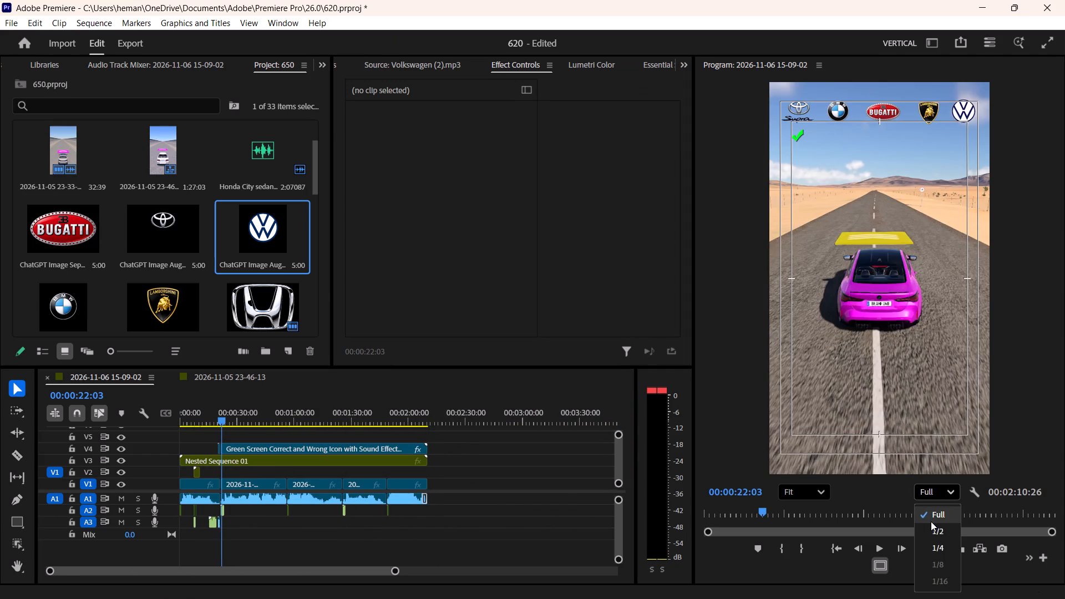
click(931, 526)
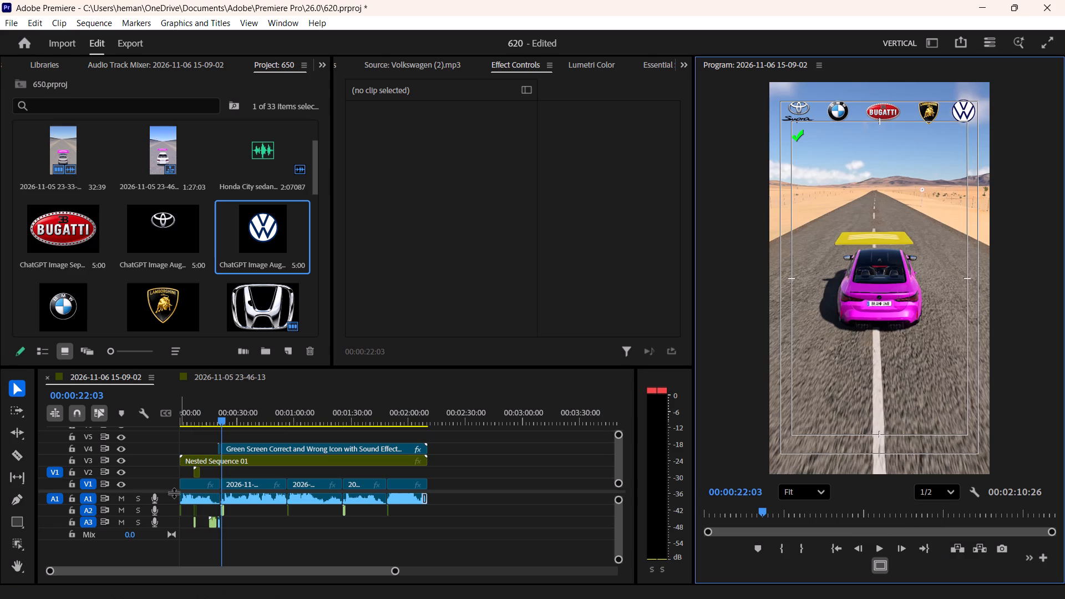
Play to the end of the BMW's run and copy the short check-icon clip onto V5 and A3 at about 00:00:48.
drag(174, 493, 174, 521)
click(495, 502)
key(space)
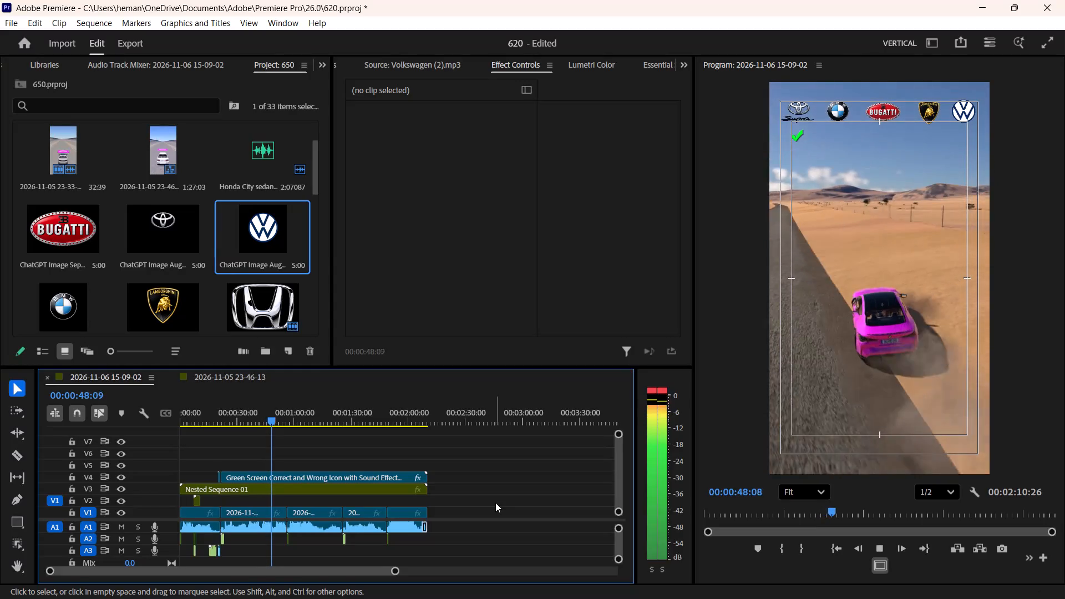
key(space)
drag(221, 479, 276, 464)
click(272, 466)
key(space)
key(space)
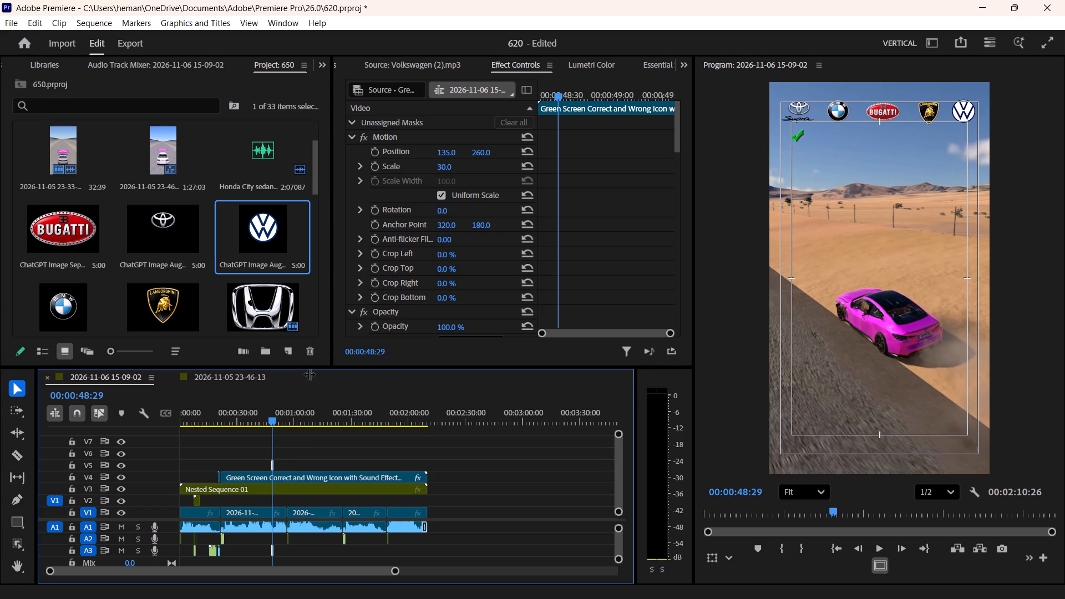
Set the copied short check icon's horizontal position to 340, under the BMW logo.
drag(442, 153, 495, 151)
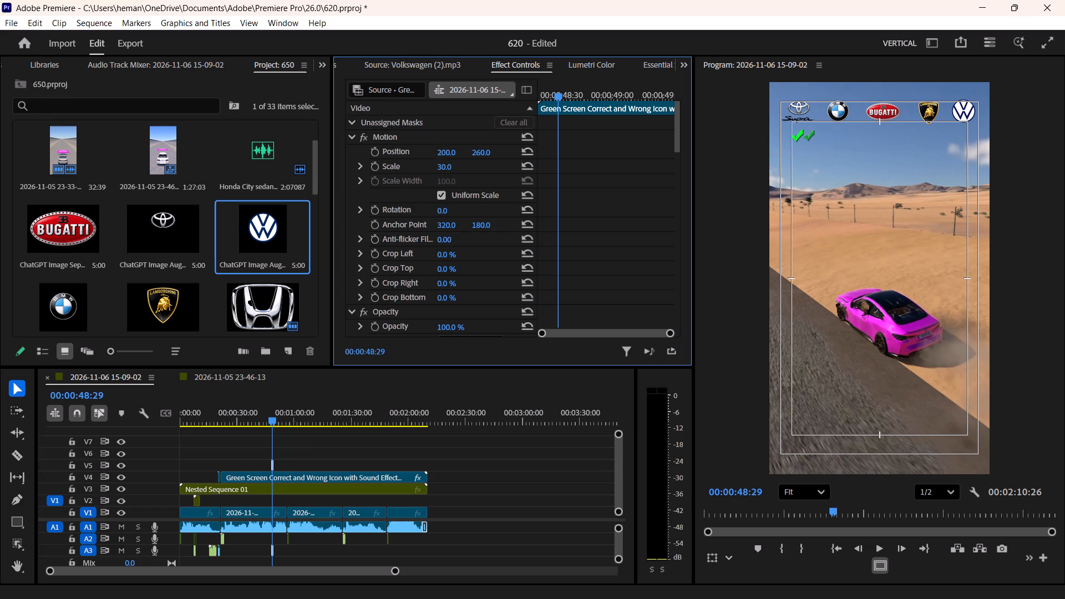
drag(495, 151, 576, 150)
drag(576, 150, 586, 150)
Split the long check-icon clip on V4 at 00:00:49:38 and copy its later part onto V5 directly above.
click(327, 473)
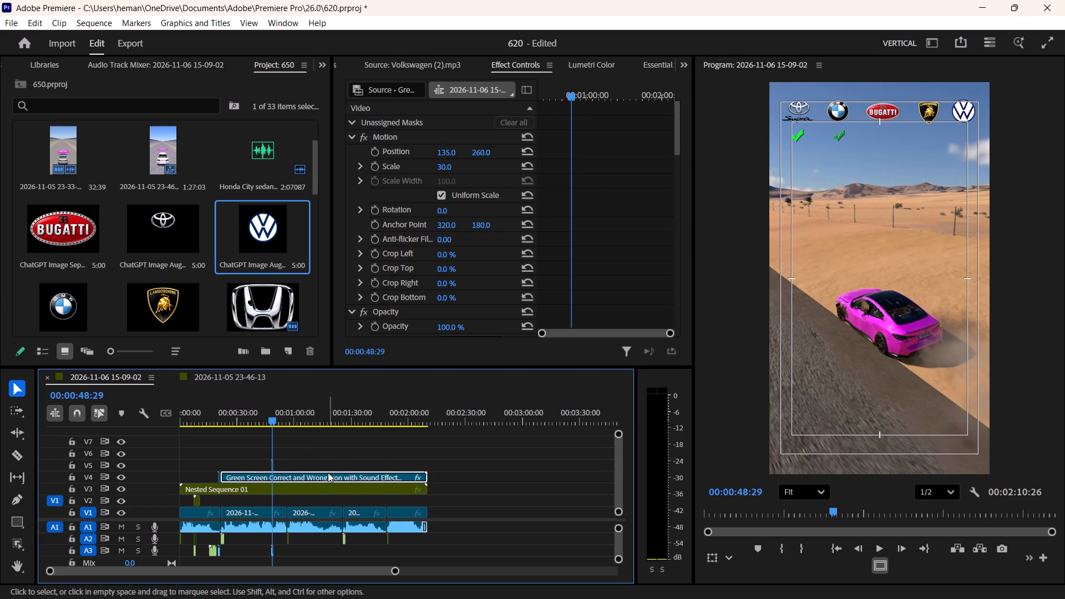
key(shift+Down)
key(ctrl+k)
click(328, 473)
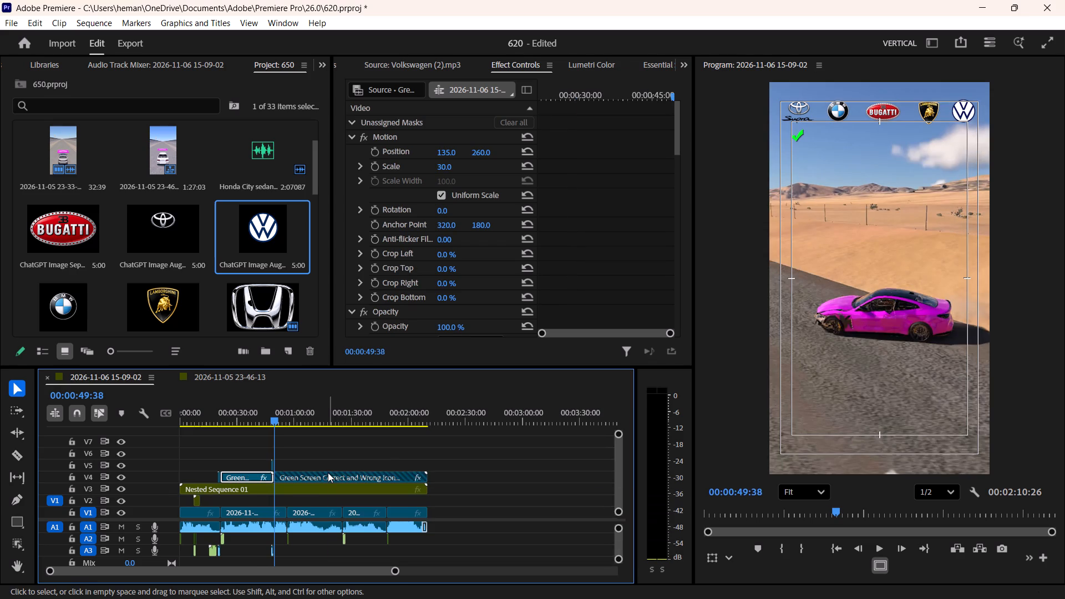
alt+drag(328, 473, 323, 455)
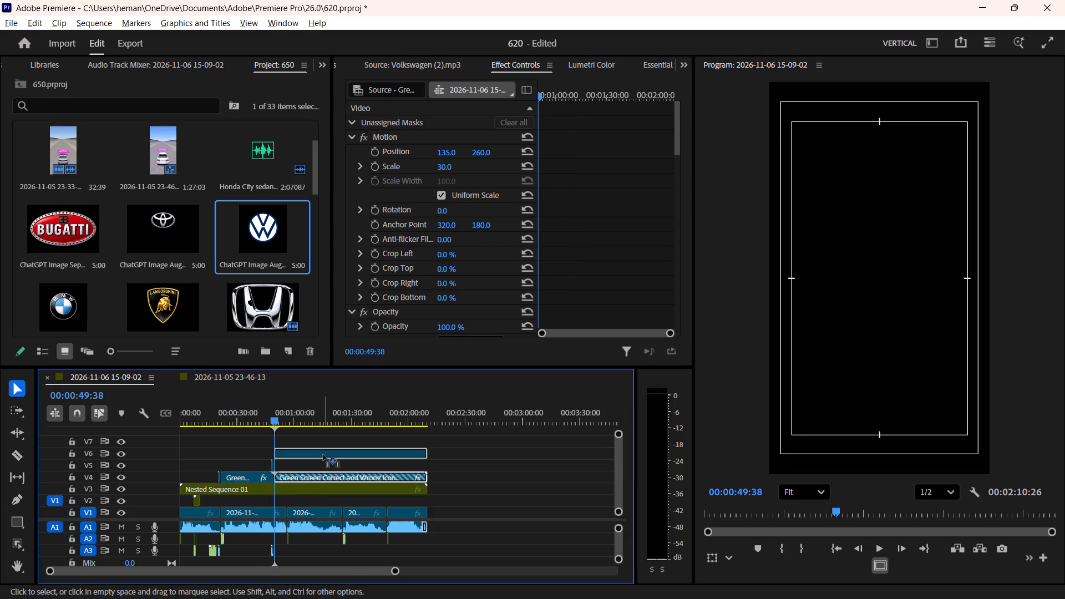
alt+drag(323, 455, 327, 463)
Set the horizontal position of the long check-icon copy on V5 to 340.
click(325, 461)
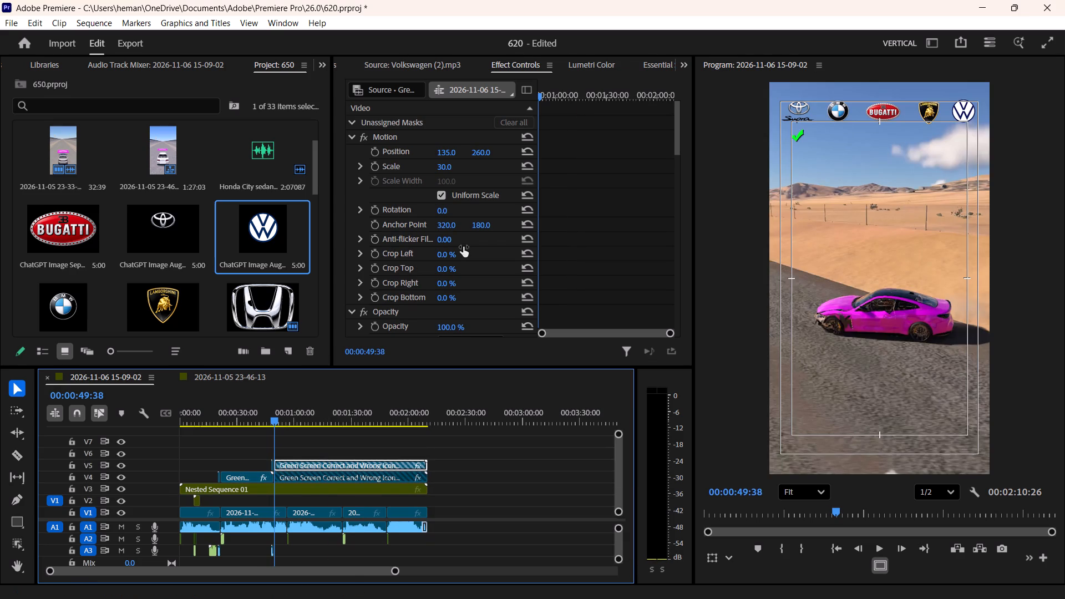
click(449, 151)
text(340)
key(Return)
Play the start of the BMW check icon from about 00:00:48 to review it.
click(395, 429)
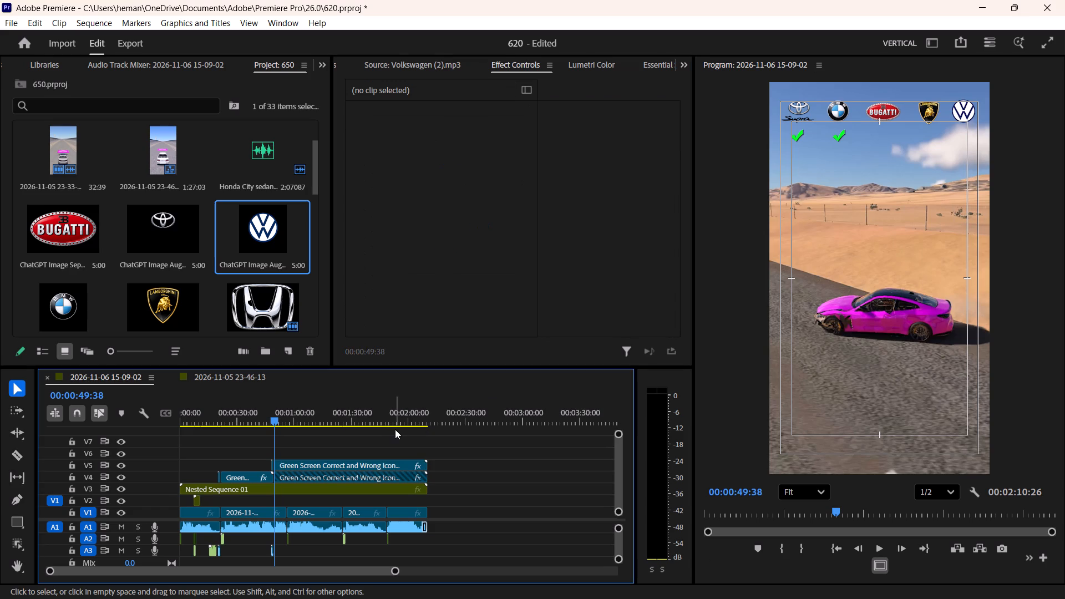
key(Up)
click(363, 445)
key(space)
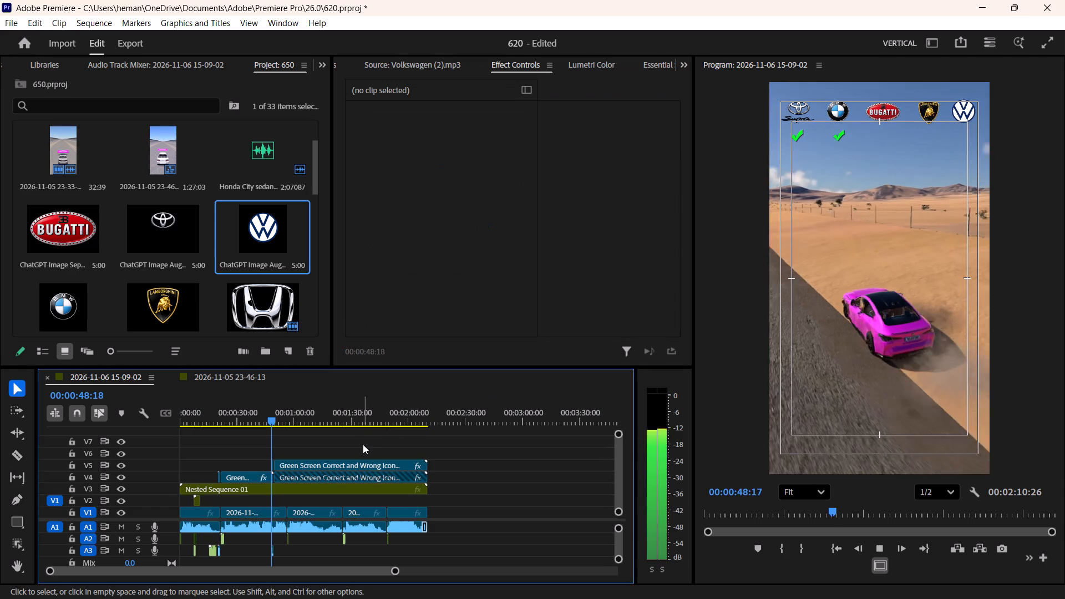
key(space)
Hide the safe margins in the program monitor.
click(876, 568)
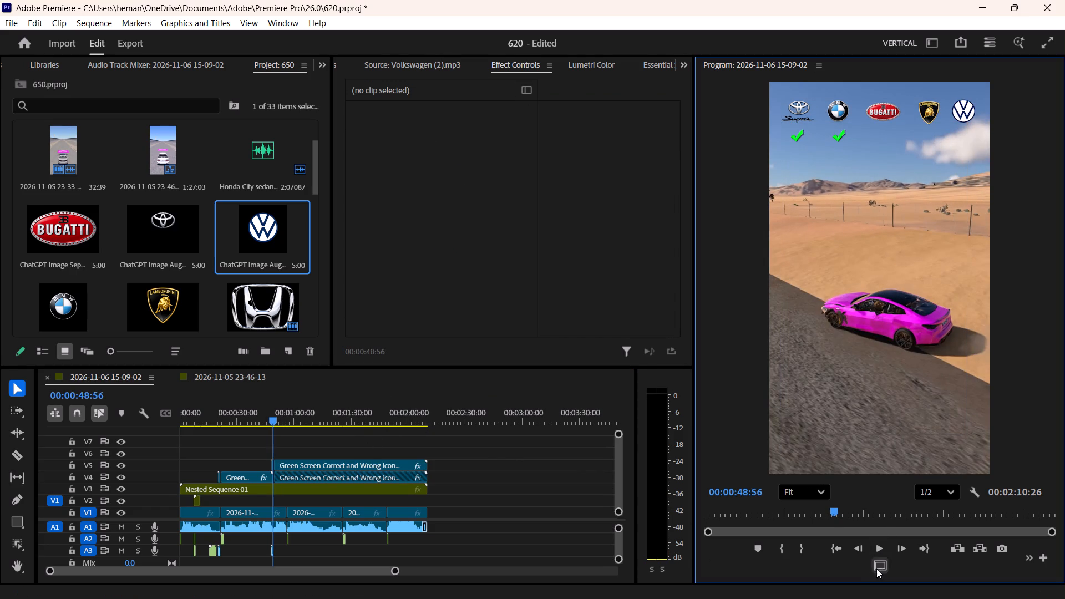
Play through the Bugatti section to about 00:01:13:44, speeding up playback, to find where its result icon belongs.
key(space)
click(351, 440)
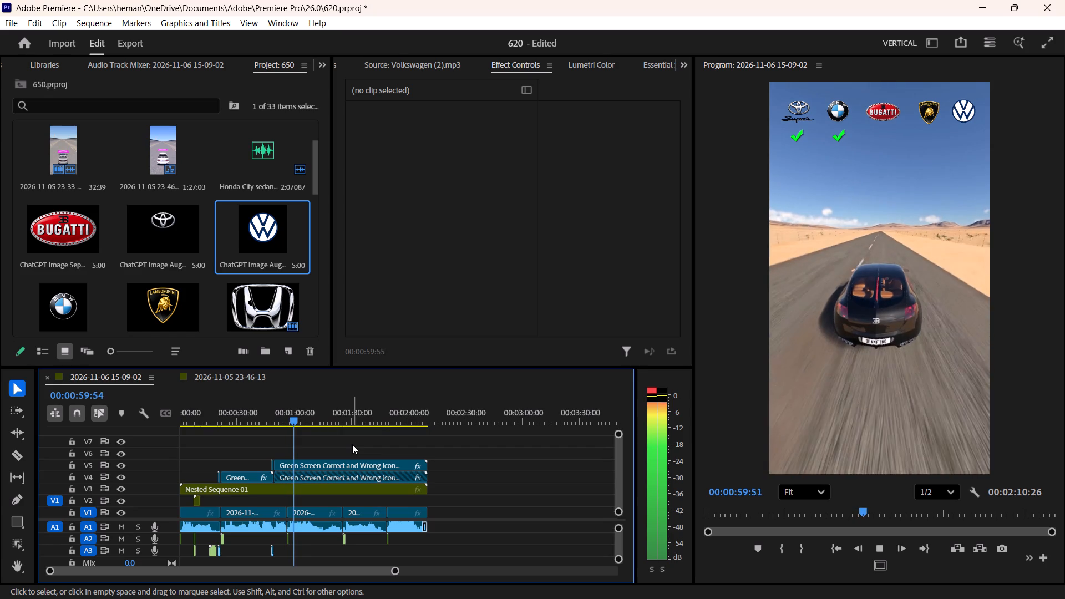
key(l)
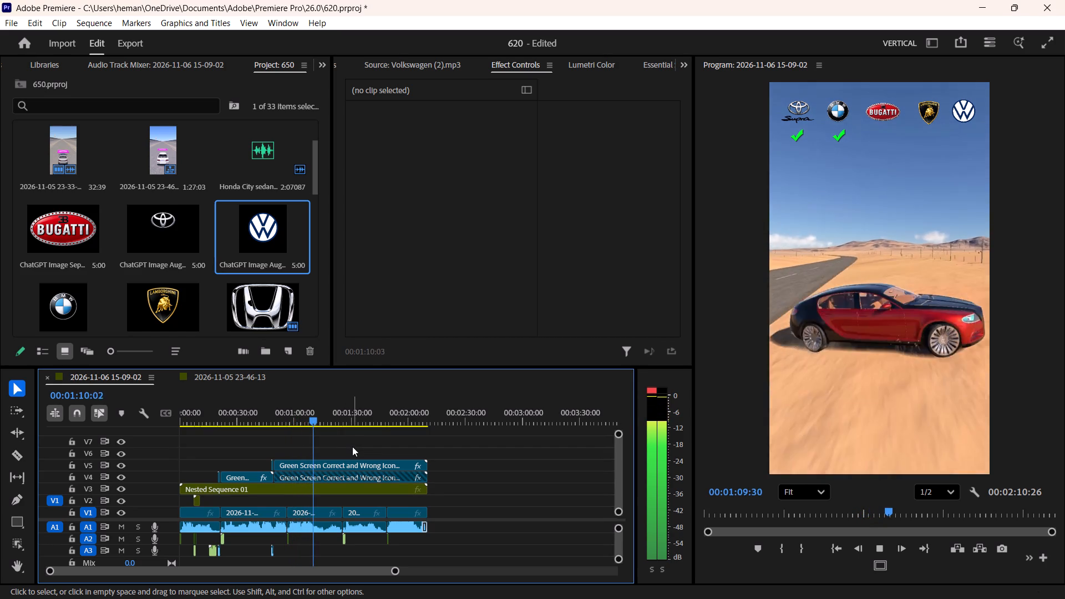
key(space)
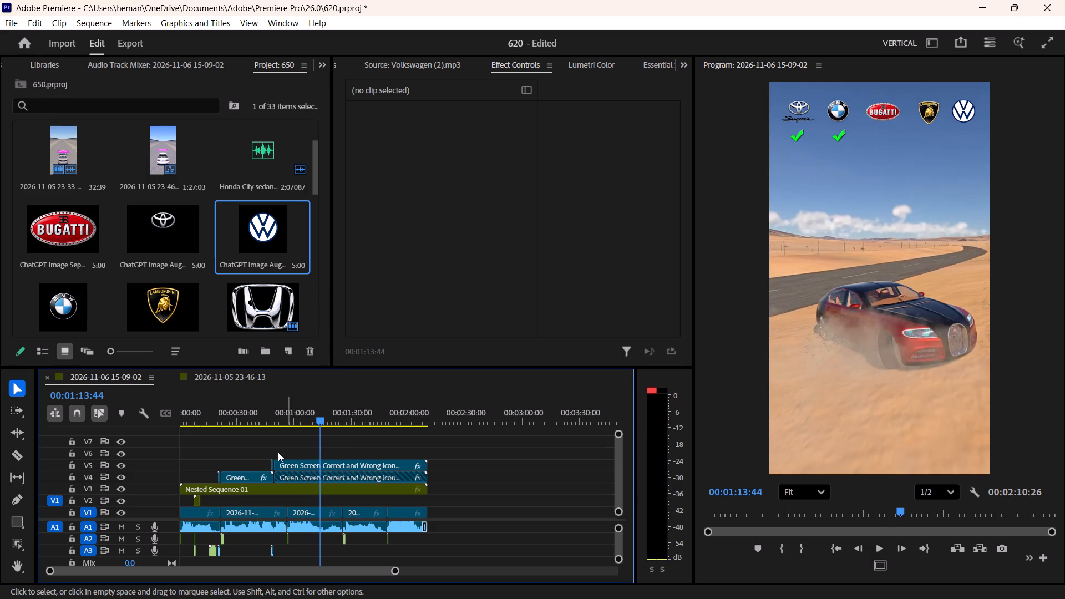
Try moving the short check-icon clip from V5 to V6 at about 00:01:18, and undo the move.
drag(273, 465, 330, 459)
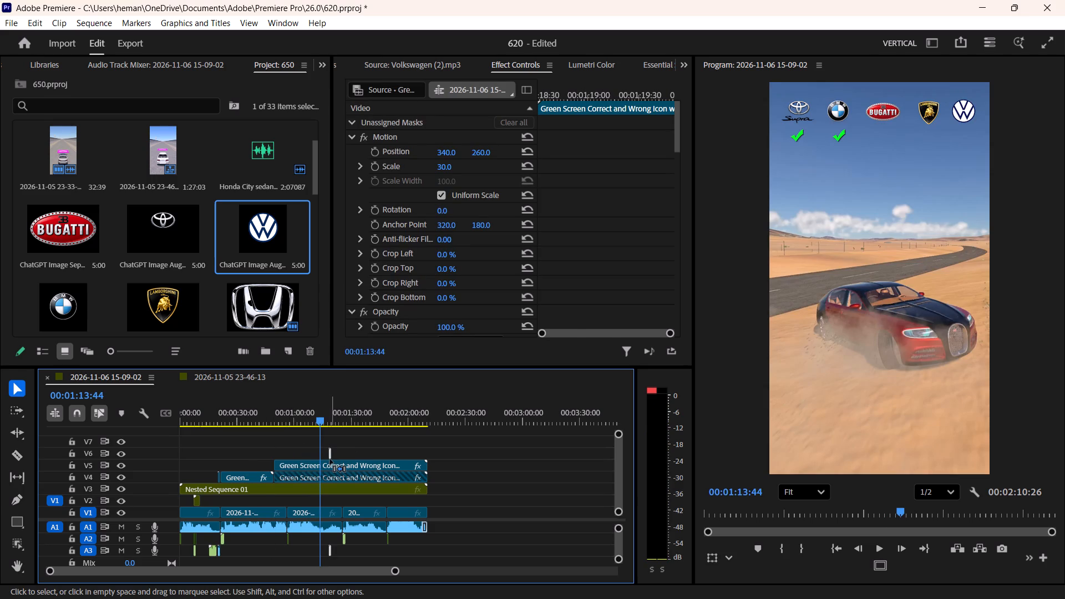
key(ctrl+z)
Copy the short check-icon clip from V5 onto V6 and A3 at about 00:01:19.
drag(272, 467, 324, 458)
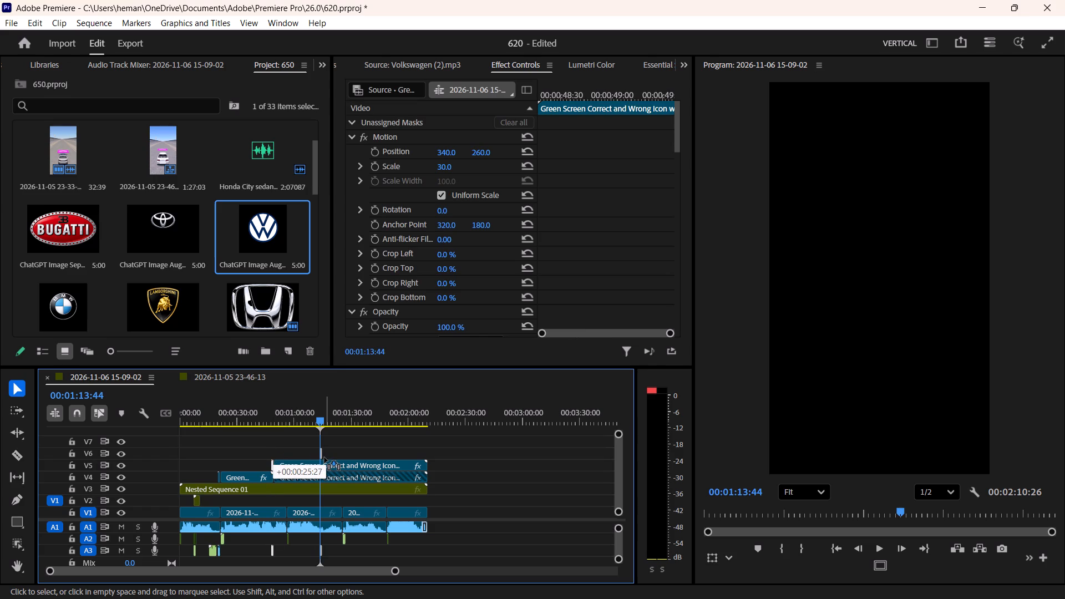
drag(324, 458, 332, 458)
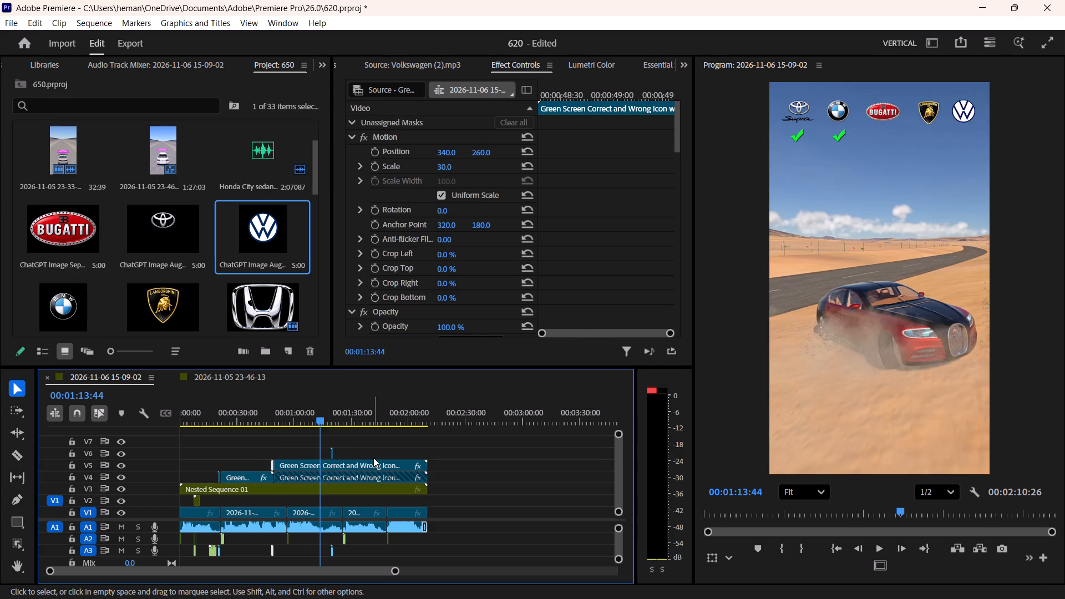
Set the short V6 check-icon clip's horizontal position to 550, placing the check under the Bugatti logo.
click(371, 451)
key(space)
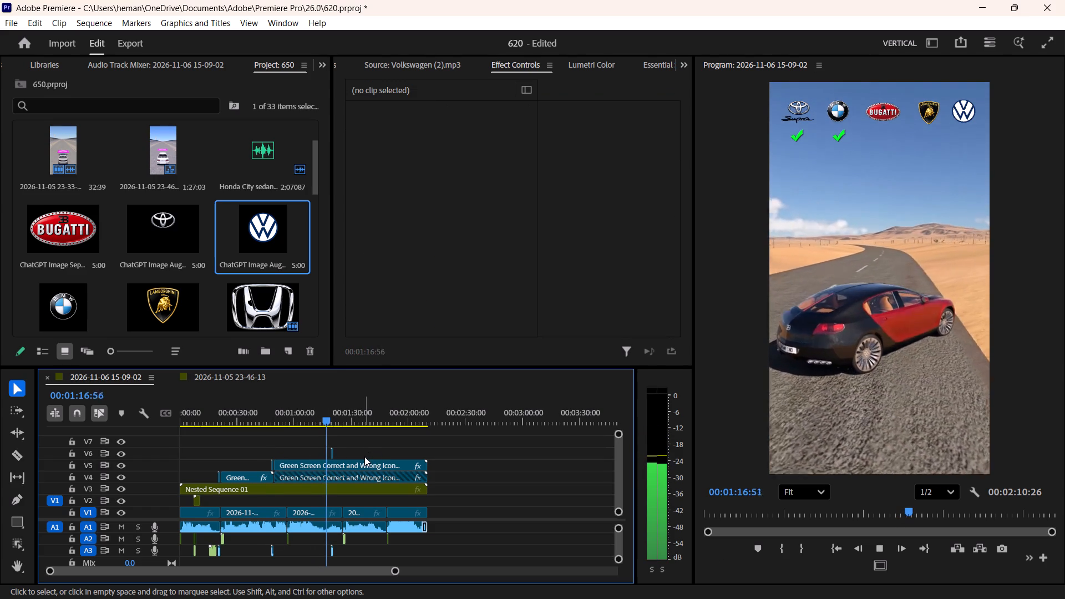
key(space)
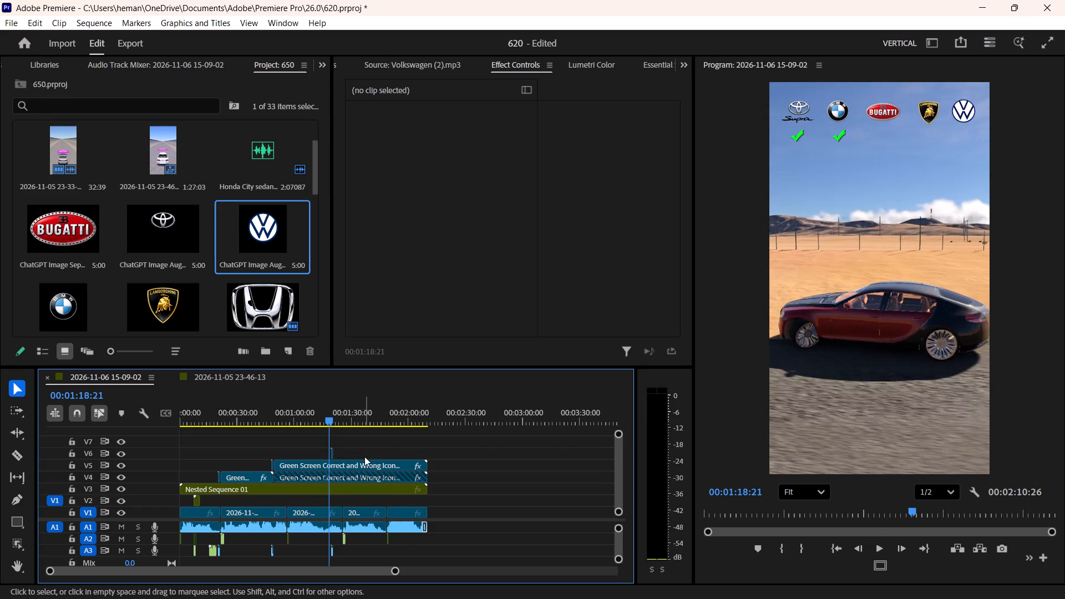
text(==)
key(space)
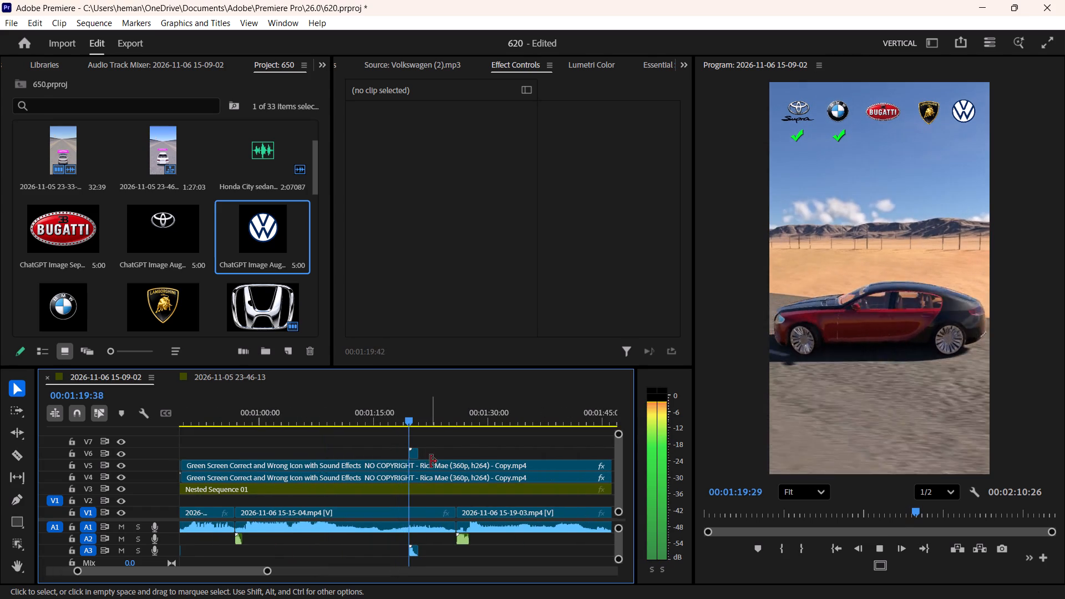
key(space)
click(417, 451)
key(space)
key(space)
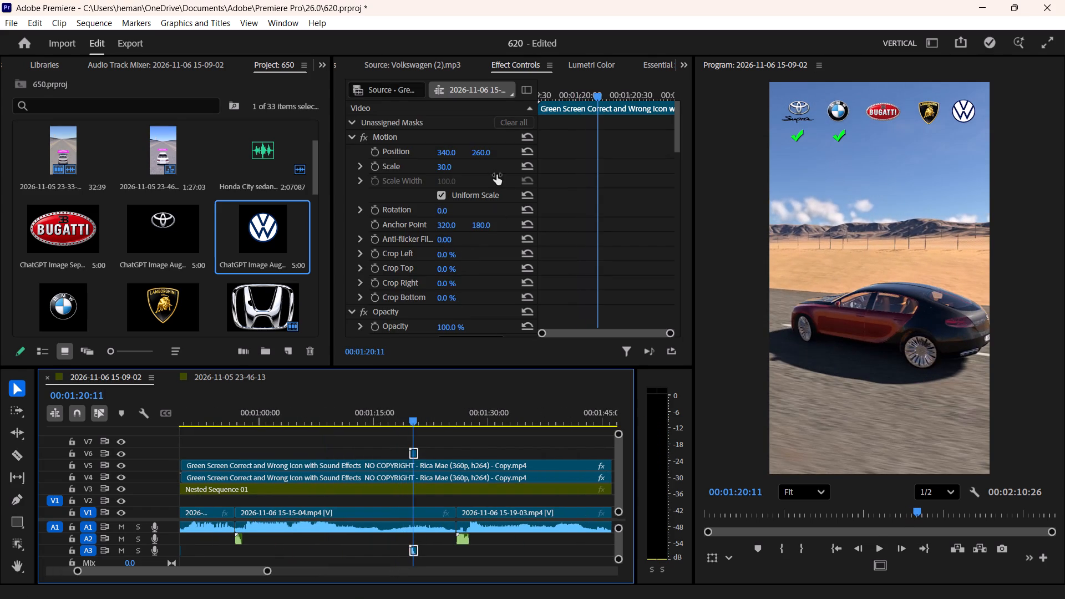
drag(450, 152, 603, 150)
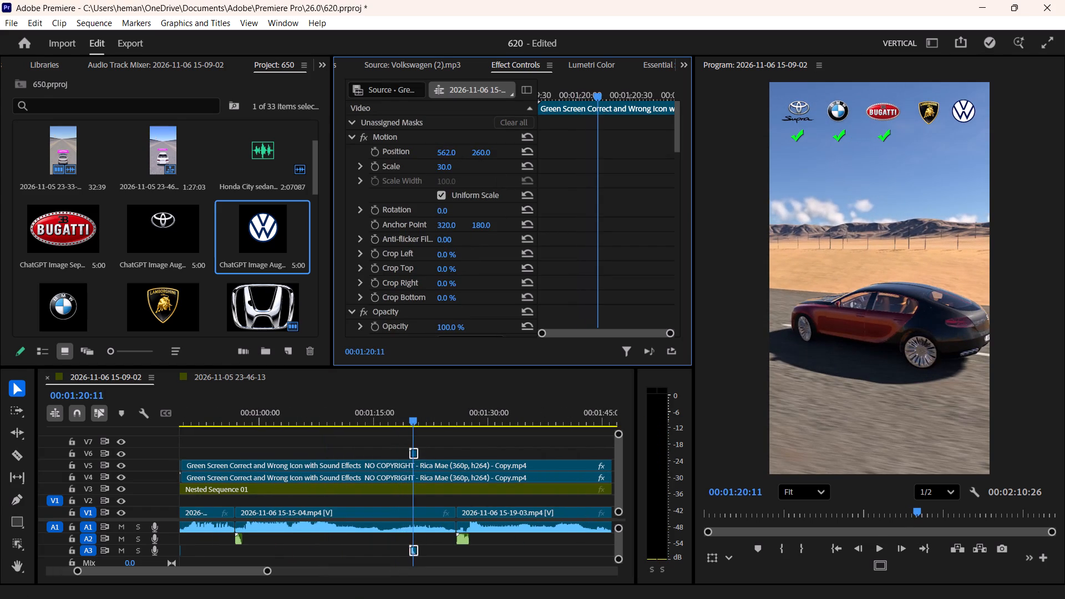
drag(603, 150, 594, 150)
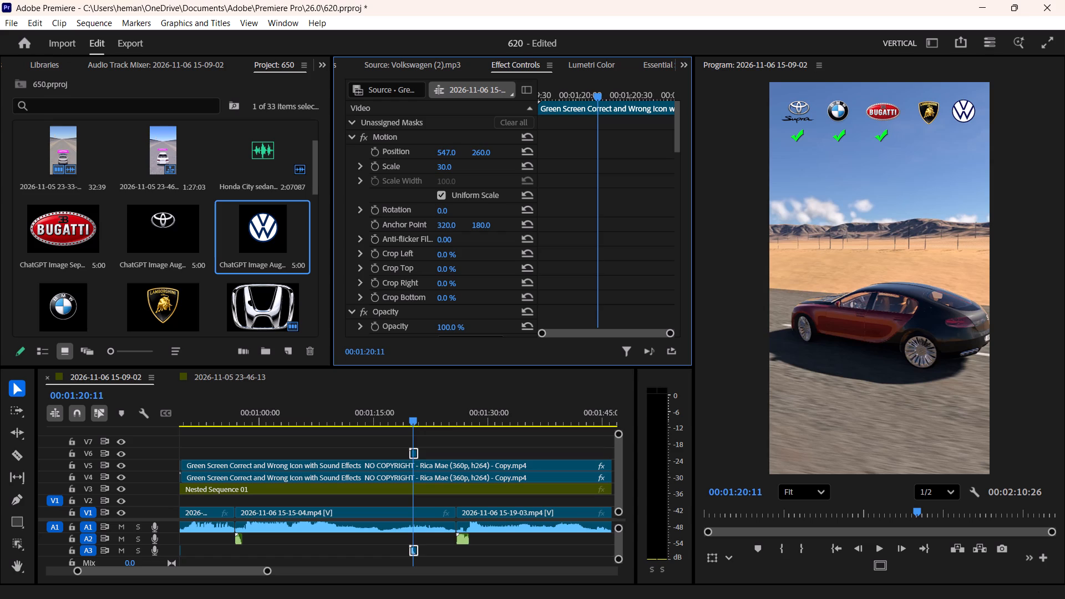
drag(594, 150, 585, 150)
drag(585, 150, 589, 150)
drag(589, 150, 591, 150)
drag(591, 150, 595, 149)
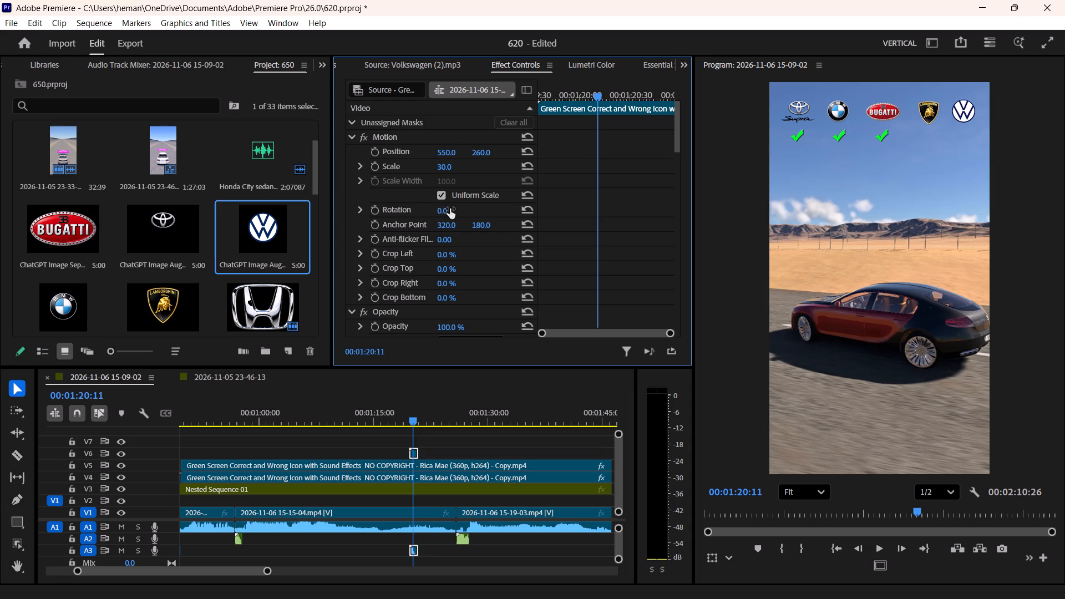
Split the held icon clip on V5 at 00:01:20:57 and copy its second part onto V6 at the same time.
click(434, 463)
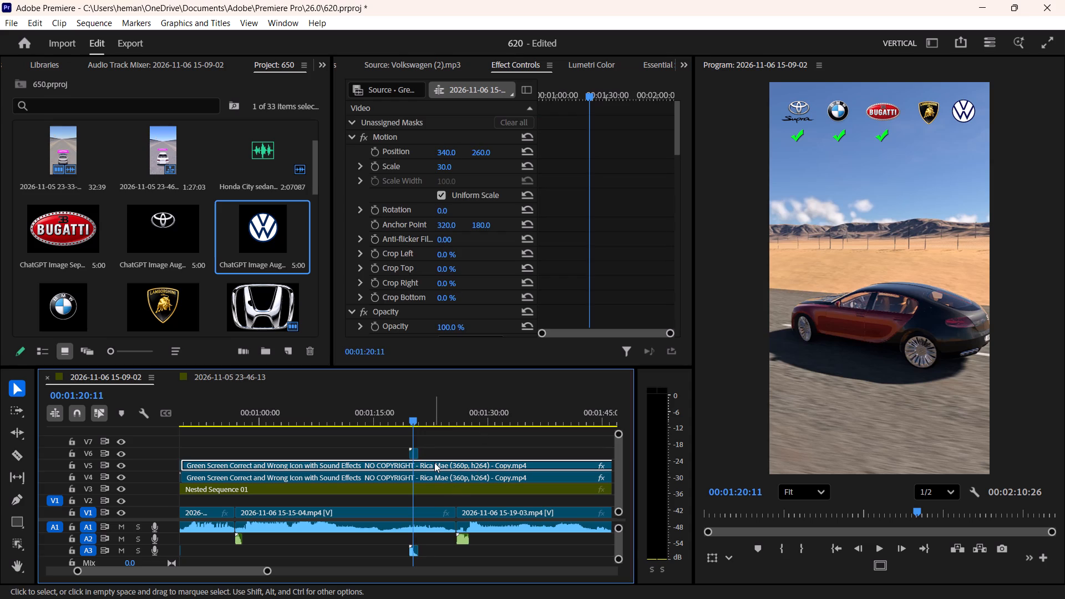
key(shift+Down)
key(ctrl+k)
click(434, 463)
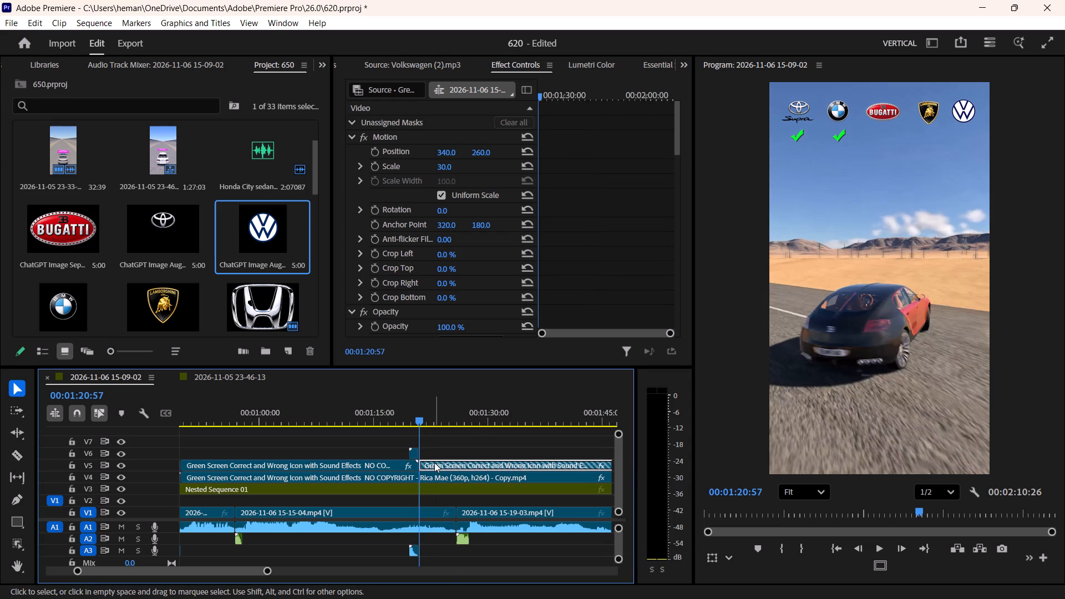
alt+drag(434, 463, 434, 457)
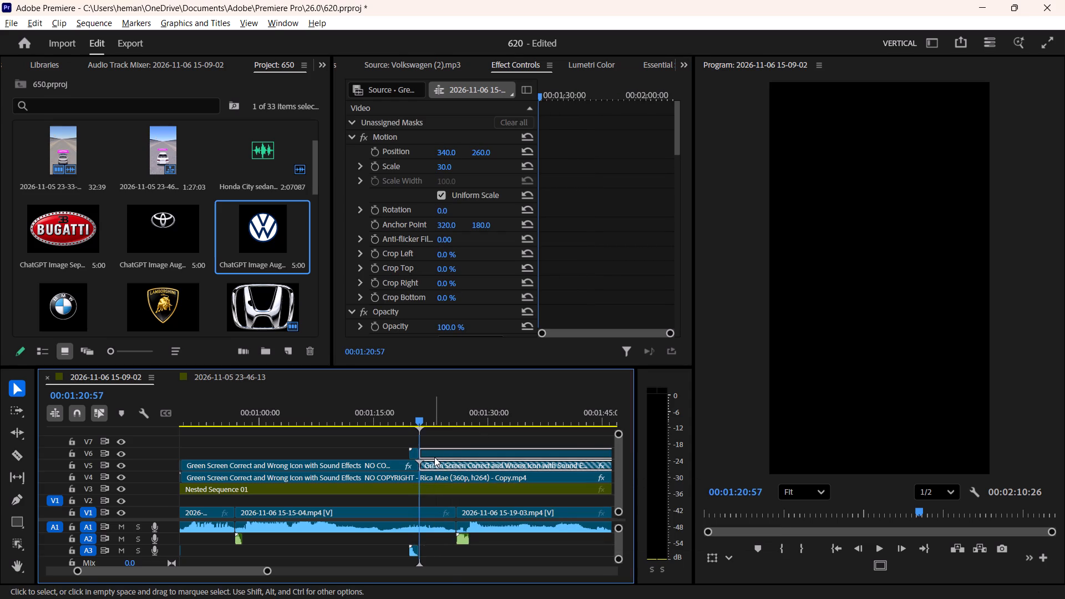
click(434, 457)
Set the horizontal position of the held icon copy on V6 to 550.
click(445, 151)
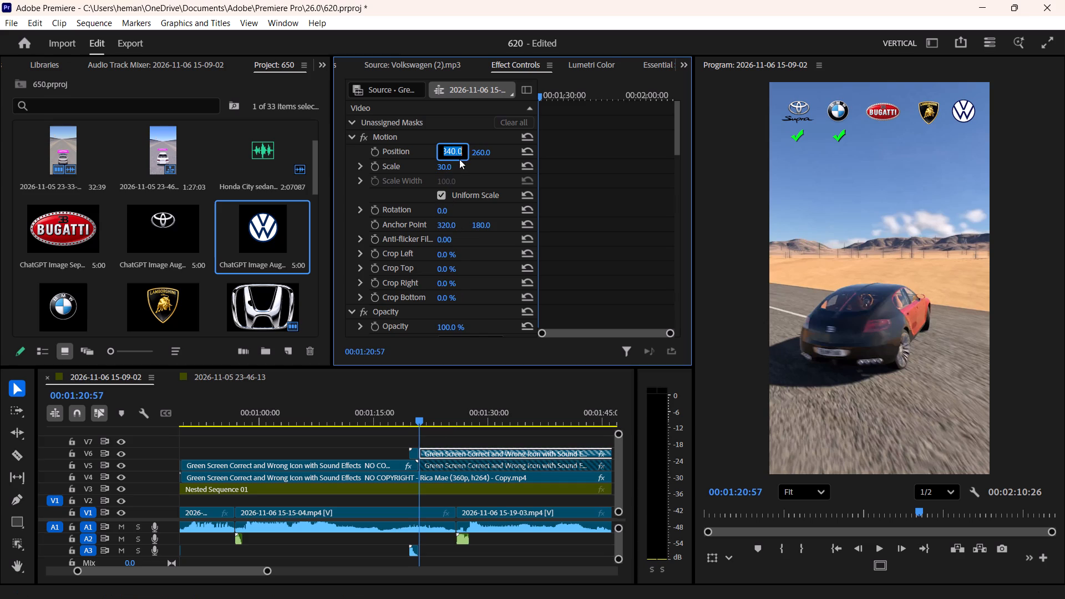
text(550)
key(Return)
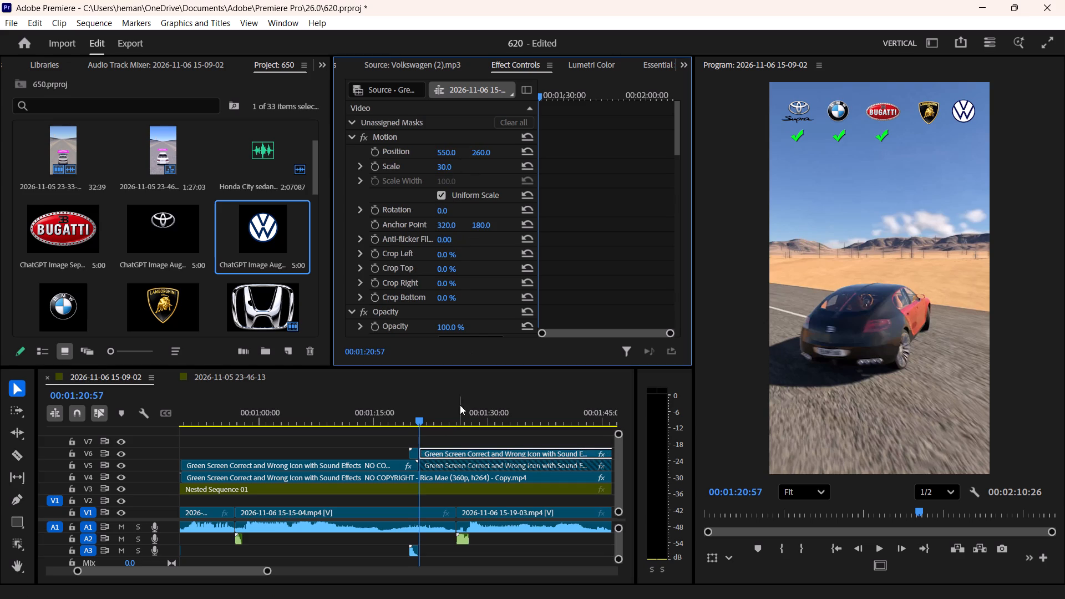
Play from the Bugatti icon through the Lamborghini section to about 00:01:45:16, to find where its result icon belongs.
click(458, 435)
key(Up)
key(space)
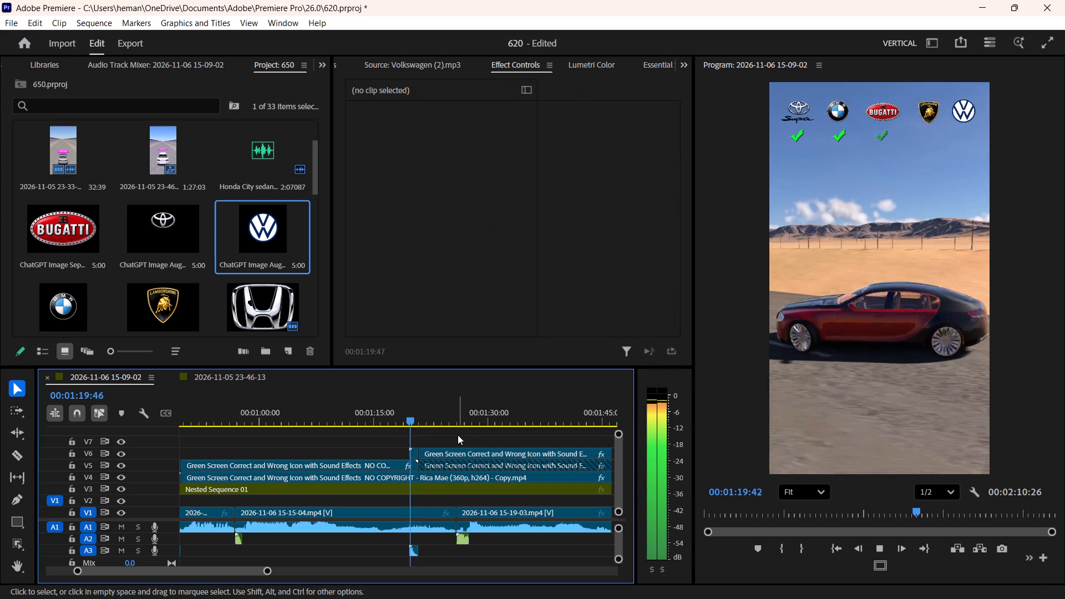
text(--)
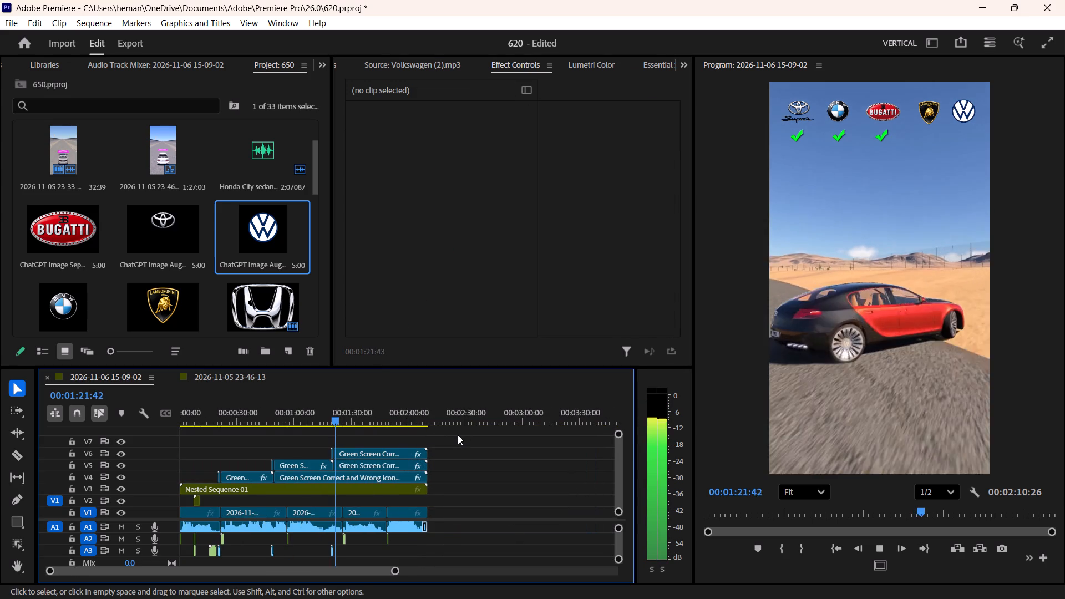
click(458, 446)
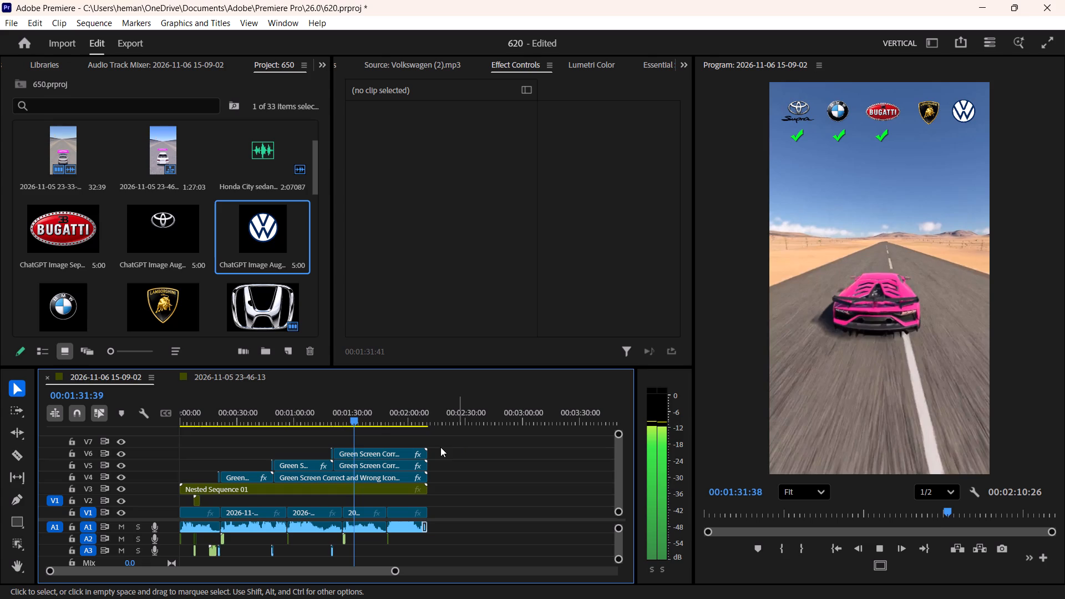
key(space)
key(space)
click(473, 440)
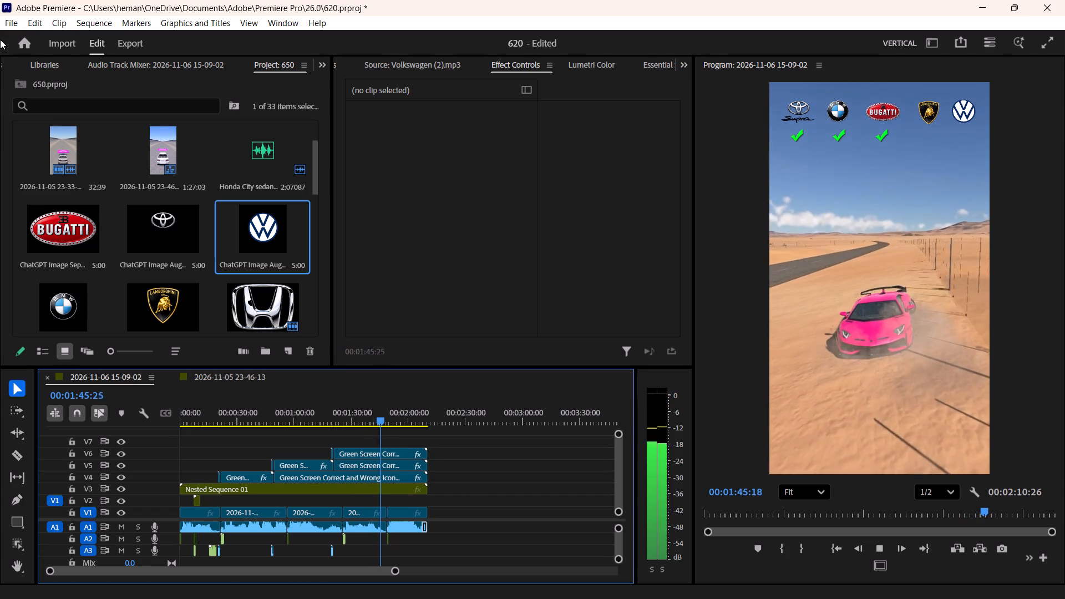
key(space)
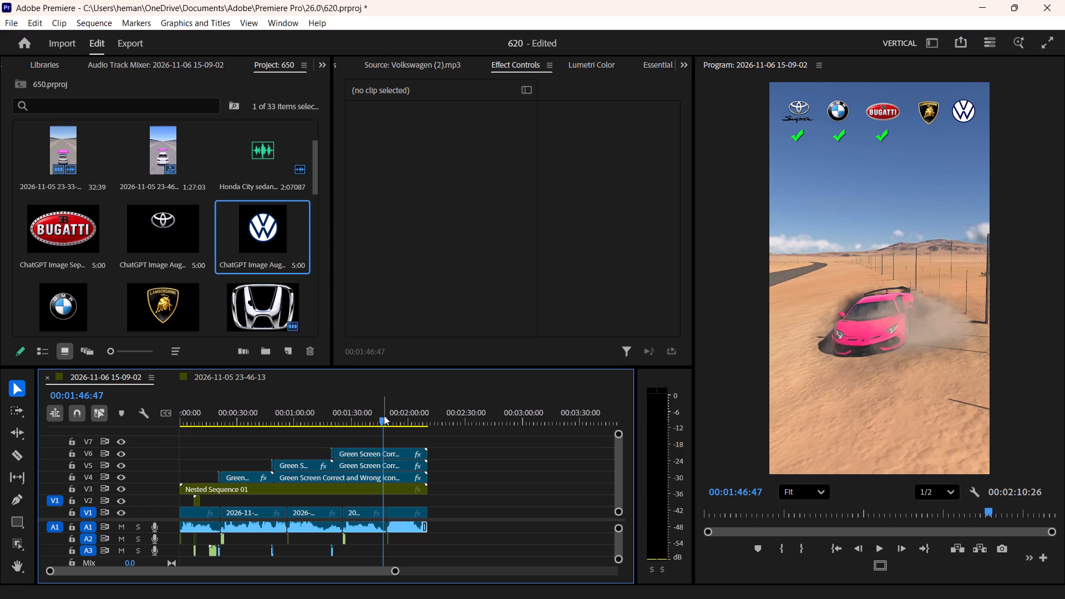
drag(384, 415, 376, 424)
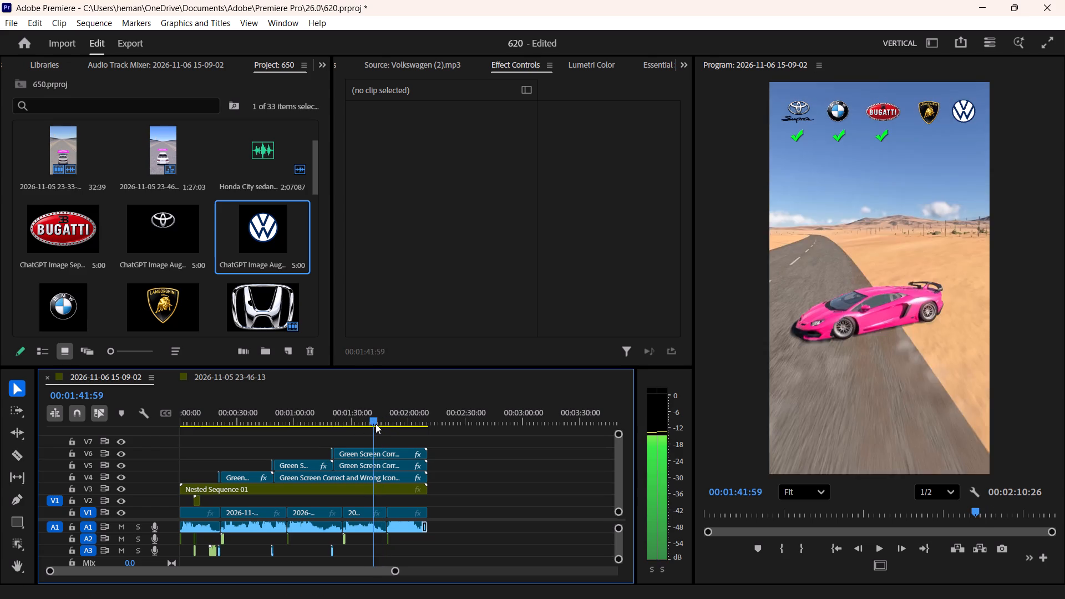
drag(376, 424, 382, 425)
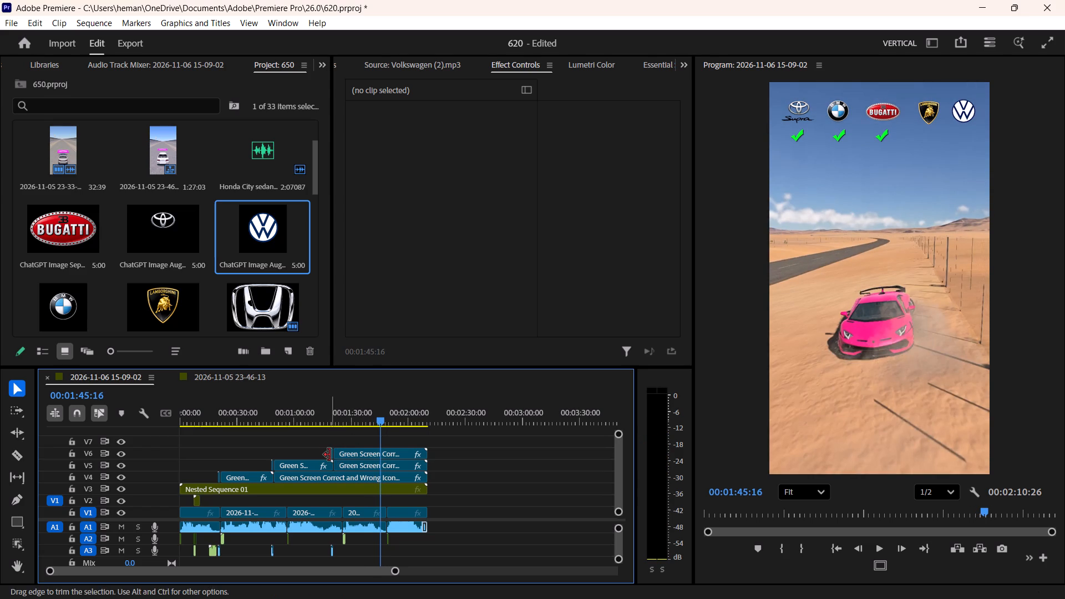
Copy the short check-icon clip from V6 onto V7 and A3 at 00:01:45:16.
drag(334, 455, 356, 449)
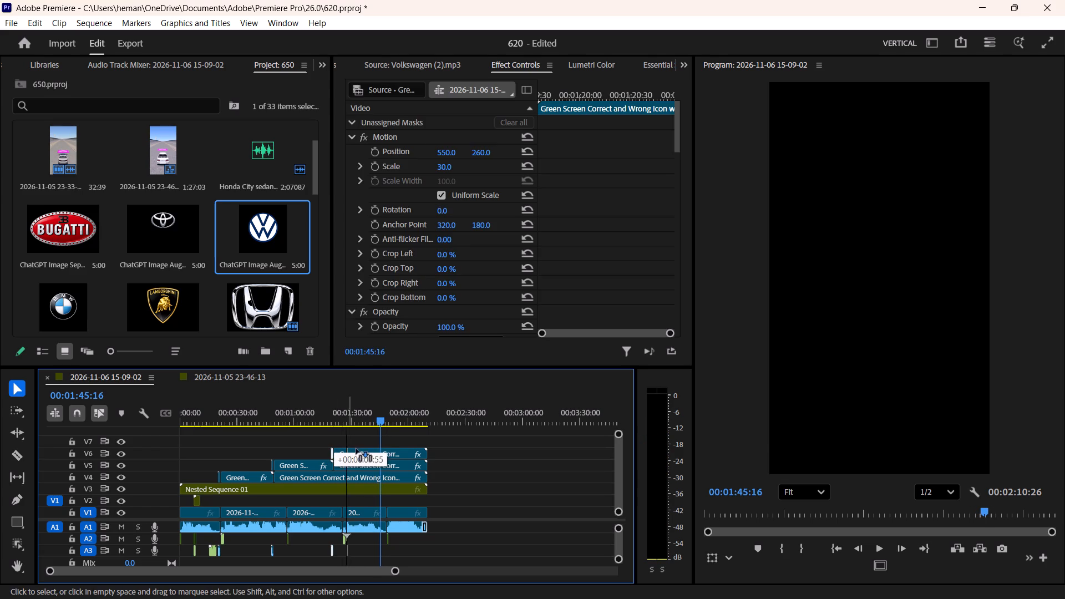
drag(356, 449, 384, 447)
click(397, 446)
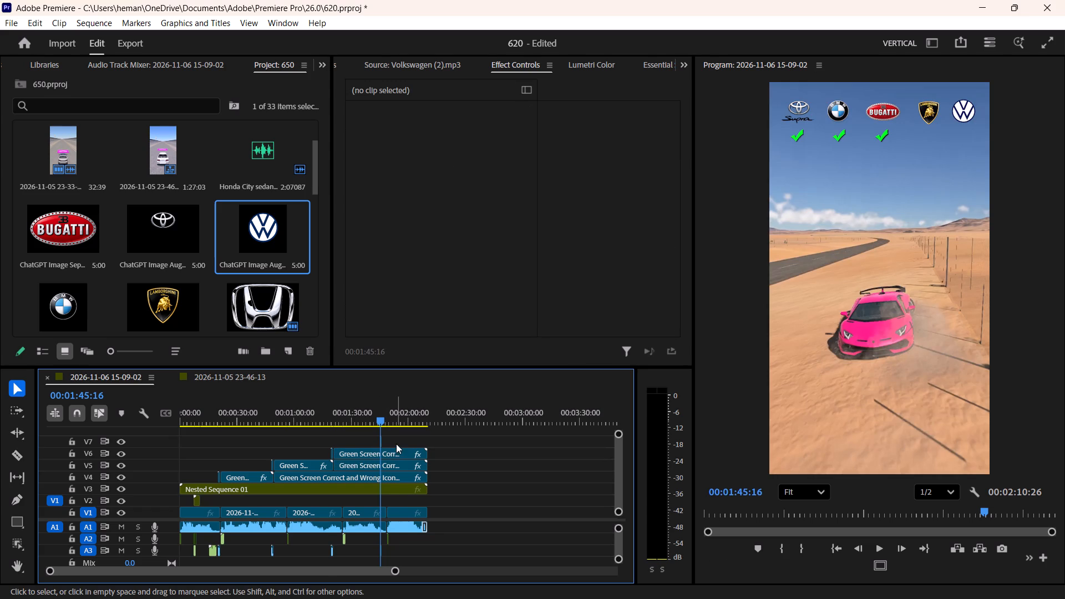
Set the short V7 check-icon clip's horizontal position to 783, placing the check under the Lamborghini logo.
key(equal)
key(equal)
key(equal)
click(404, 445)
click(407, 443)
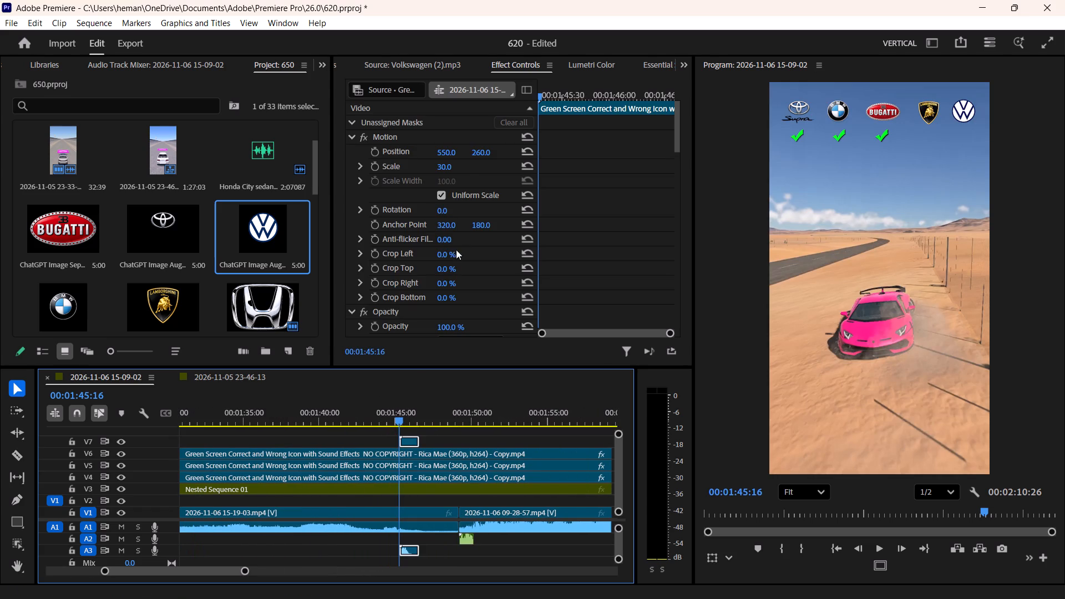
key(space)
key(space)
drag(449, 152, 609, 150)
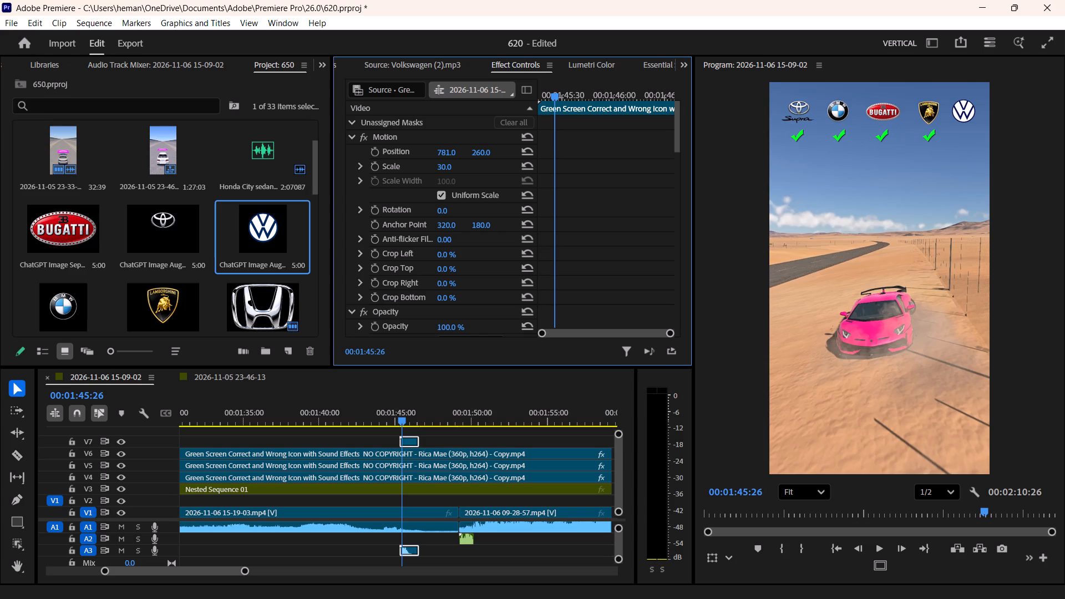
drag(609, 150, 607, 148)
click(453, 150)
text(785)
key(Return)
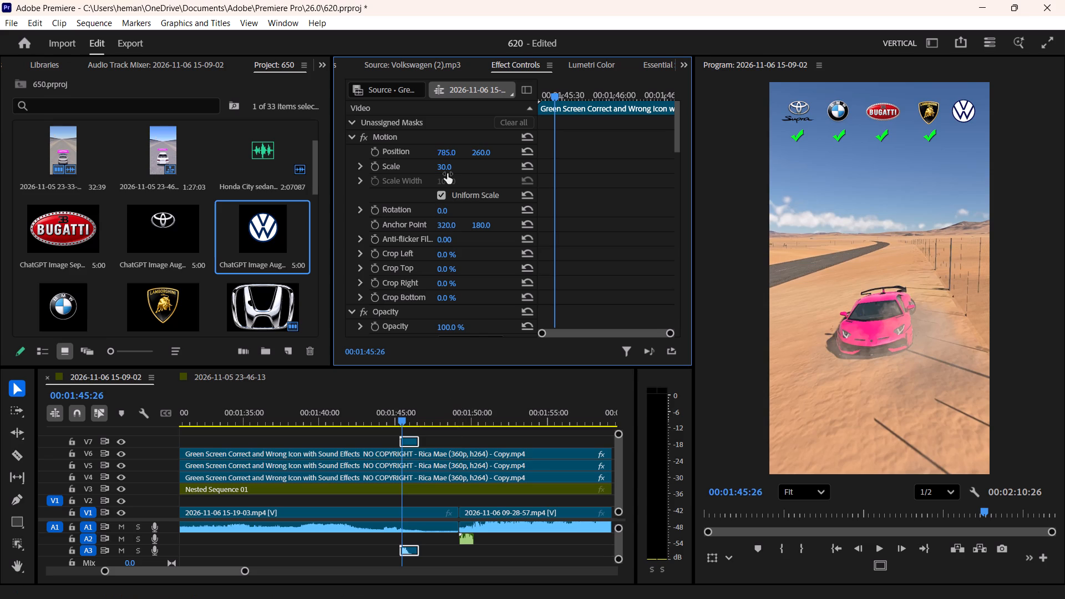
click(448, 155)
text(783)
key(Return)
Split the held icon clip on V6 at 00:01:46:37 and copy its second part onto V7 at the same time.
click(423, 452)
key(shift+Down)
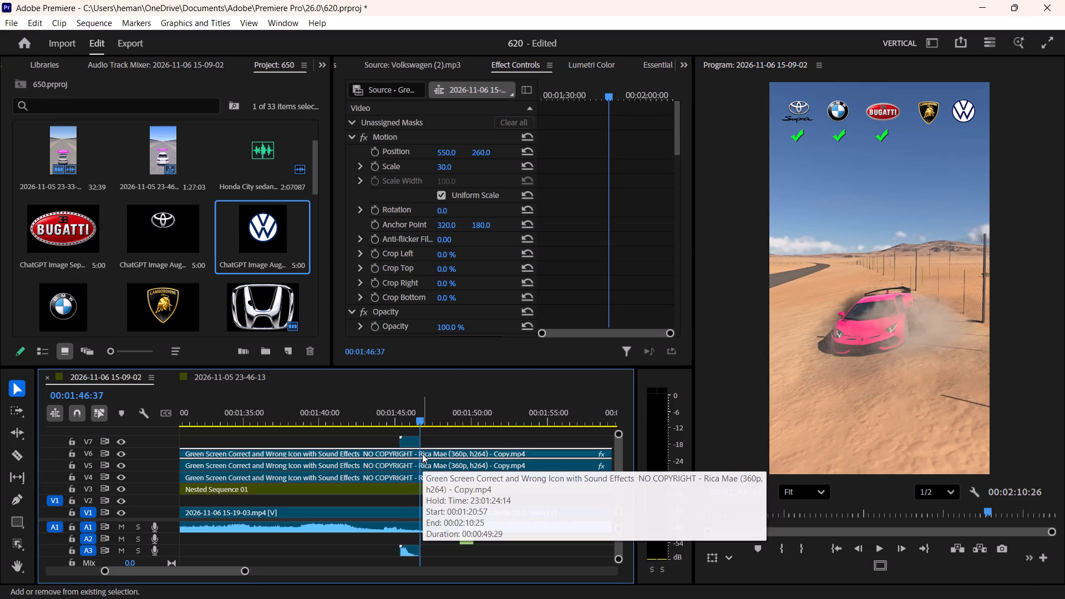
key(ctrl+j)
key(ctrl+k)
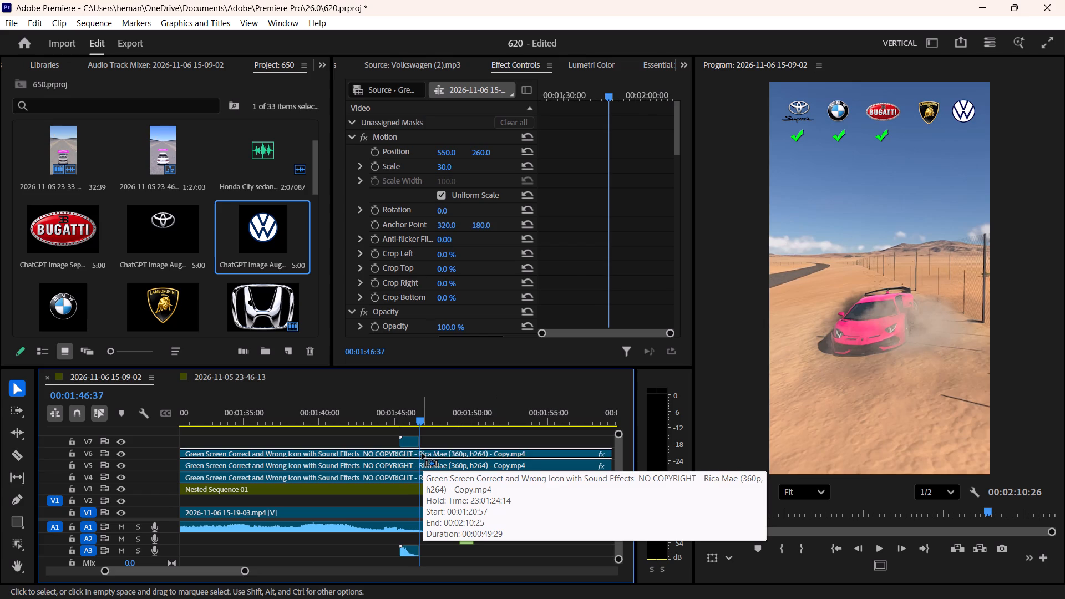
click(434, 451)
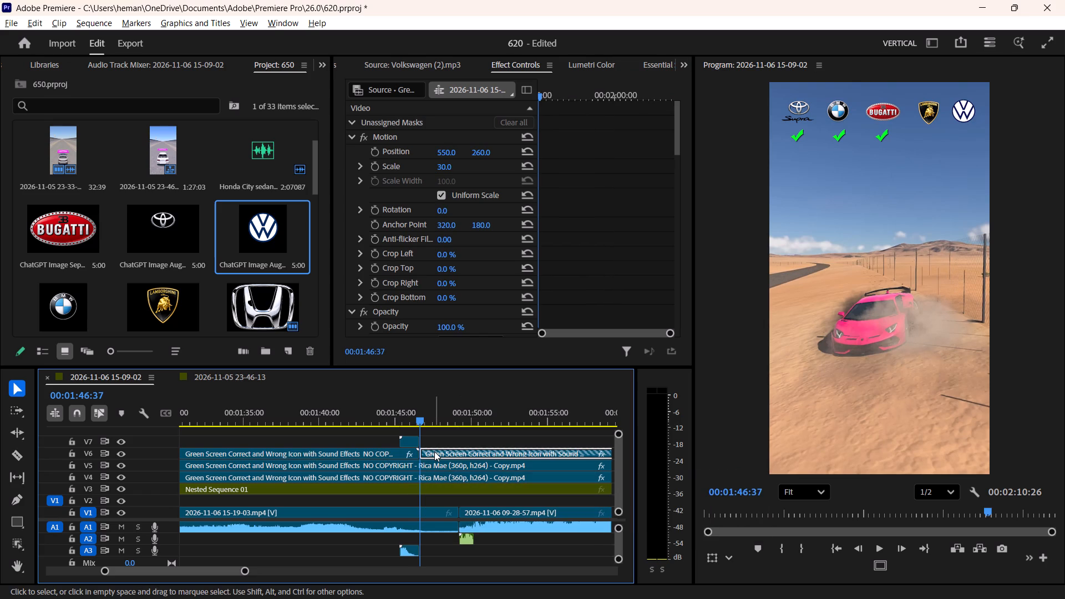
alt+drag(434, 451, 434, 439)
click(433, 438)
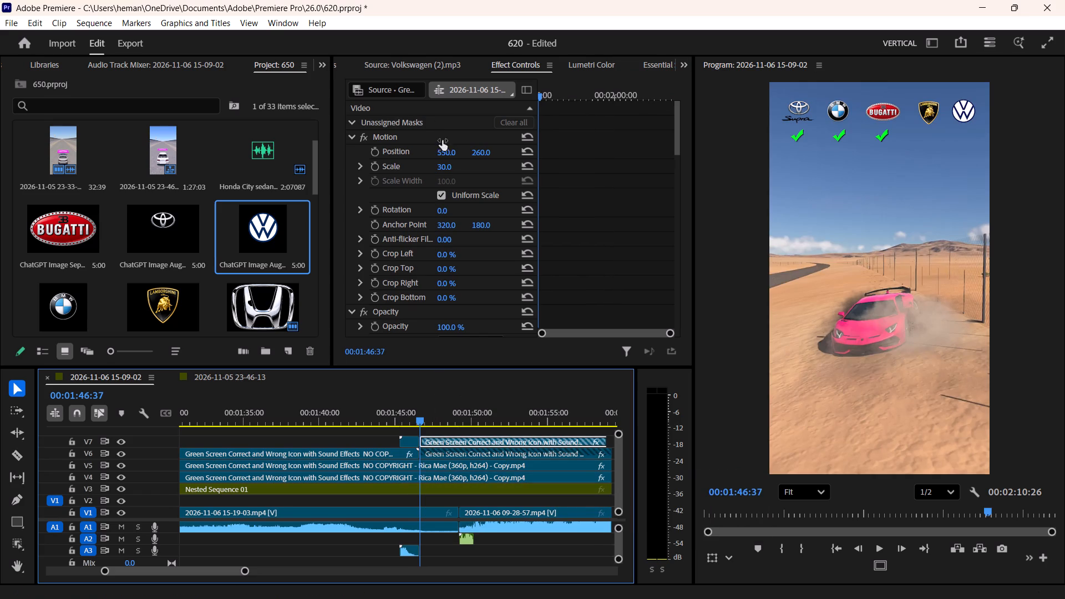
Set the horizontal position of the held icon copy on V7 to 783.
click(447, 150)
text(783)
key(Return)
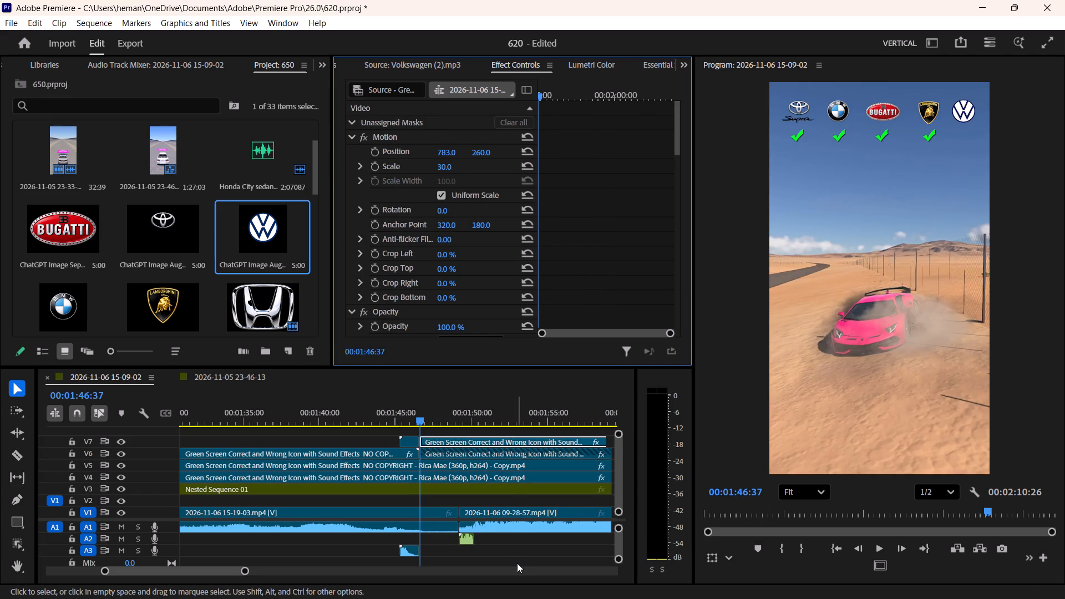
click(517, 563)
key(minus)
key(minus)
key(minus)
key(space)
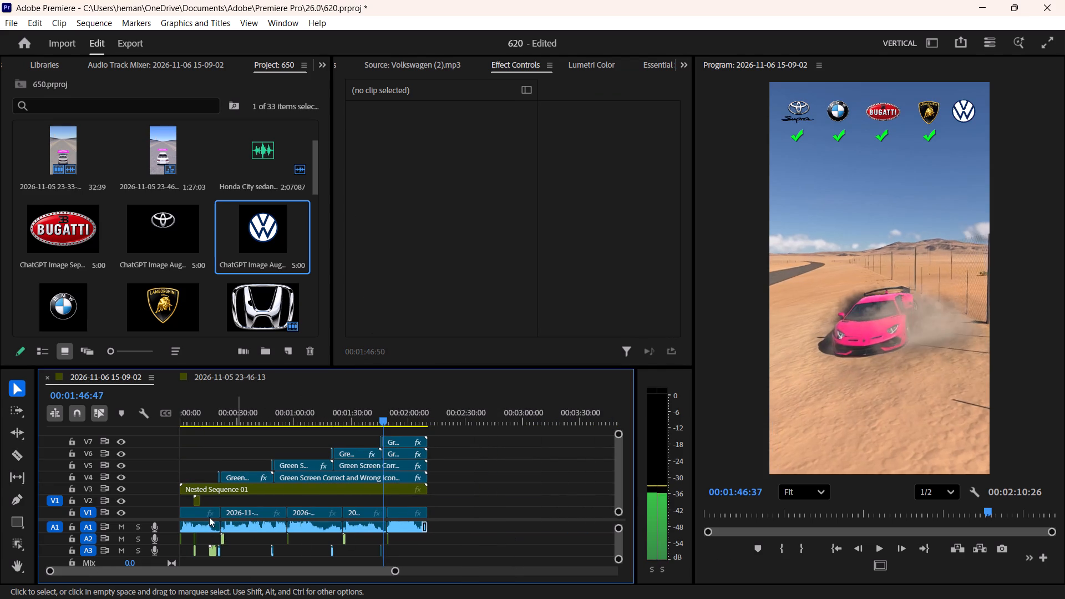
drag(173, 519, 173, 524)
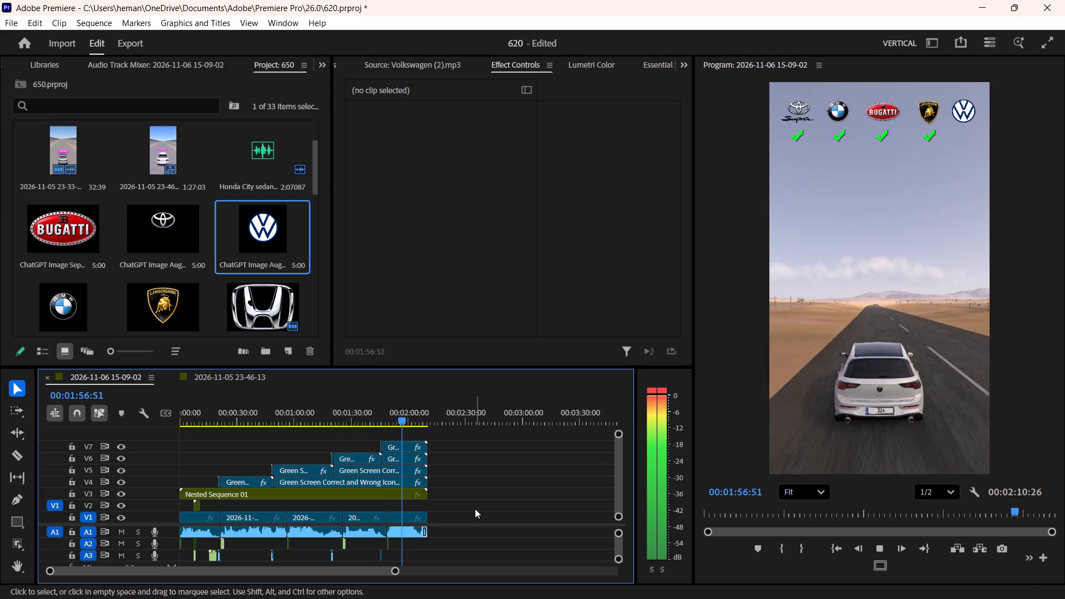
click(414, 516)
key(ctrl+d)
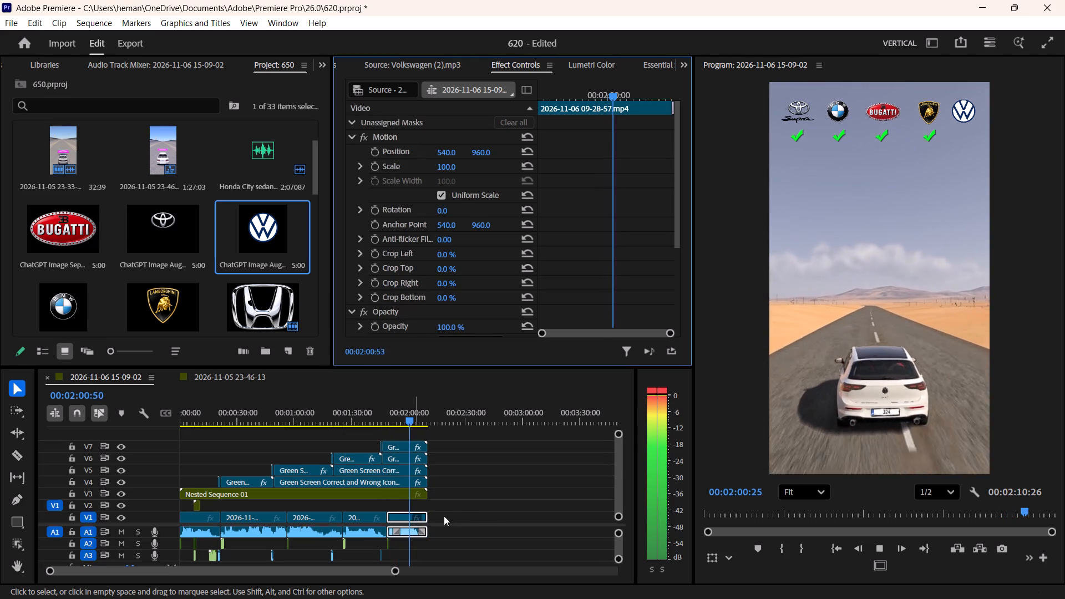
click(484, 514)
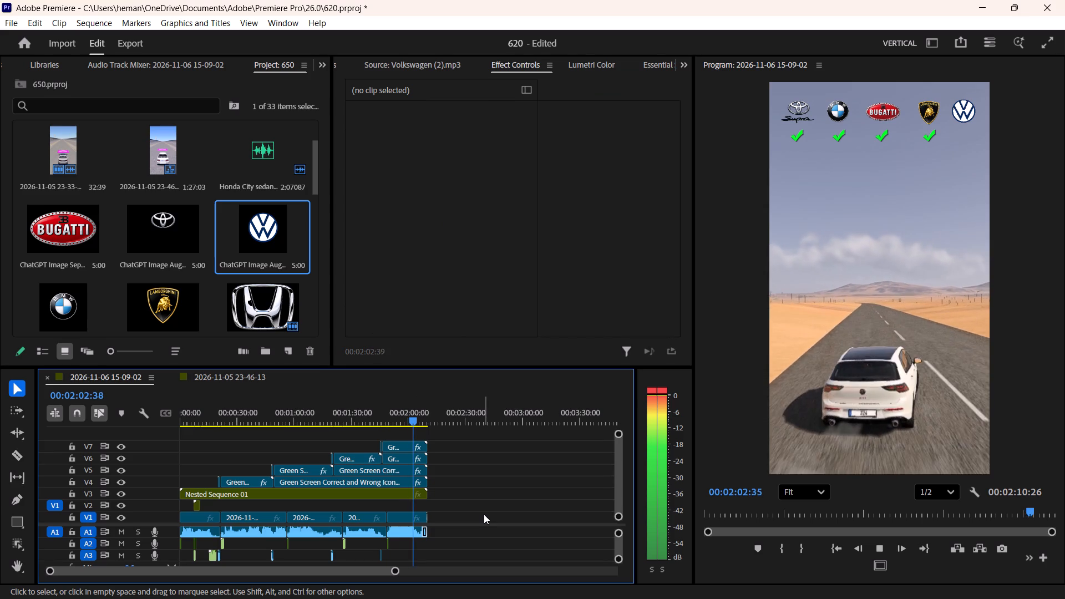
Copy the short check-icon clip from V7 onto V8 and A3, placed so that it ends at 00:02:07:08.
key(space)
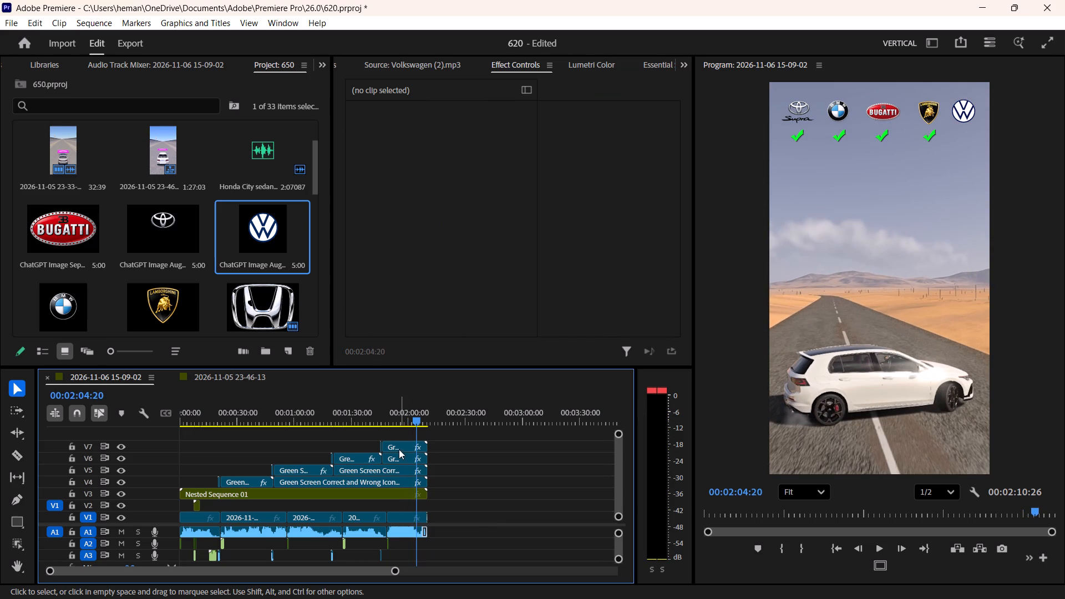
drag(381, 446, 418, 436)
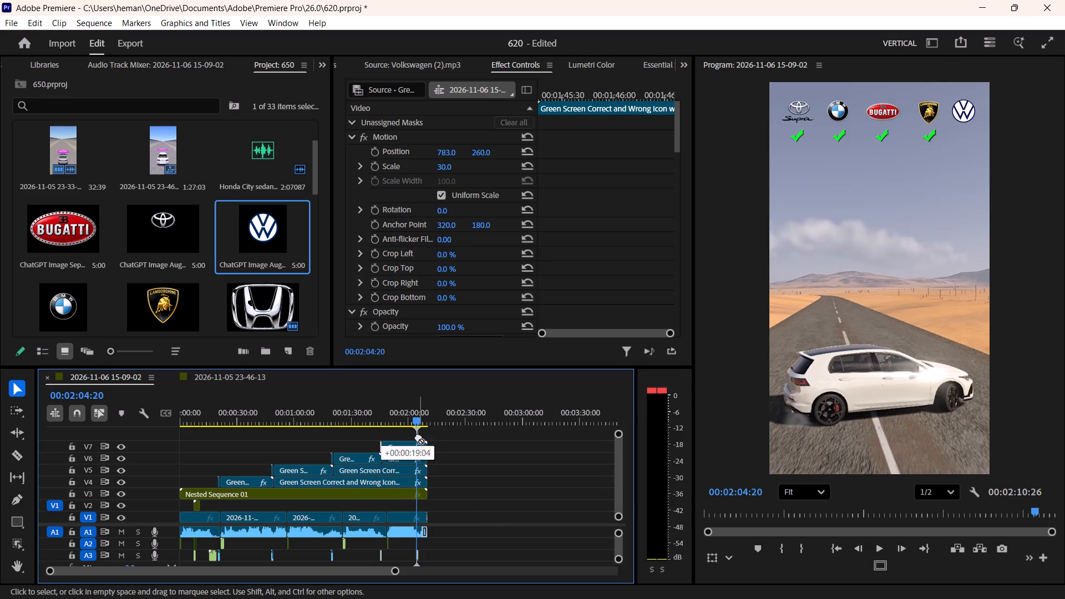
click(439, 436)
text(===)
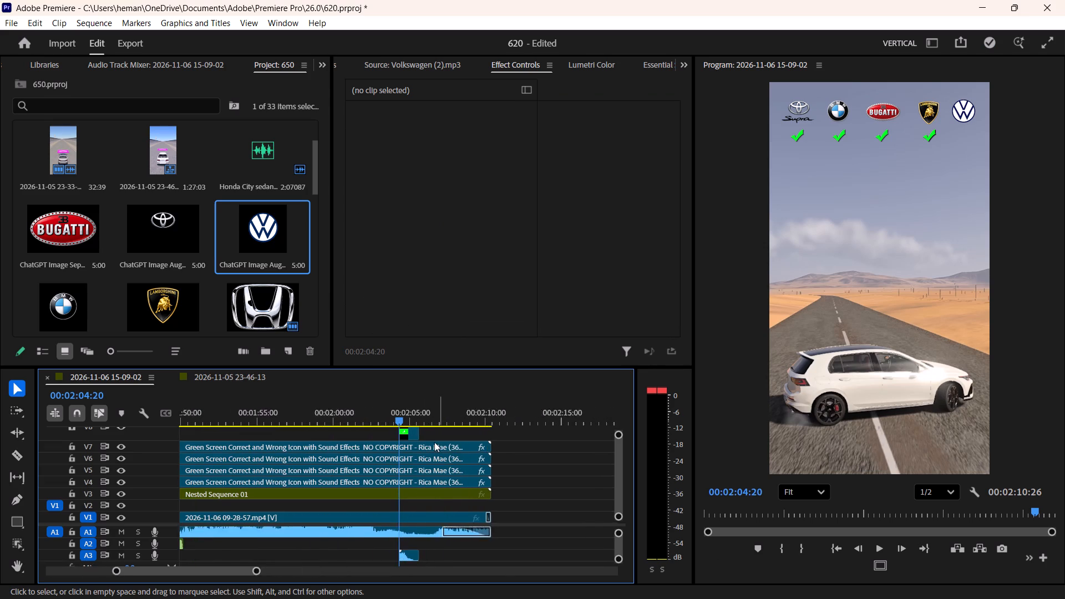
key(equal)
click(420, 440)
key(space)
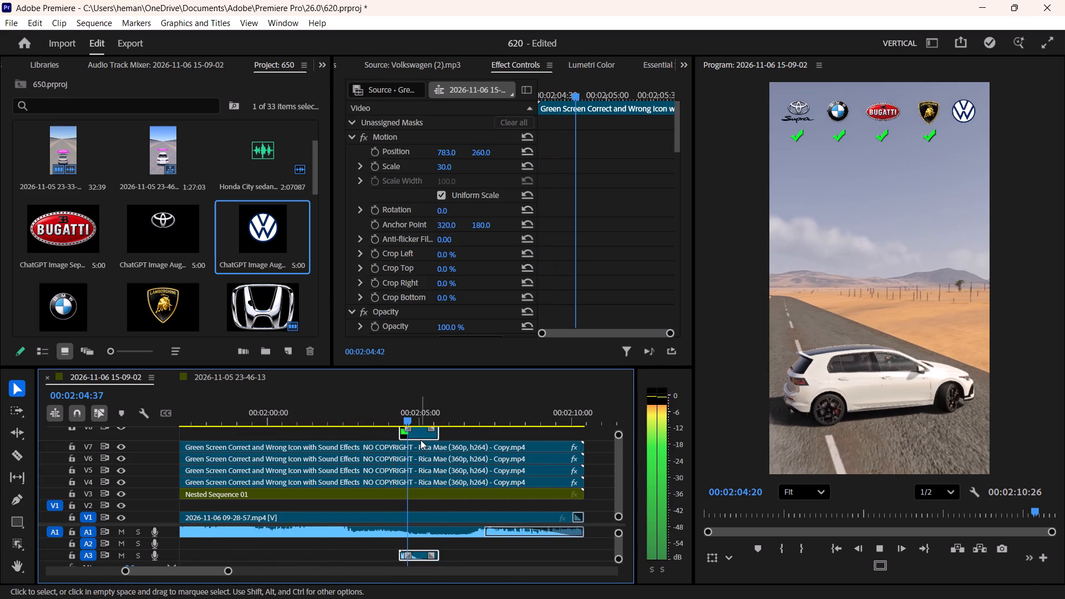
key(space)
drag(420, 439, 461, 435)
Set the short V8 check-icon clip's horizontal position to 960, placing the check under the Volkswagen logo.
click(459, 420)
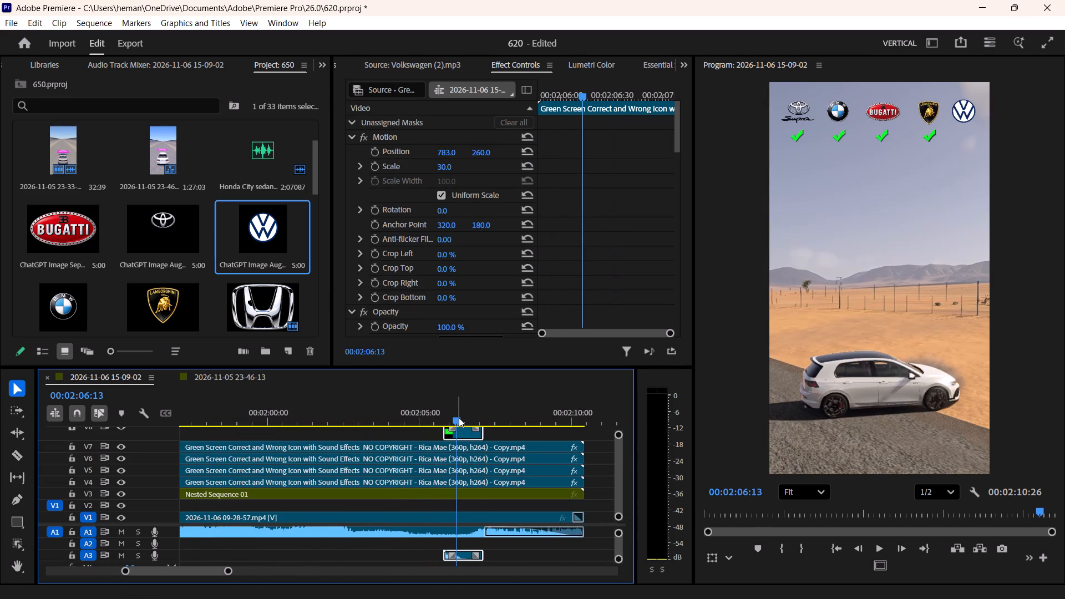
drag(444, 152, 558, 151)
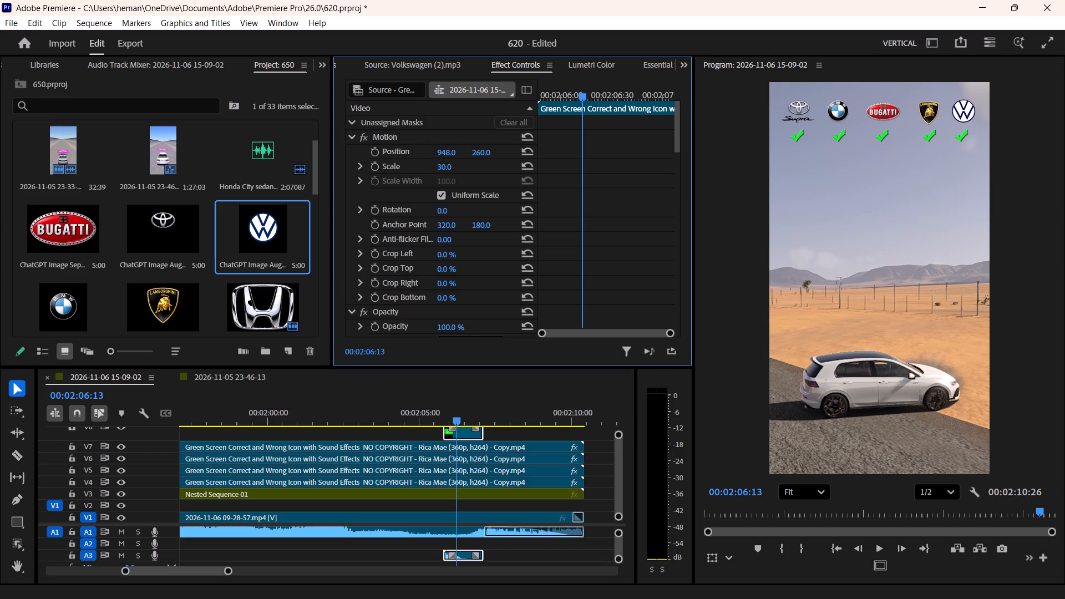
drag(558, 151, 566, 150)
Split the held icon clip on V7 at 00:02:07:08 and copy its second part onto V8 at the same time.
key(shift+Down)
click(495, 449)
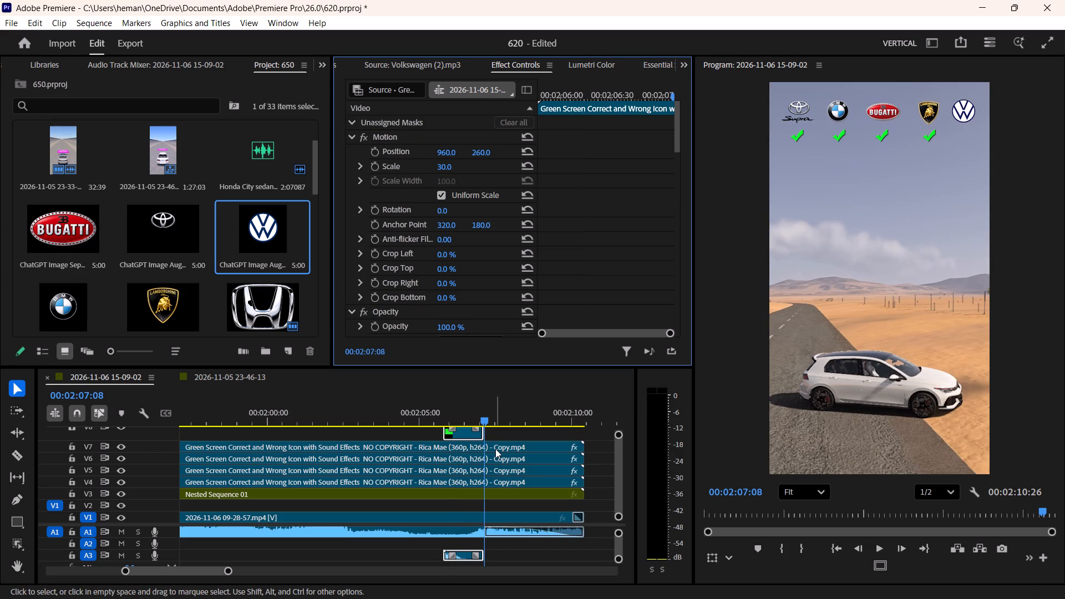
key(ctrl+k)
click(495, 449)
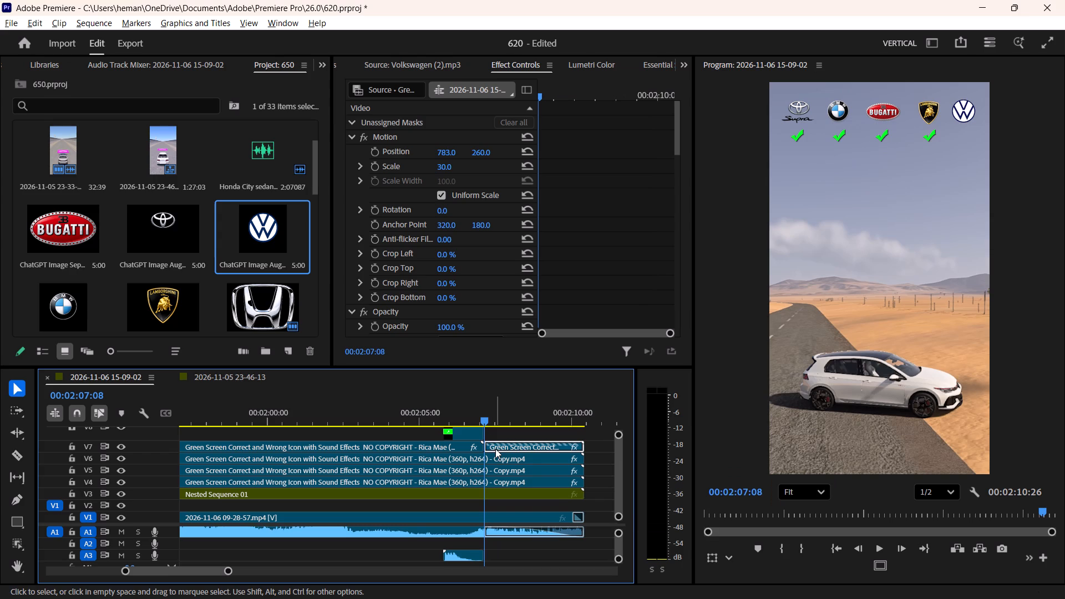
alt+drag(545, 446, 545, 442)
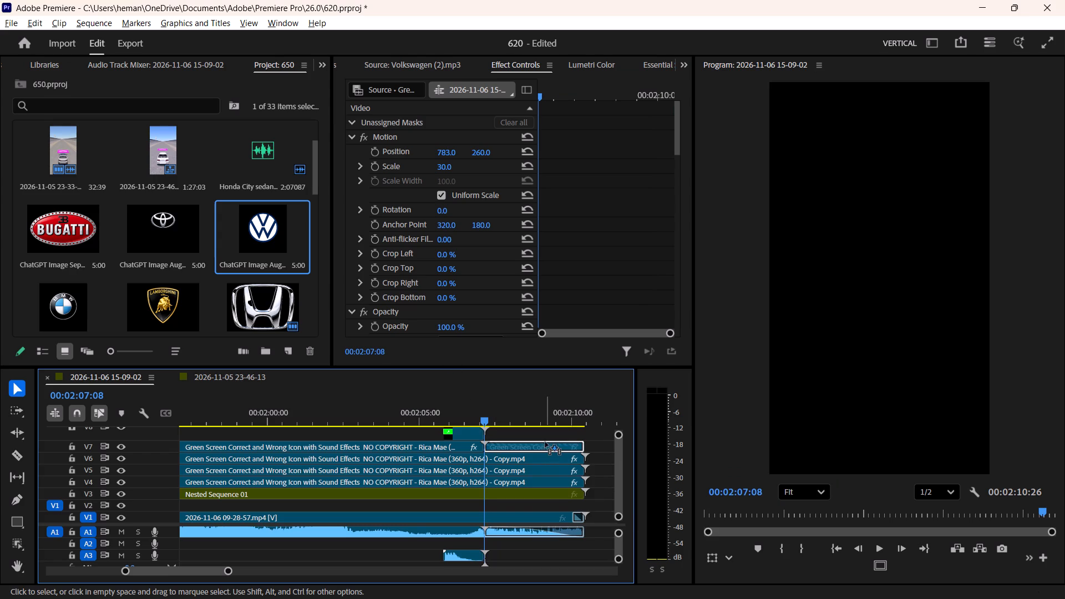
alt+drag(545, 442, 545, 439)
click(545, 438)
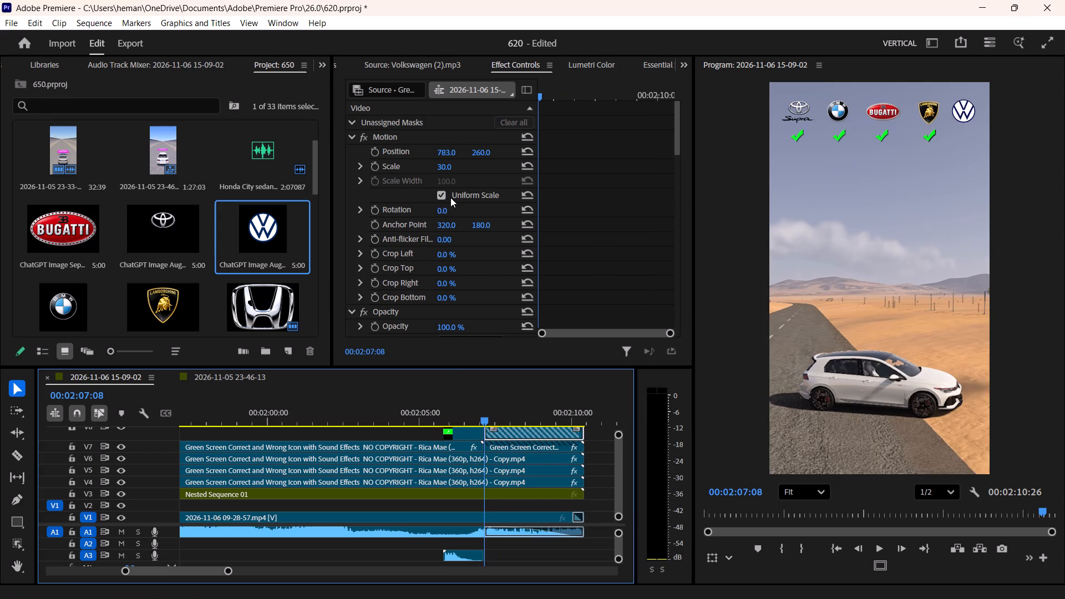
Set the horizontal position of the held icon copy on V8 to 960.
click(442, 153)
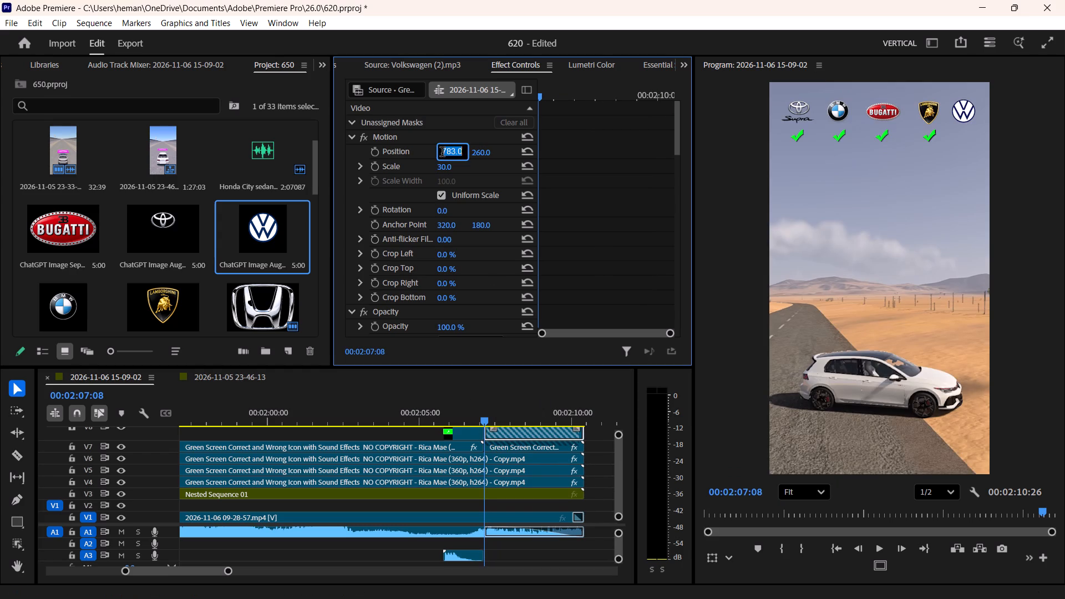
text(960)
key(Return)
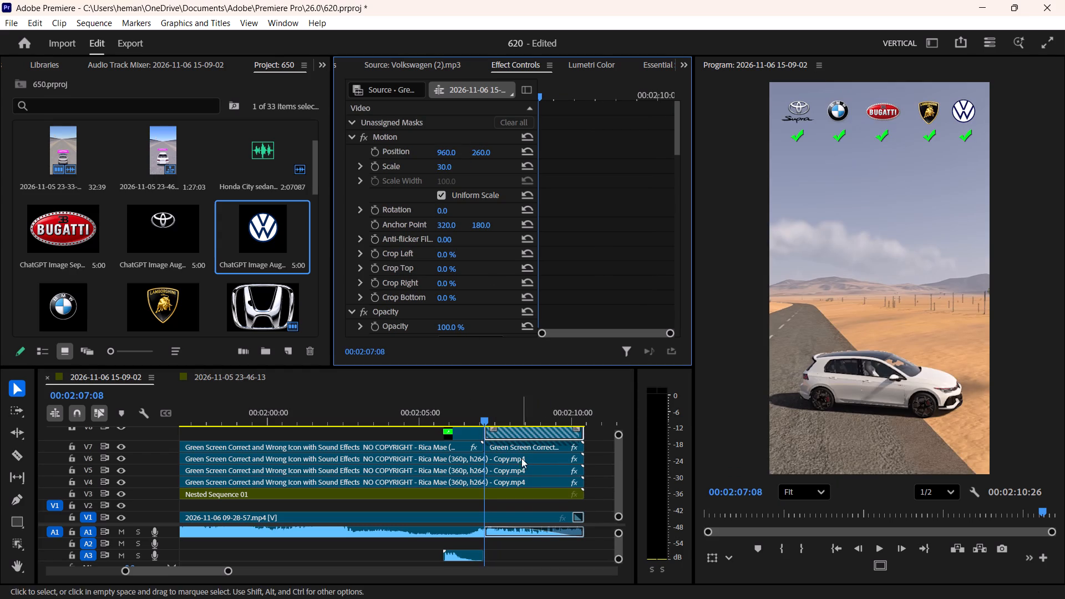
Find the Drop Shadow effect and apply it twice to Nested Sequence 01, the logo row on V3.
click(526, 563)
key(minus)
key(minus)
key(minus)
key(minus)
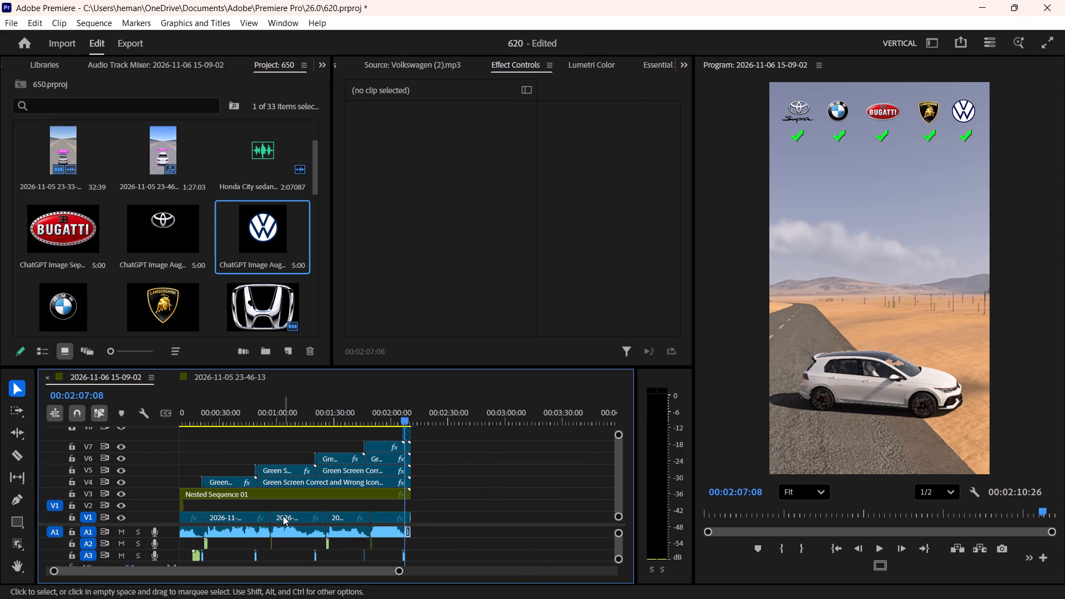
click(269, 493)
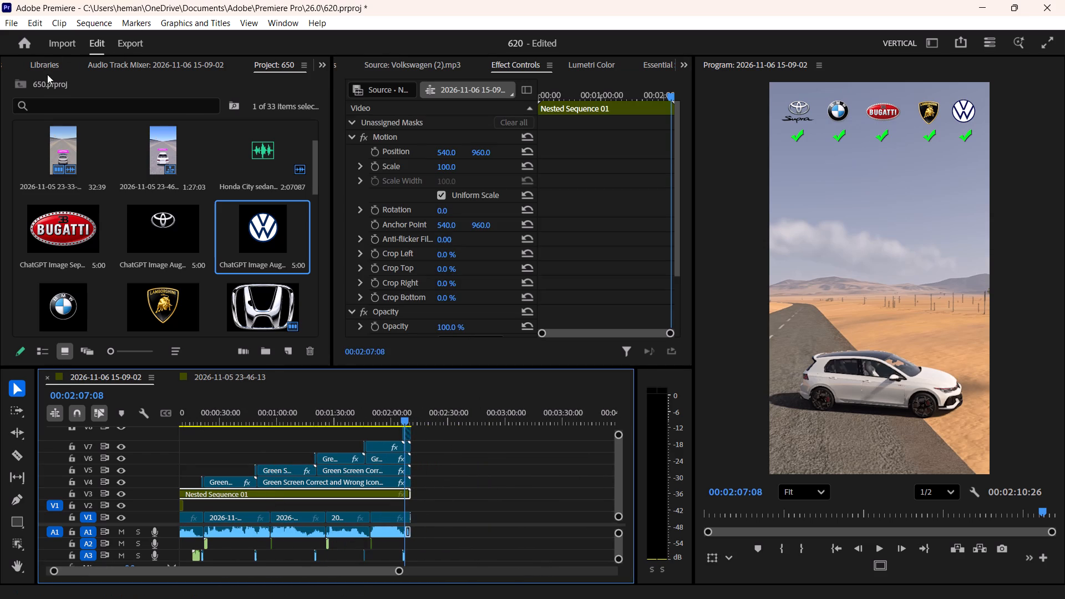
key(shift+ampersand)
click(58, 87)
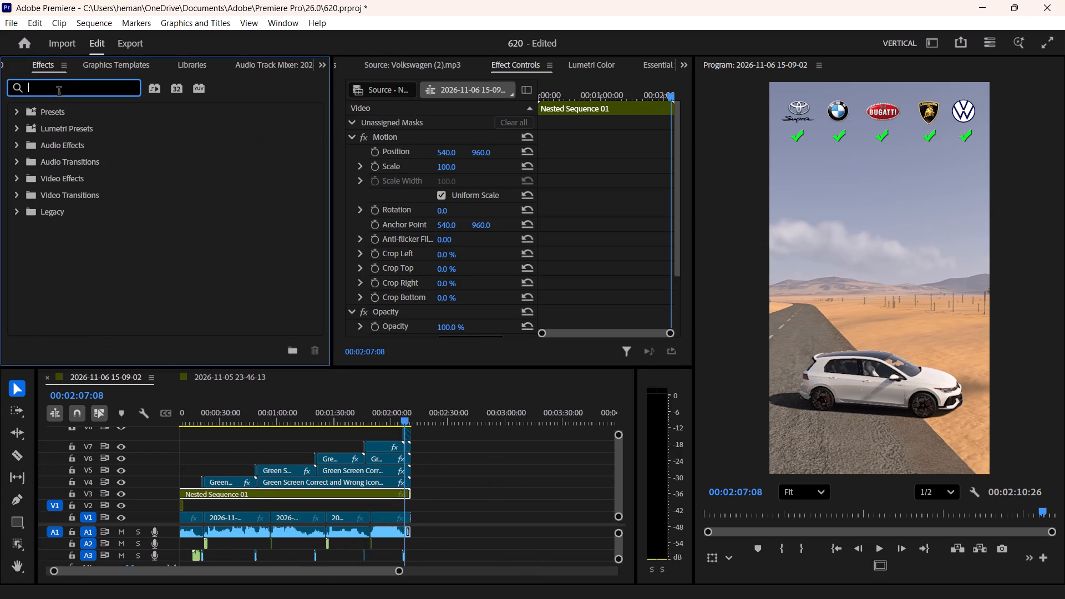
key(d)
key(r)
key(o)
key(p)
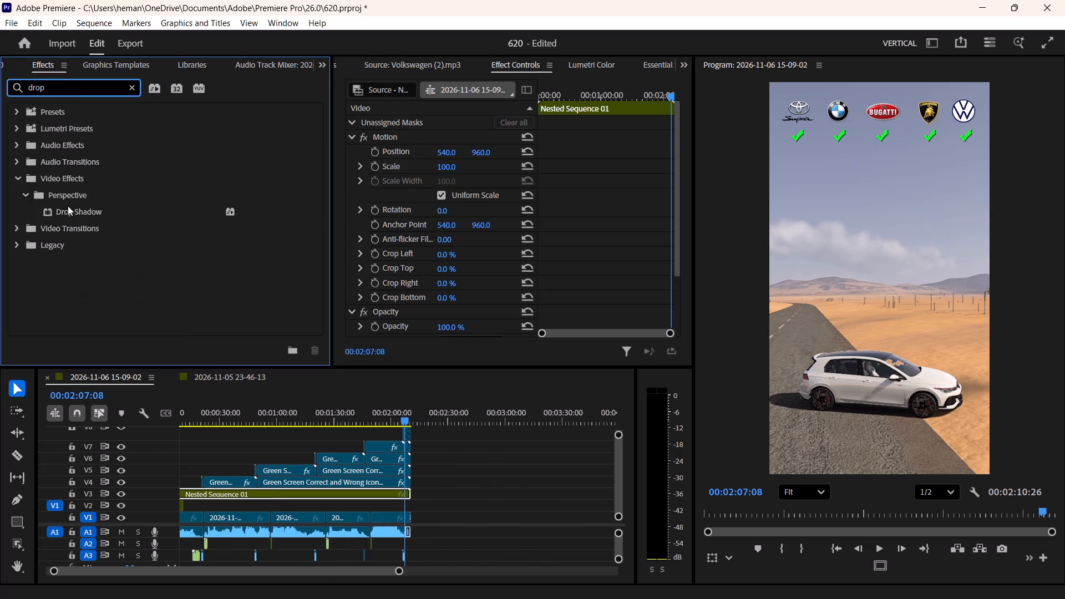
double_click(68, 206)
double_click(68, 206)
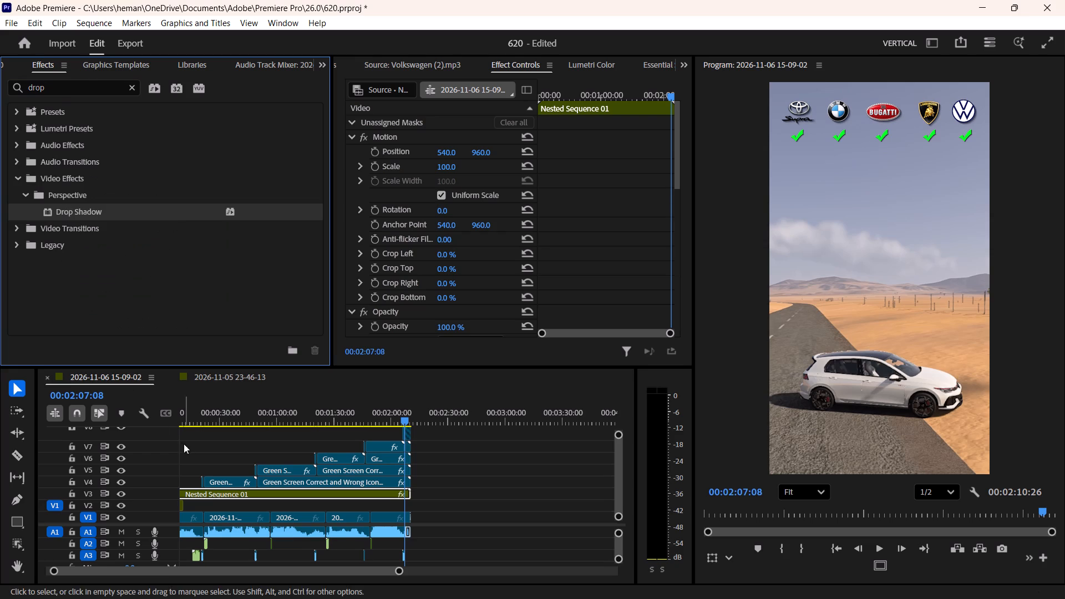
Apply the default transition to Nested Sequence 01 on V3 and preview the logo row from the sequence start.
drag(190, 421, 92, 436)
click(515, 478)
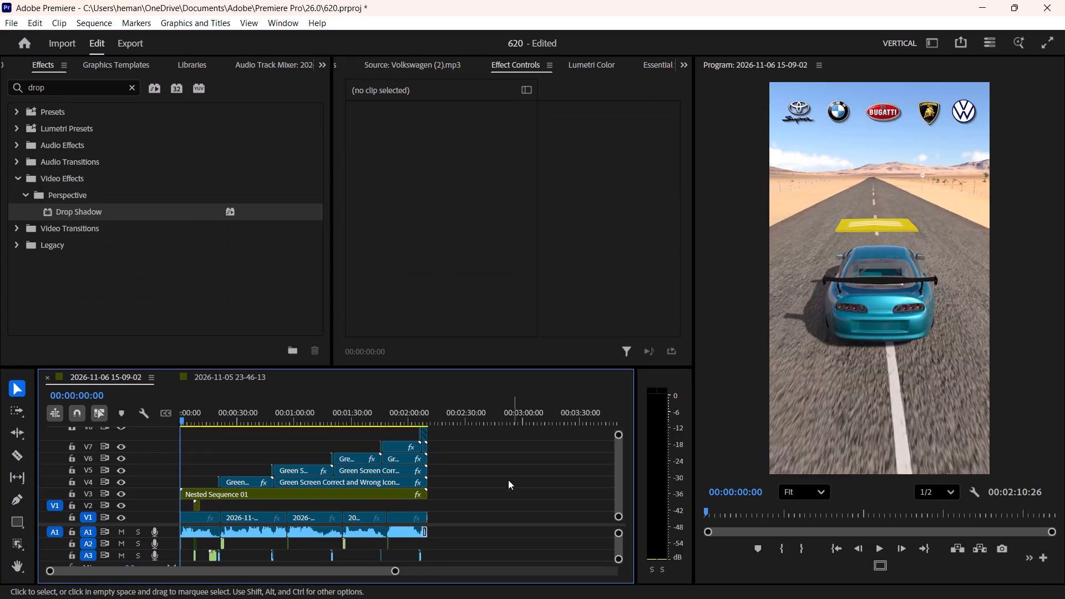
click(358, 501)
click(356, 494)
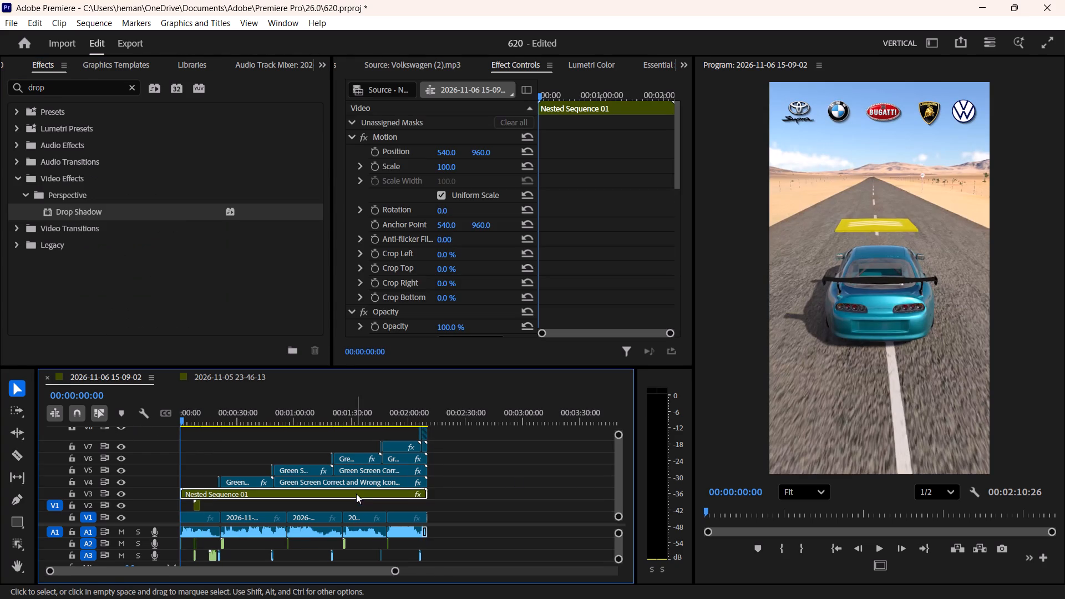
key(ctrl+d)
click(480, 474)
key(space)
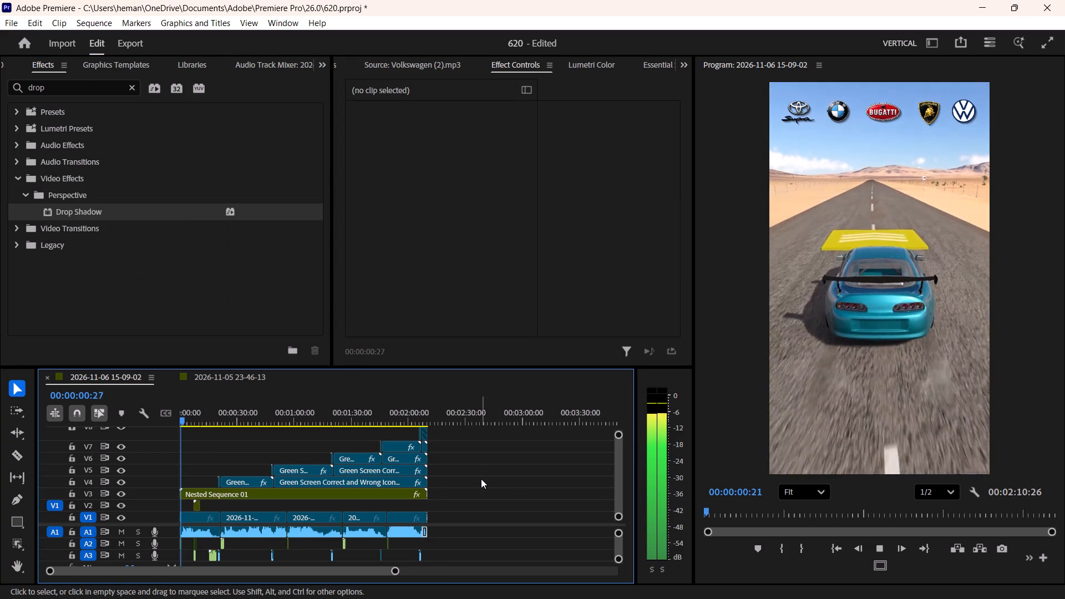
key(space)
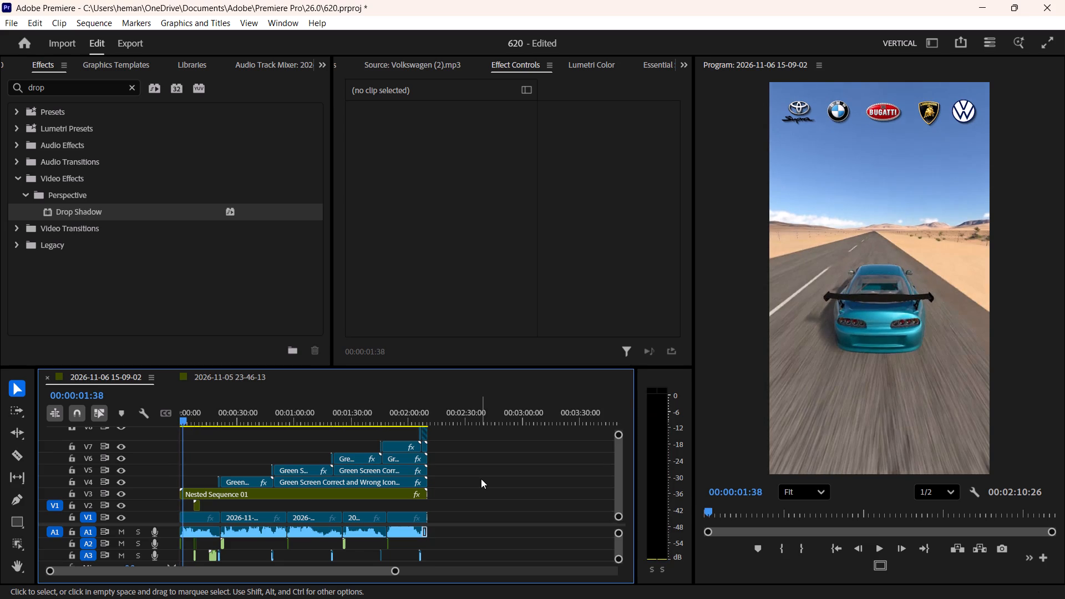
key(Up)
key(Up)
key(Up)
key(Up)
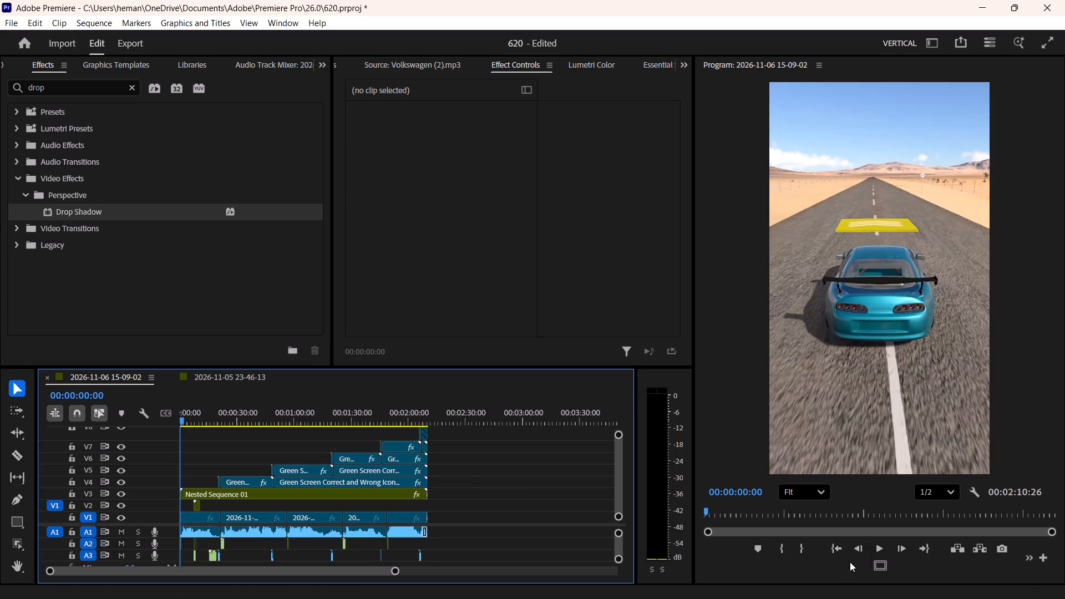
Show the safe margins over the program picture, preview the opening against them, and return to the sequence start.
click(879, 561)
click(470, 449)
key(space)
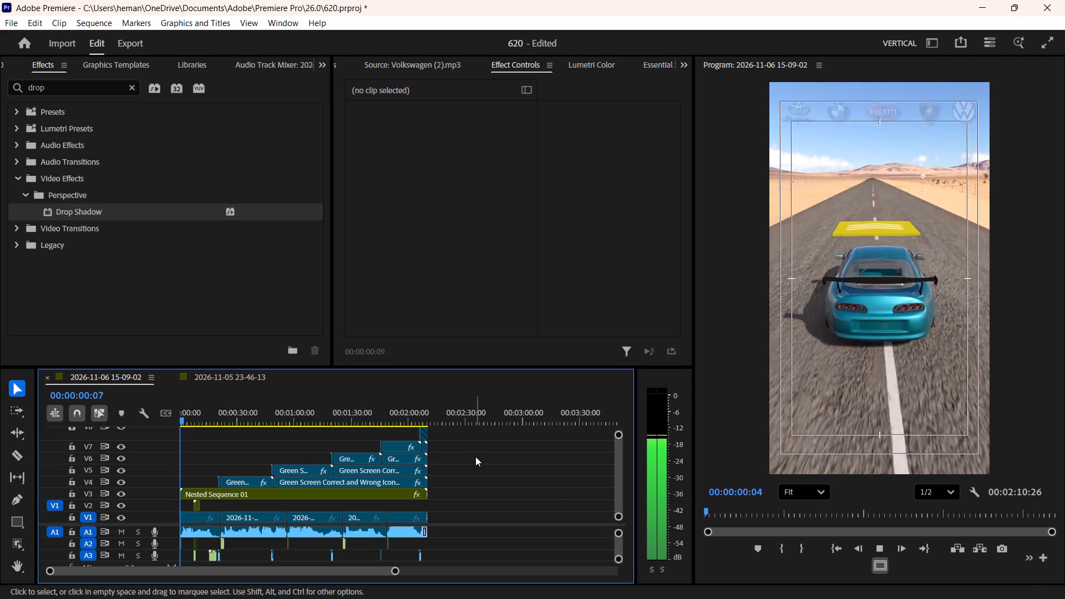
key(space)
key(Up)
key(Up)
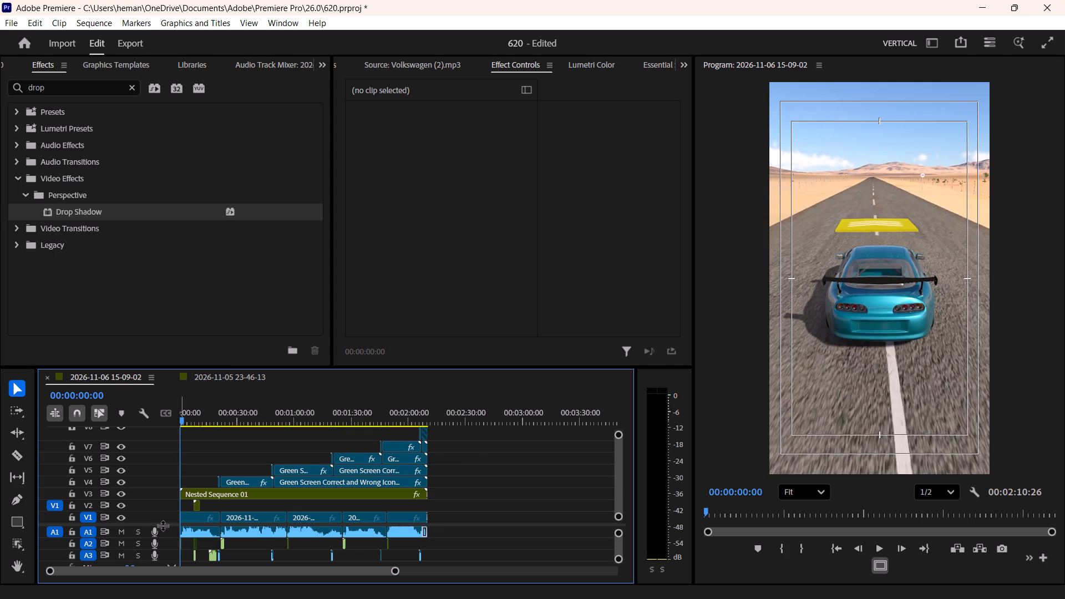
drag(167, 524, 165, 537)
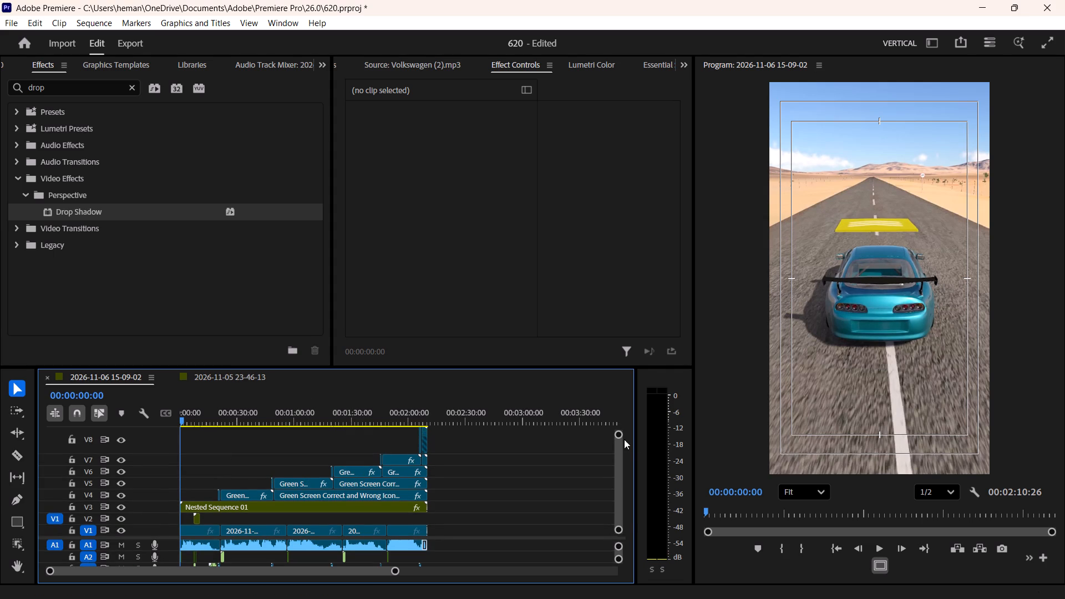
drag(615, 436, 623, 369)
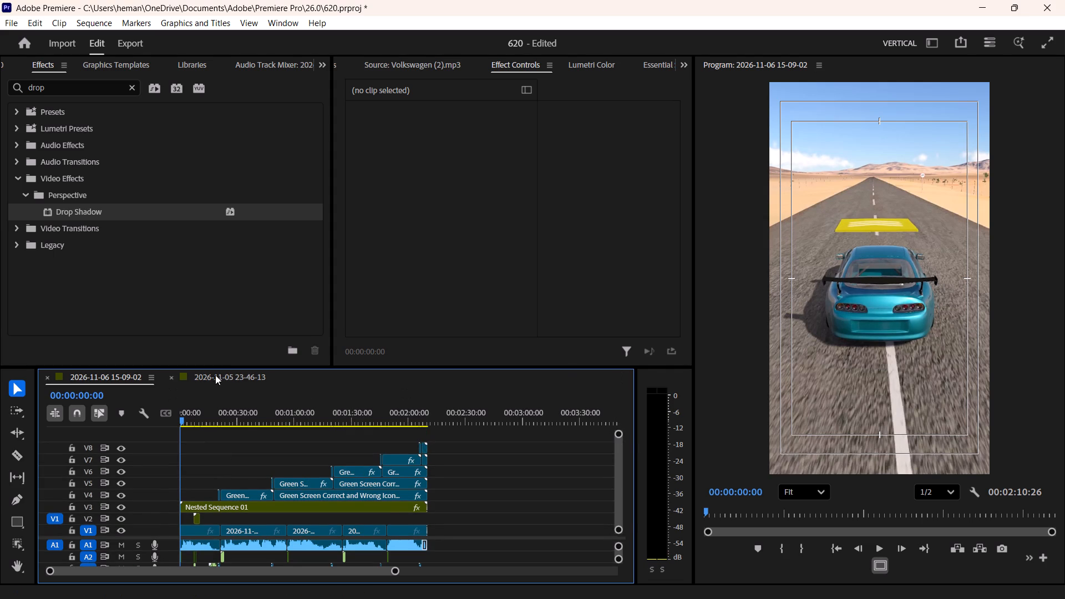
click(218, 375)
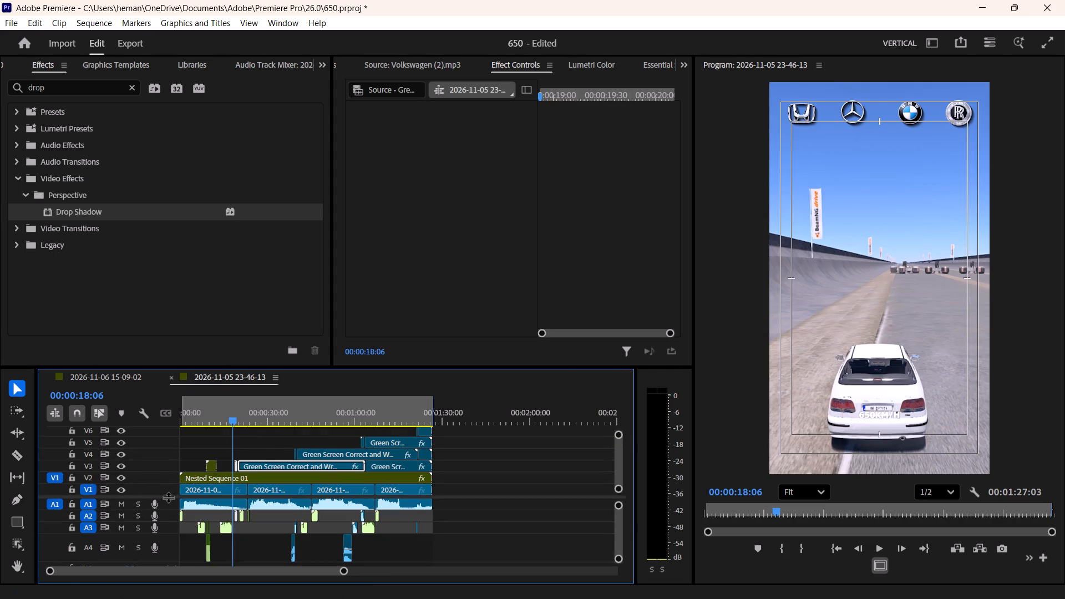
drag(168, 496, 164, 535)
drag(262, 427, 226, 468)
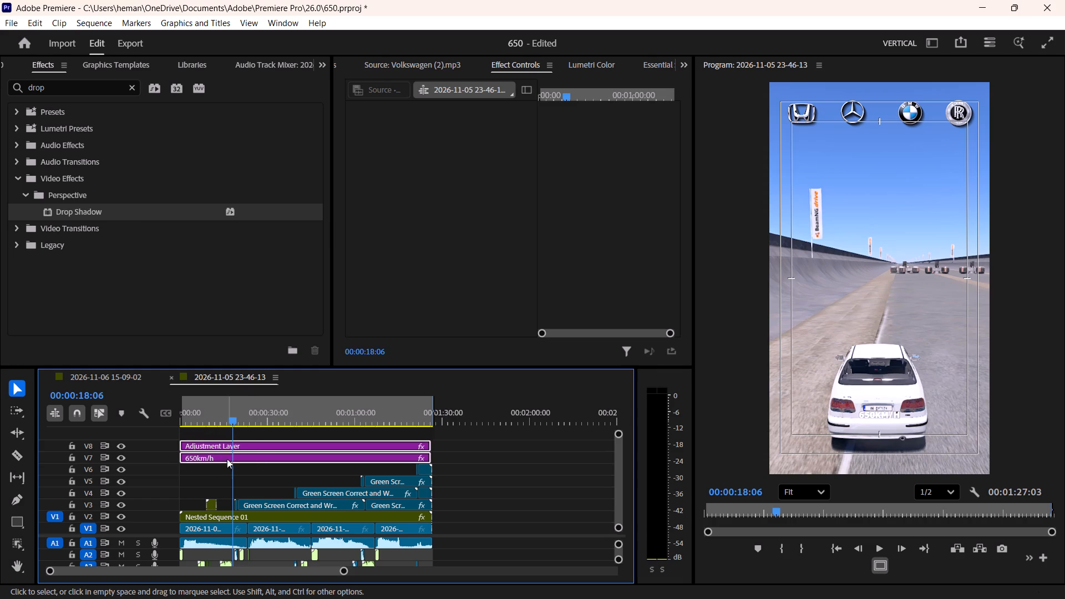
drag(227, 454, 120, 375)
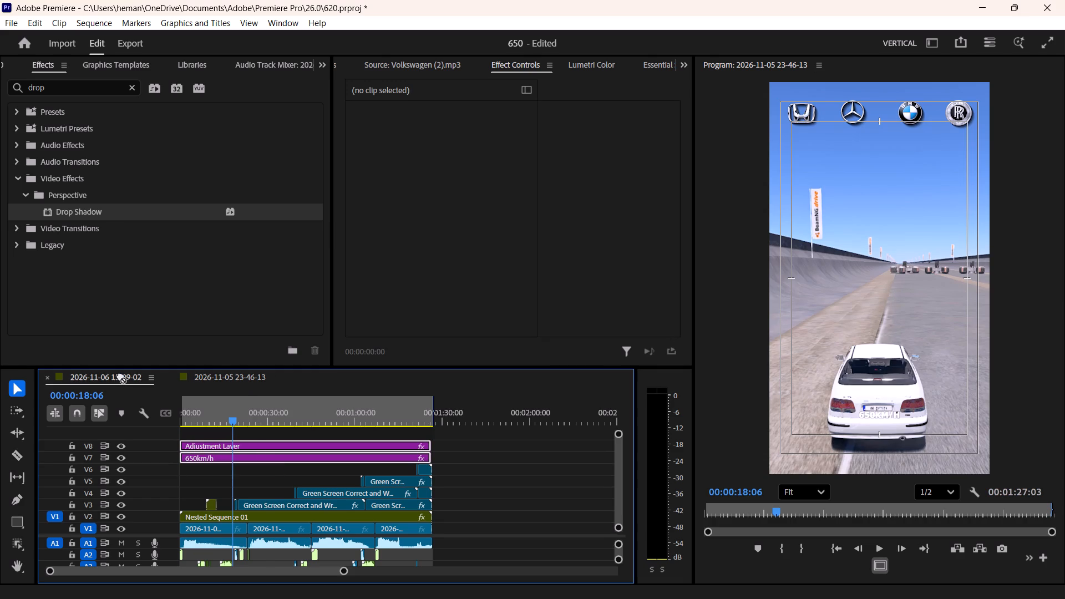
drag(120, 375, 155, 423)
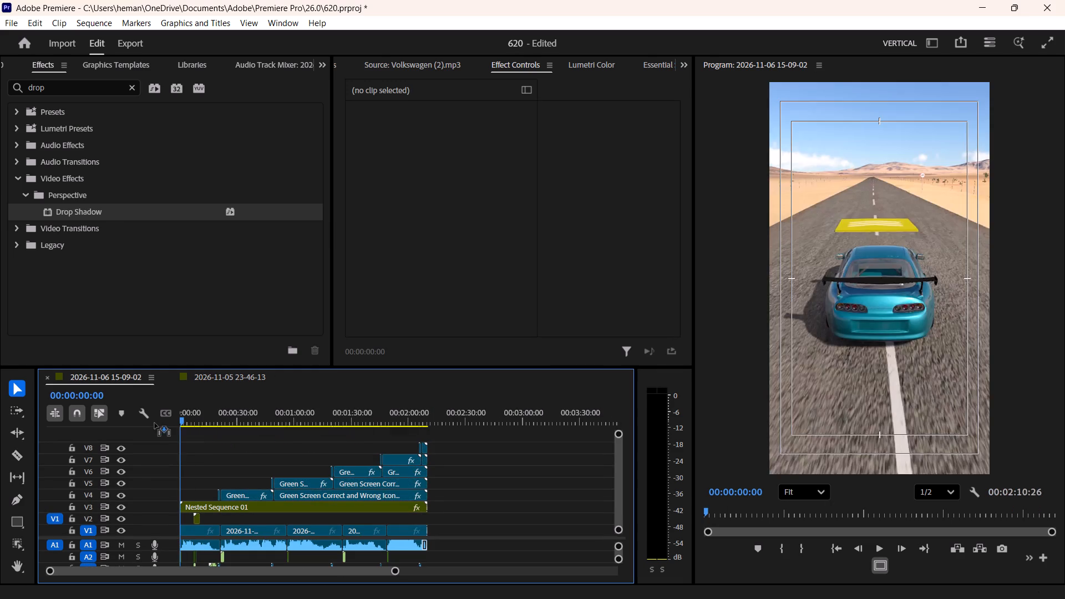
drag(155, 423, 169, 435)
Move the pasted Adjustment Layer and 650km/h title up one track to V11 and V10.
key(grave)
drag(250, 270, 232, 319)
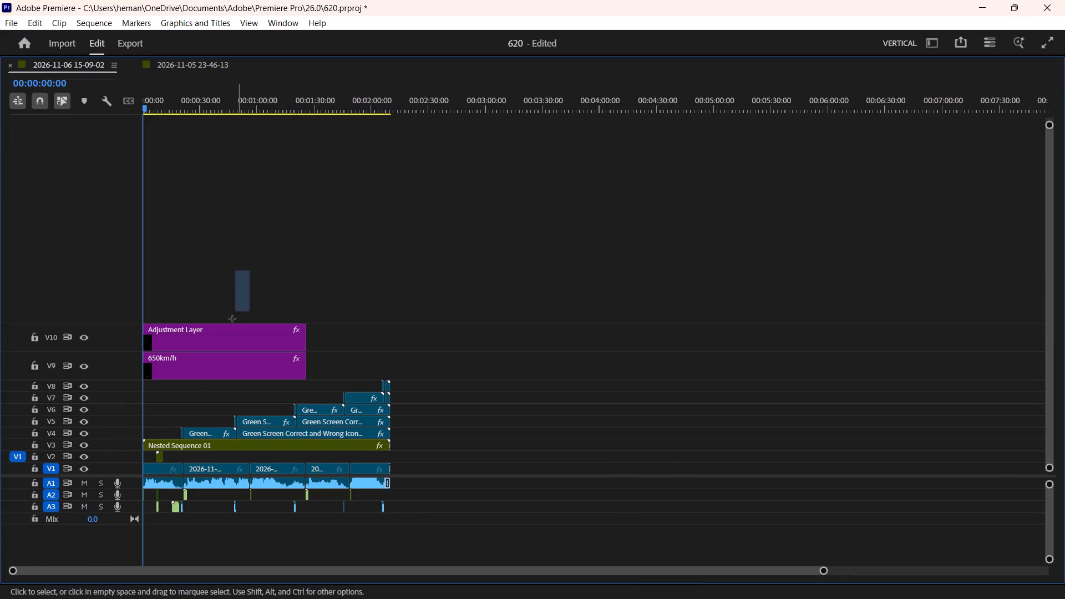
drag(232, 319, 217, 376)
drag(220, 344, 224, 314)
Extend the Adjustment Layer and the 650km/h title together to the end of the sequence's other clips.
drag(1051, 125, 1053, 44)
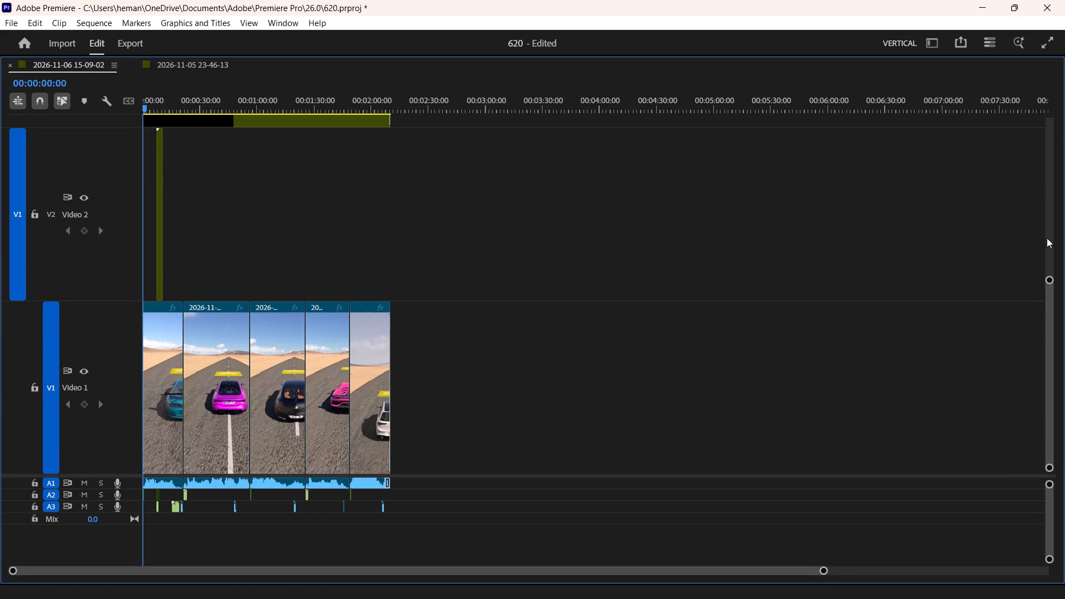
drag(1046, 280, 1053, 107)
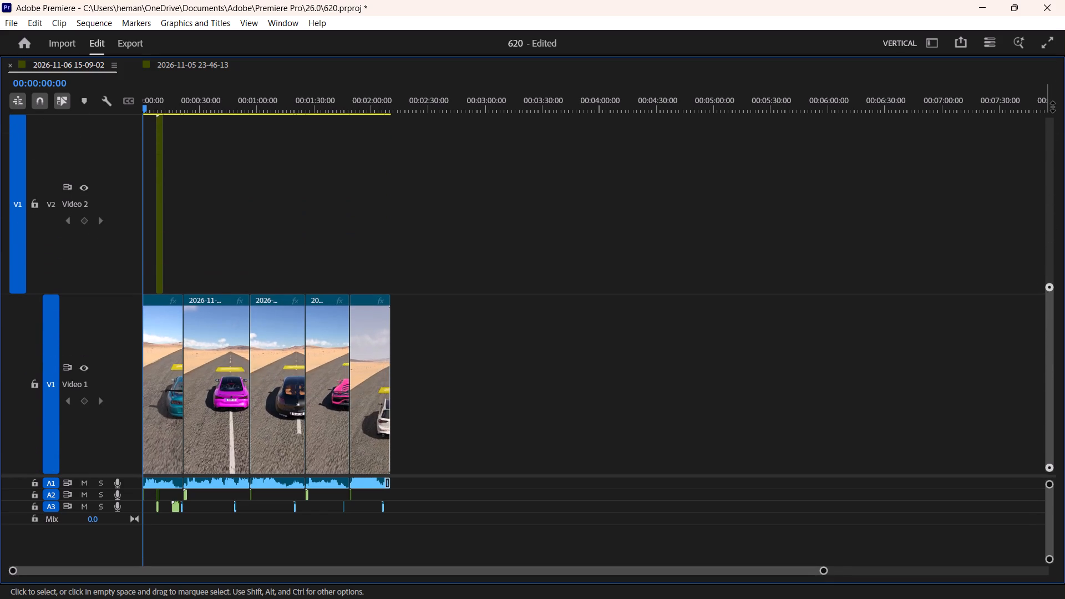
drag(1053, 107, 1053, 93)
drag(1046, 467, 1054, 501)
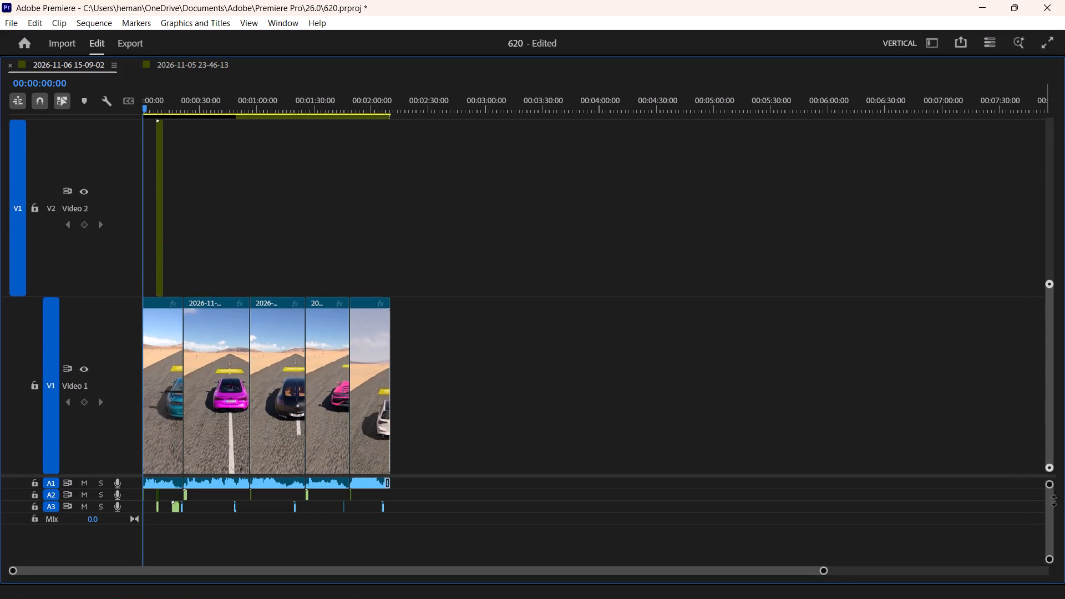
drag(1054, 501, 1053, 598)
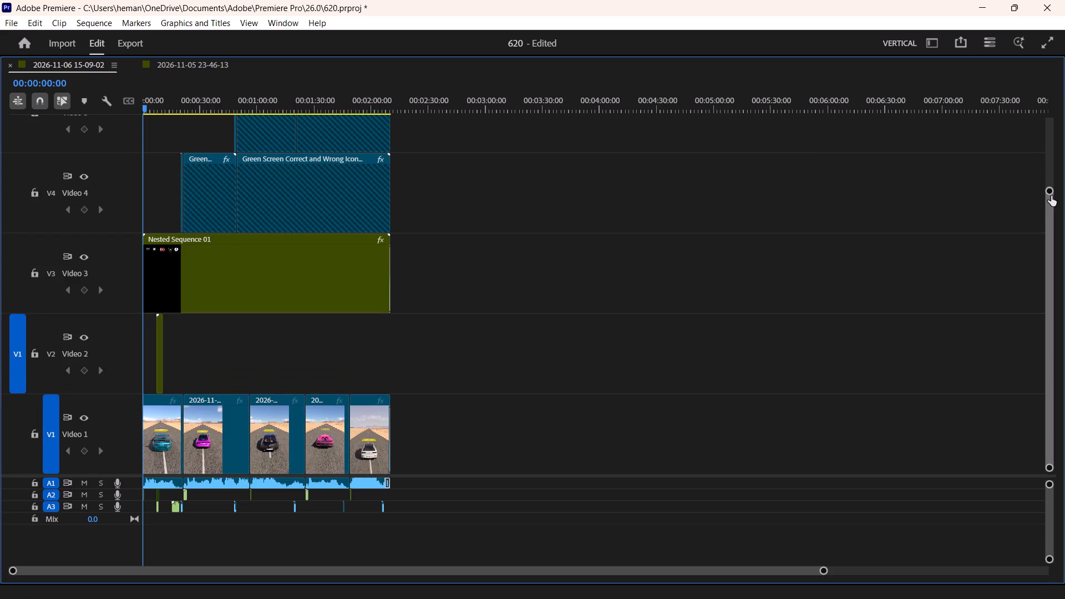
drag(1051, 194, 1047, 289)
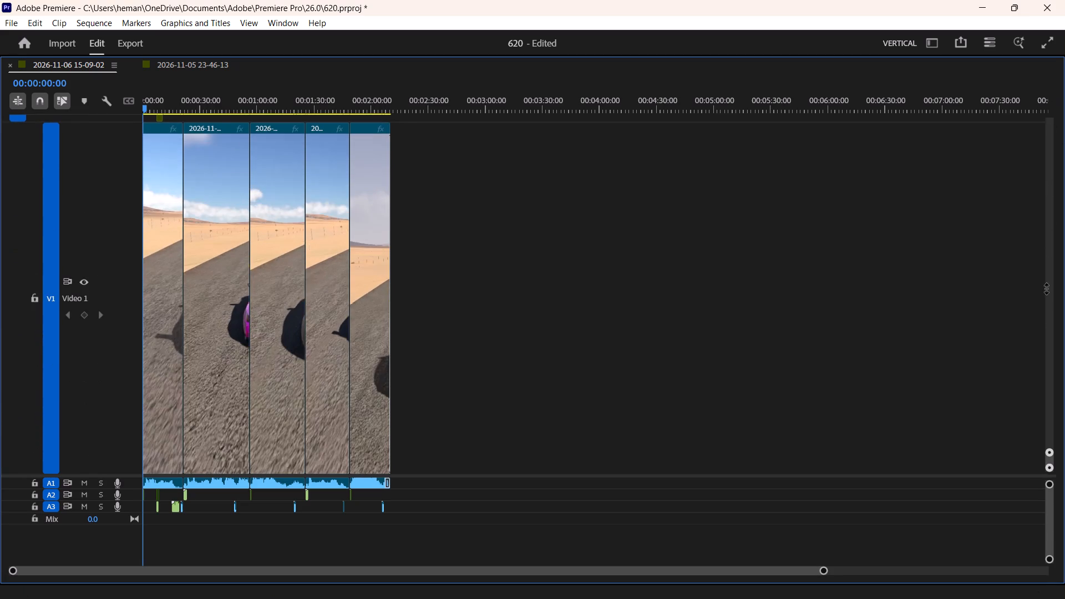
drag(1047, 289, 1057, 0)
drag(1052, 399, 1049, 209)
click(704, 302)
key(grave)
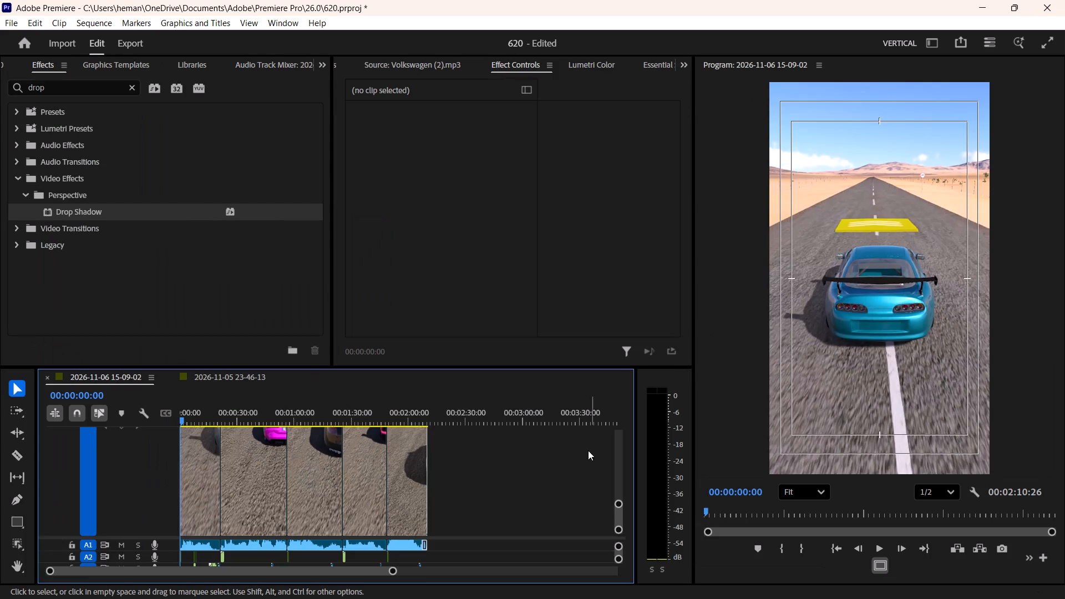
drag(620, 502, 623, 380)
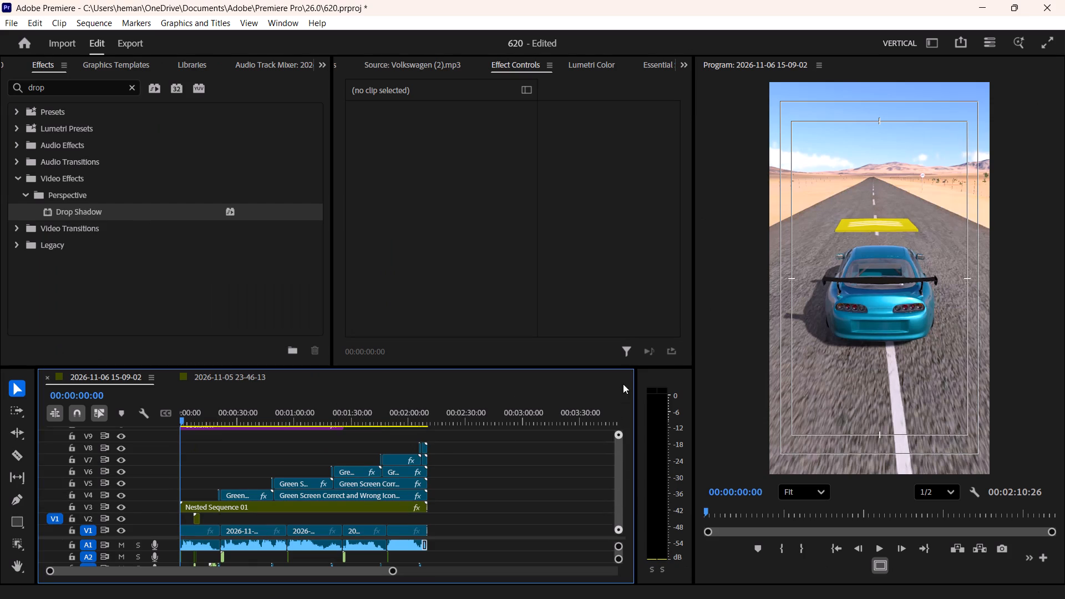
click(499, 461)
key(grave)
drag(255, 268, 221, 368)
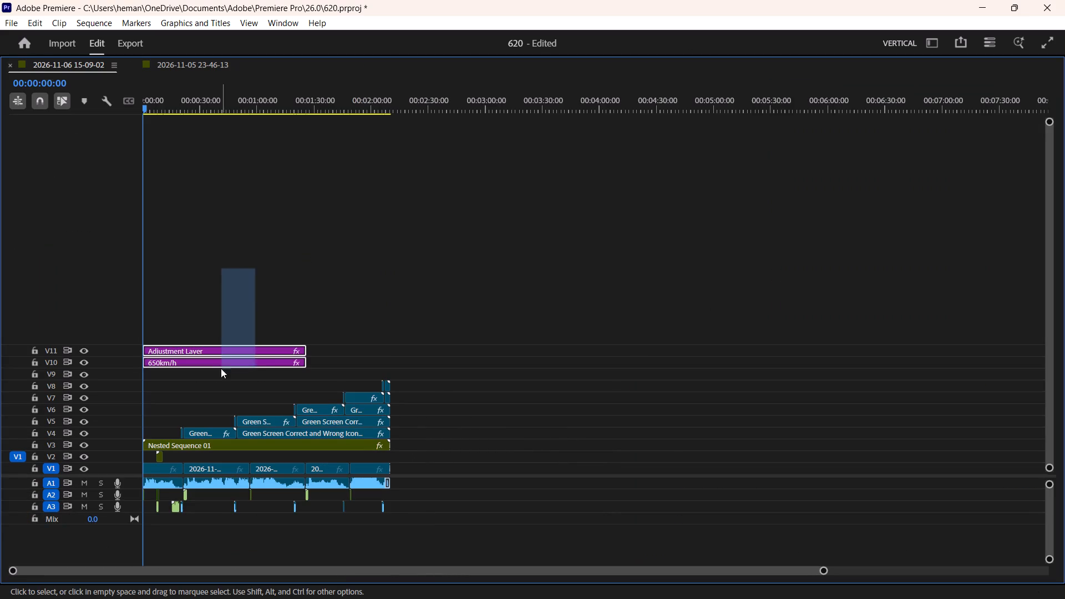
drag(221, 368, 221, 368)
drag(311, 354, 419, 354)
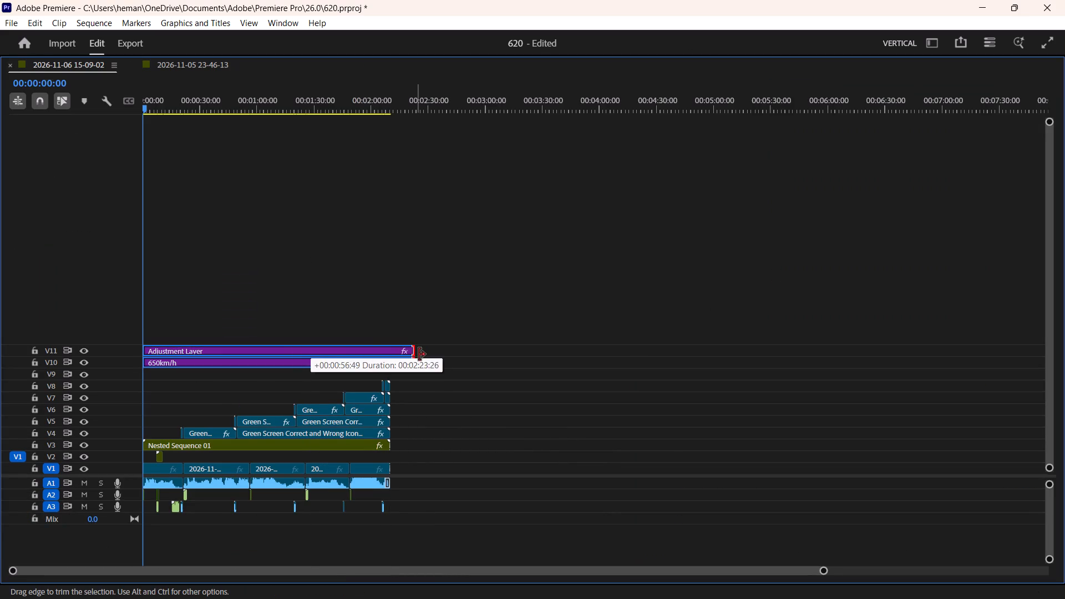
drag(419, 354, 399, 356)
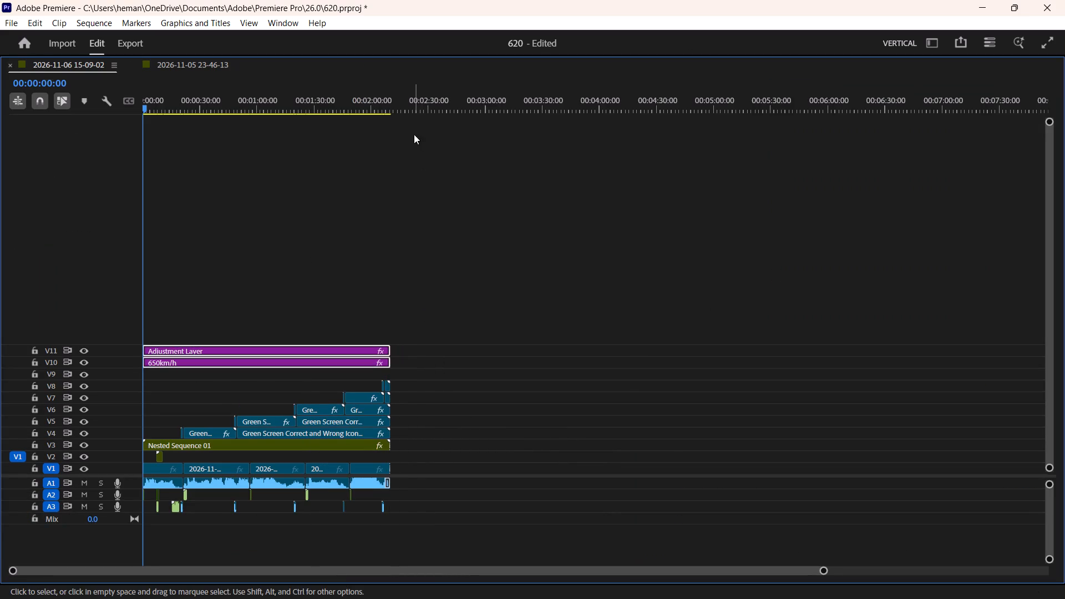
Mark the sequence's Out point at the end of the clips, 00:02:10:26, and return to the sequence start.
click(414, 101)
key(Up)
key(equal)
key(equal)
key(equal)
key(equal)
key(equal)
key(equal)
key(equal)
key(equal)
key(equal)
key(equal)
key(equal)
key(equal)
key(equal)
key(equal)
key(equal)
key(equal)
key(equal)
key(equal)
key(equal)
key(equal)
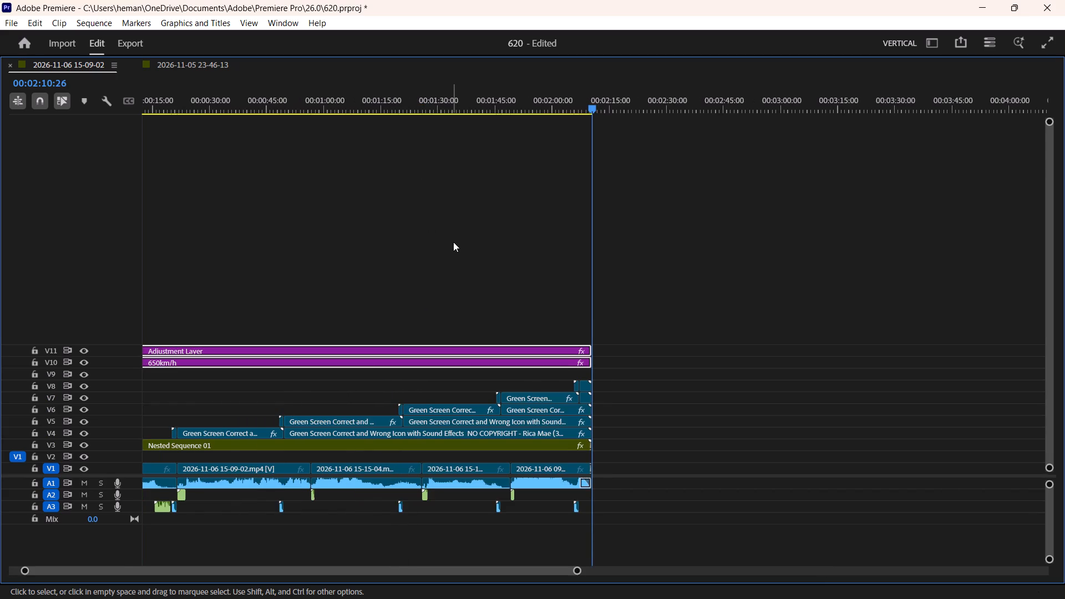
key(o)
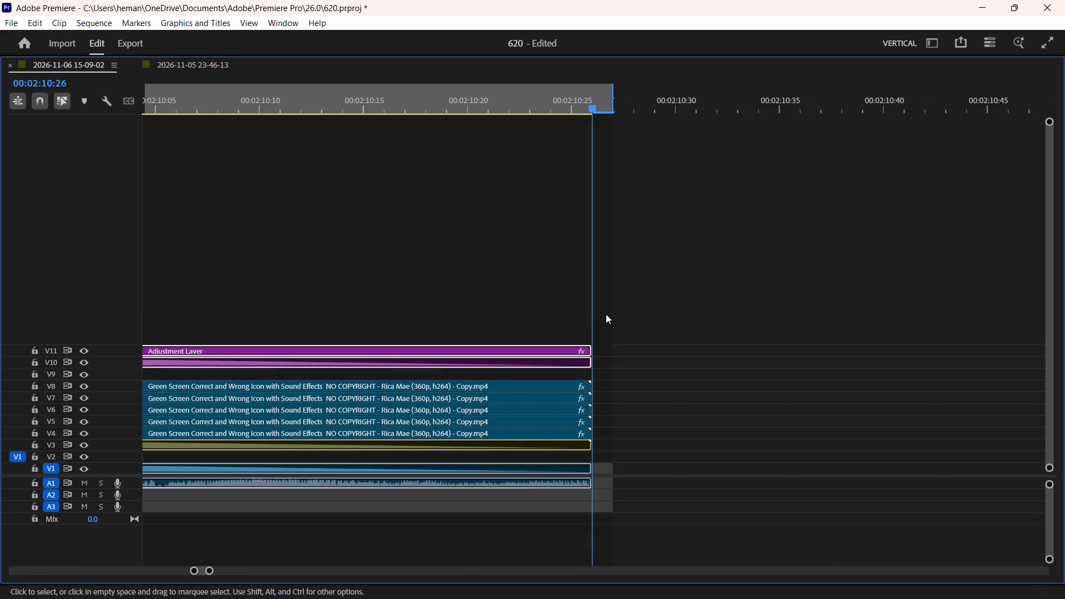
key(minus)
key(minus)
key(minus)
key(minus)
key(minus)
key(minus)
key(minus)
key(minus)
key(minus)
key(minus)
key(minus)
key(minus)
key(minus)
key(minus)
key(minus)
key(minus)
key(minus)
key(minus)
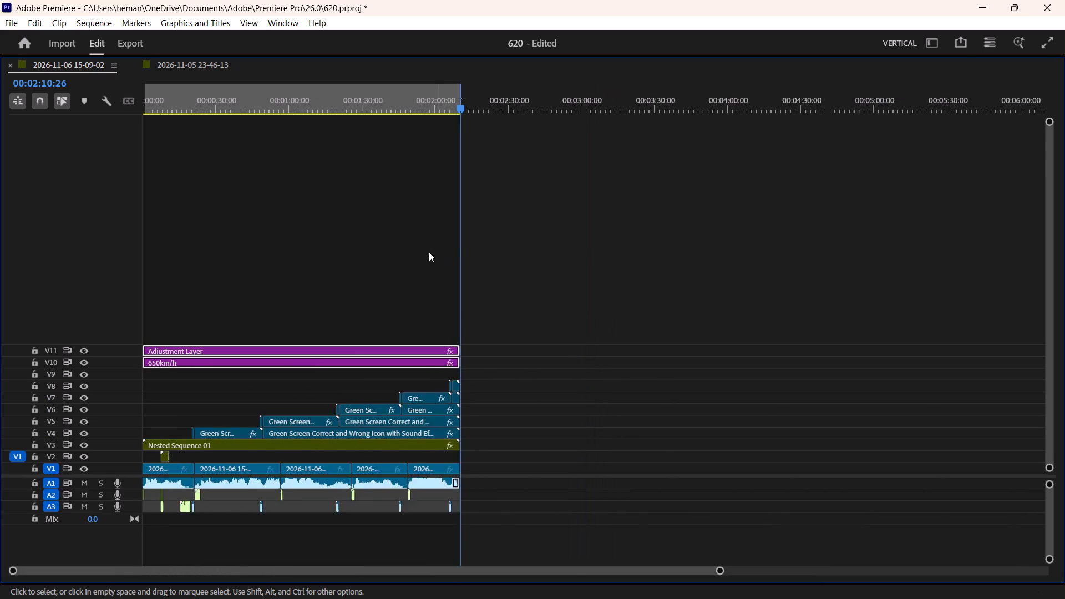
drag(193, 102, 87, 124)
click(317, 250)
Preview the opening second from the sequence start to check the copied title over the first car.
key(grave)
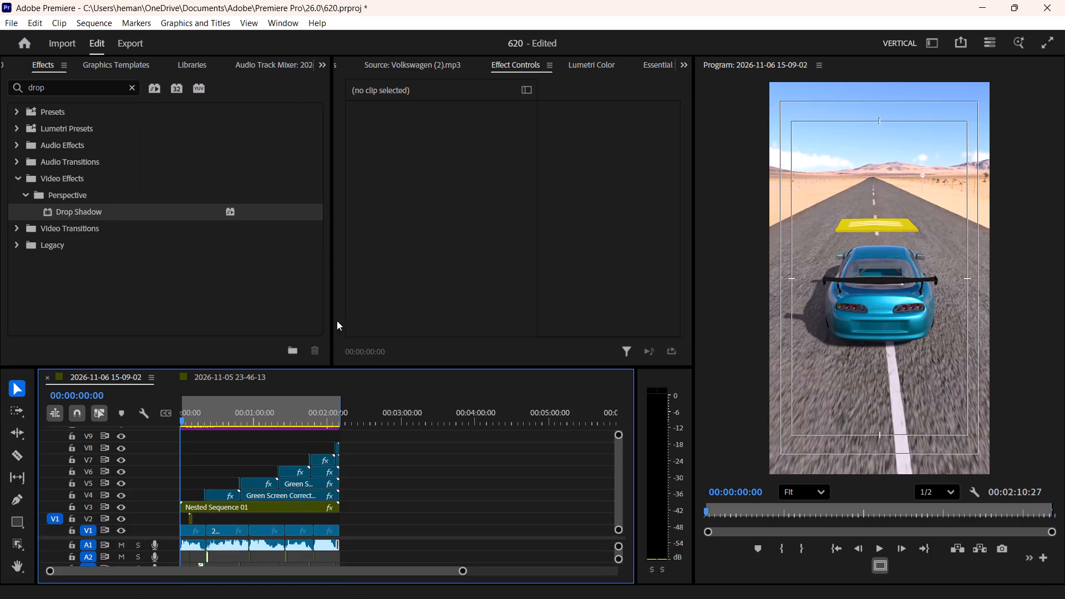
key(v)
key(space)
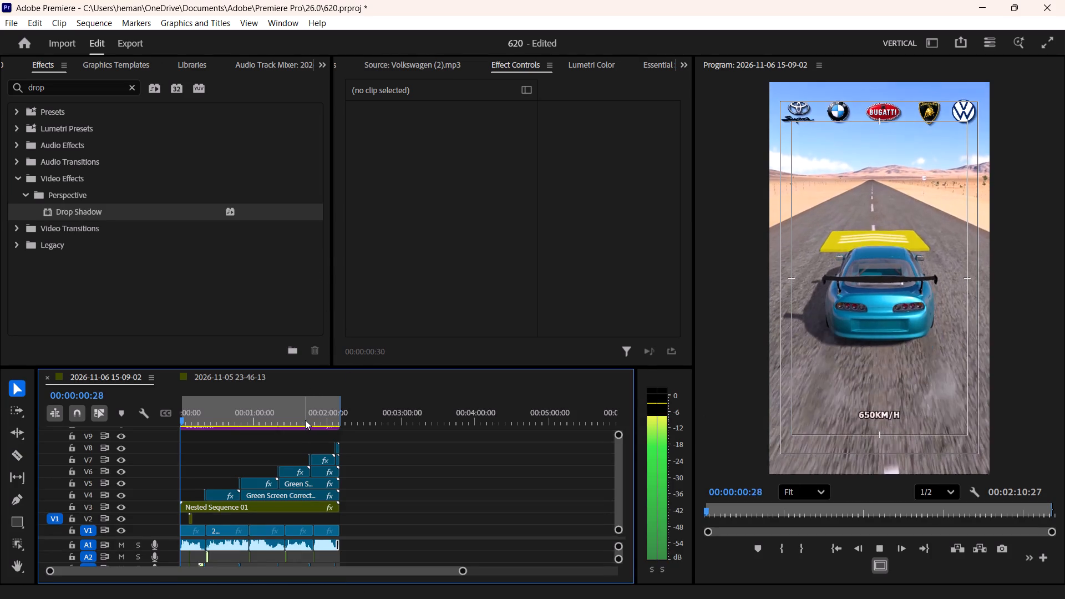
key(space)
Move the Adjustment Layer and 650km/h title down one track to V10 and V9.
text(`)
click(230, 360)
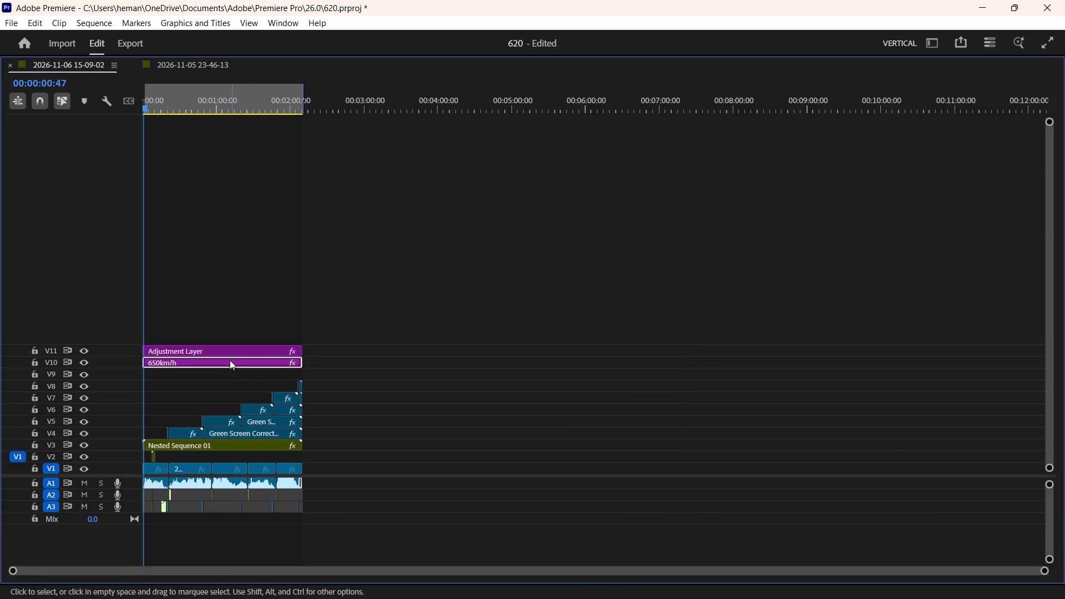
key(grave)
drag(616, 435, 622, 373)
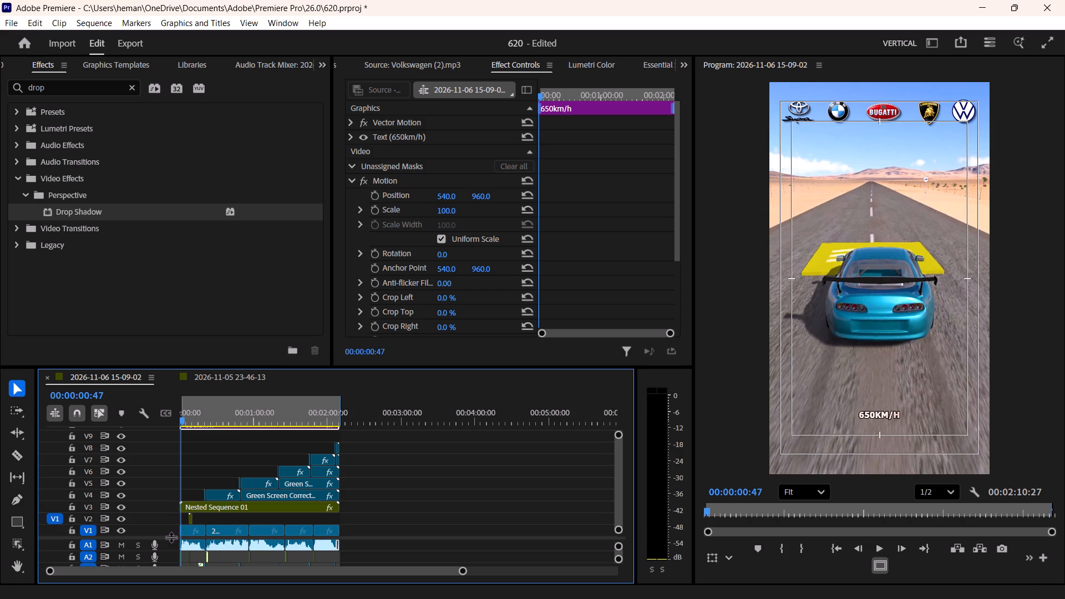
key(grave)
drag(273, 293, 236, 363)
drag(234, 359, 234, 372)
key(grave)
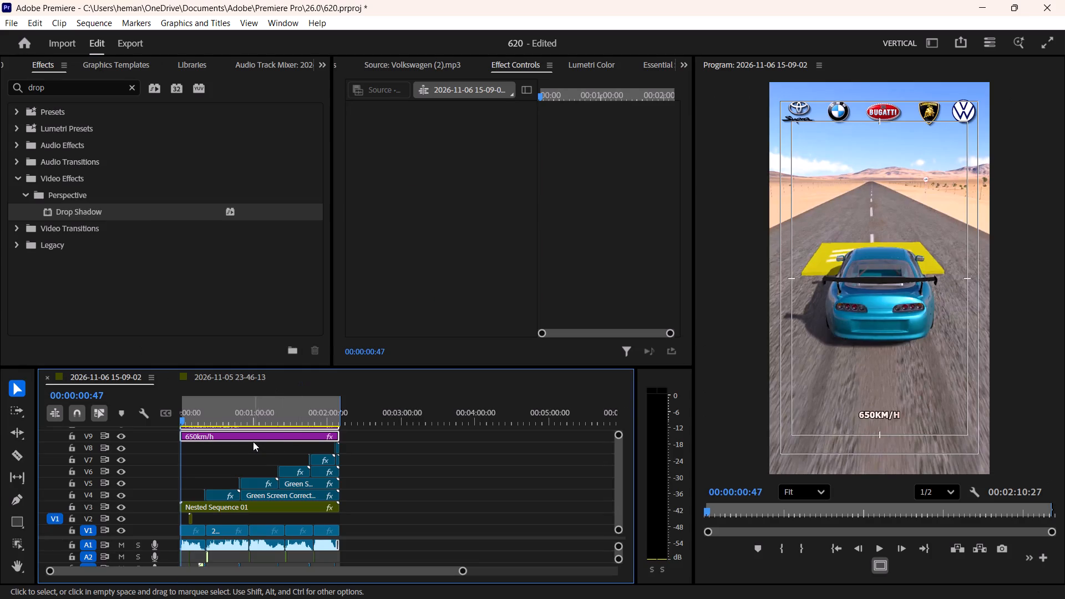
click(253, 441)
click(429, 438)
Change the speed title on V9 to read 620km/h.
click(198, 435)
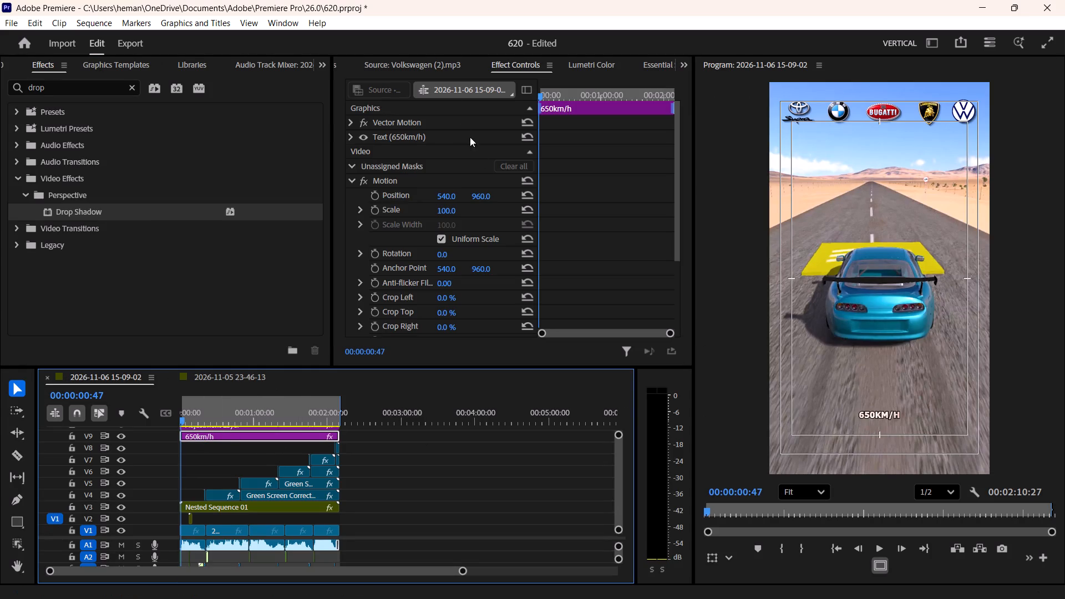
click(682, 65)
click(686, 83)
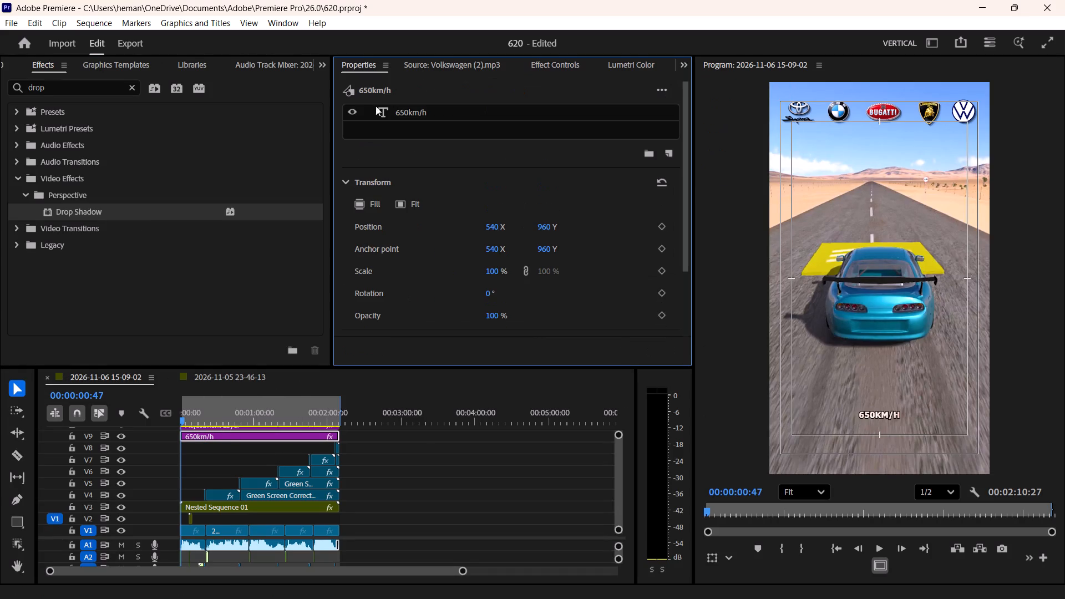
double_click(399, 105)
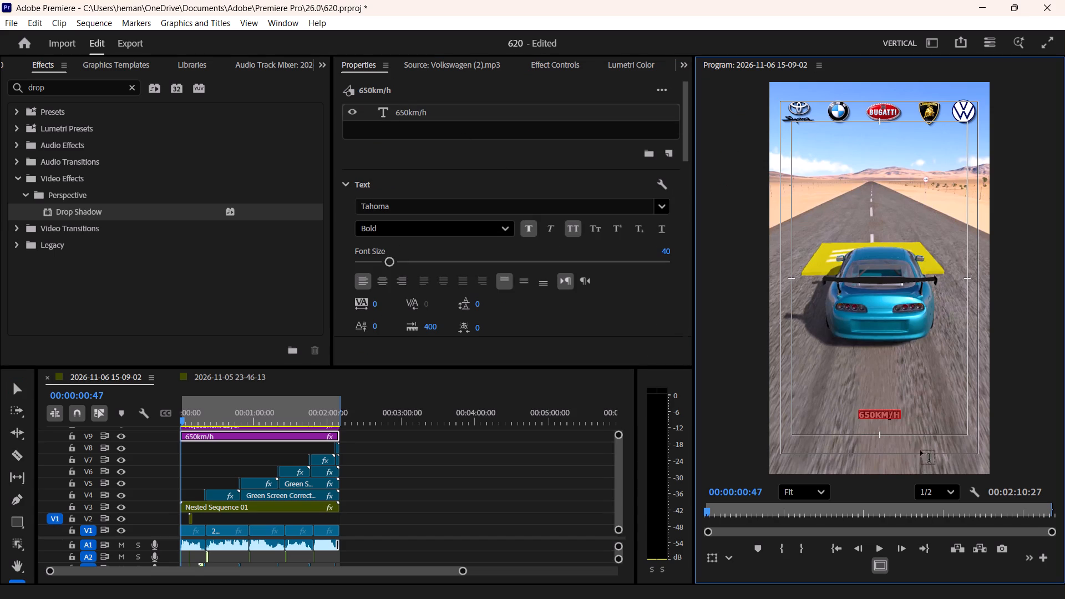
click(867, 413)
key(BackSpace)
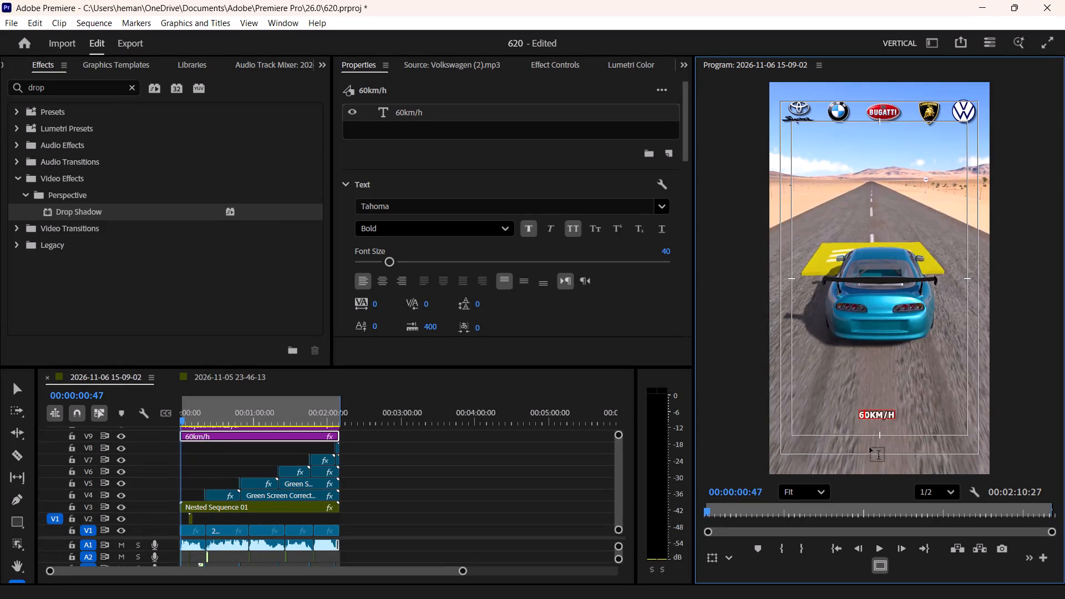
key(2)
click(411, 505)
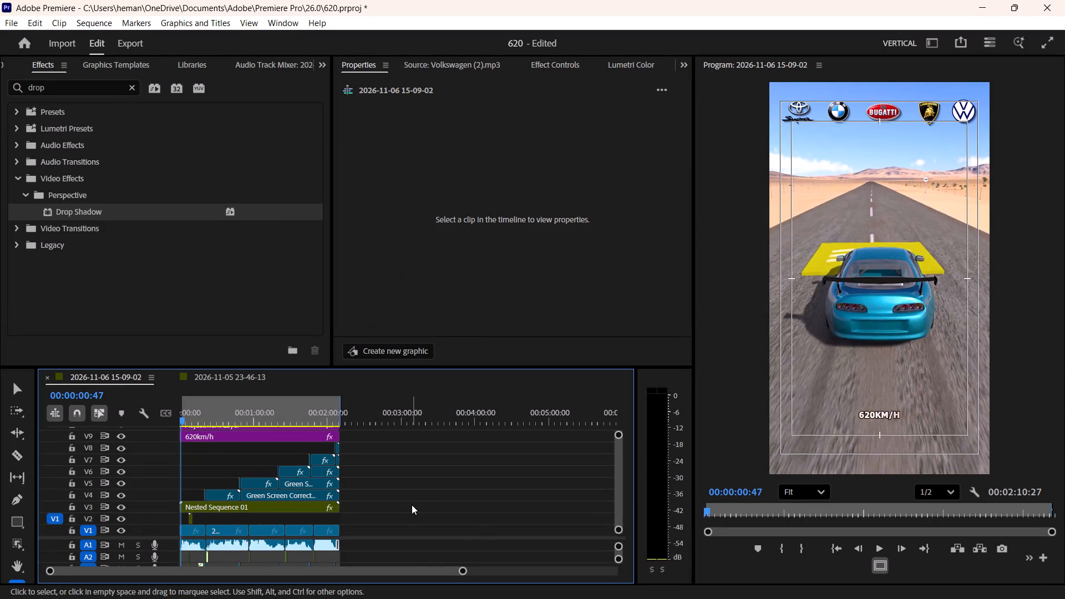
Play the sequence from the start through about 00:00:12:36 to review the title, logo row and first car's audio.
key(Up)
click(417, 495)
key(Up)
key(space)
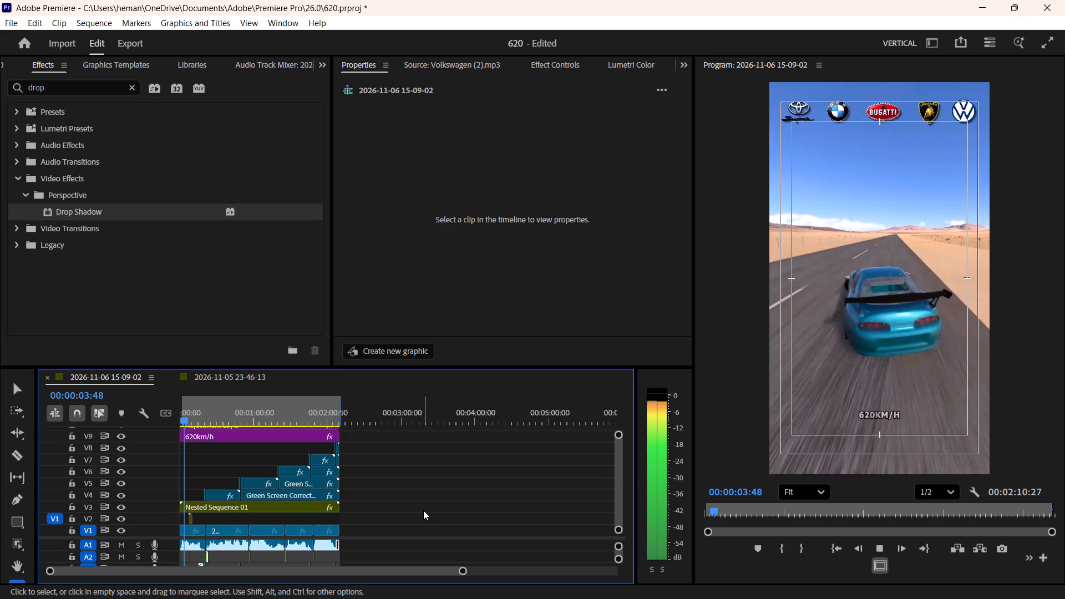
text(==)
key(space)
drag(168, 537, 170, 486)
key(space)
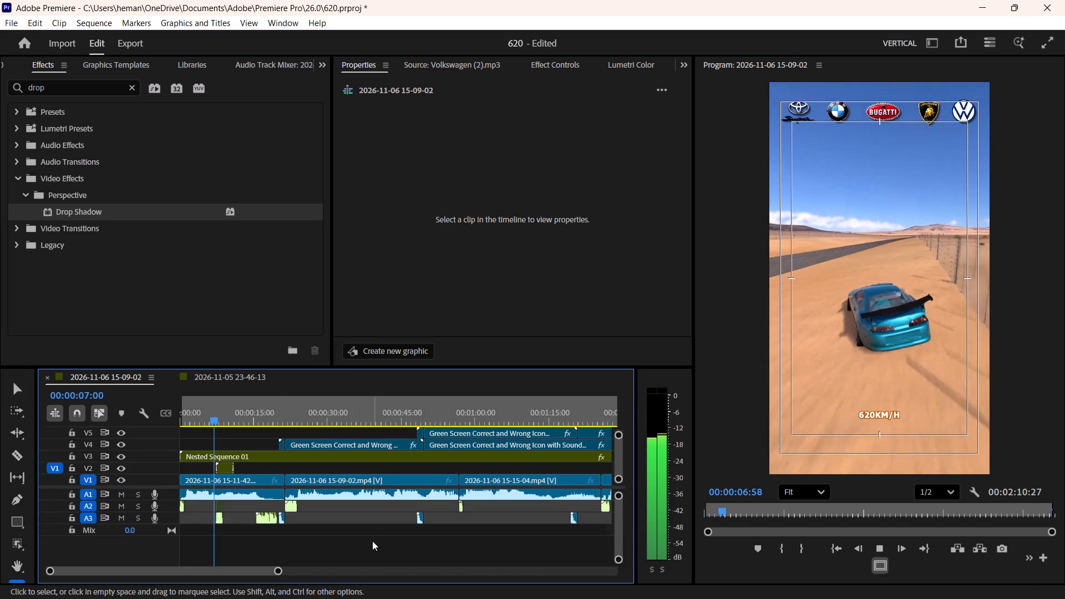
click(372, 542)
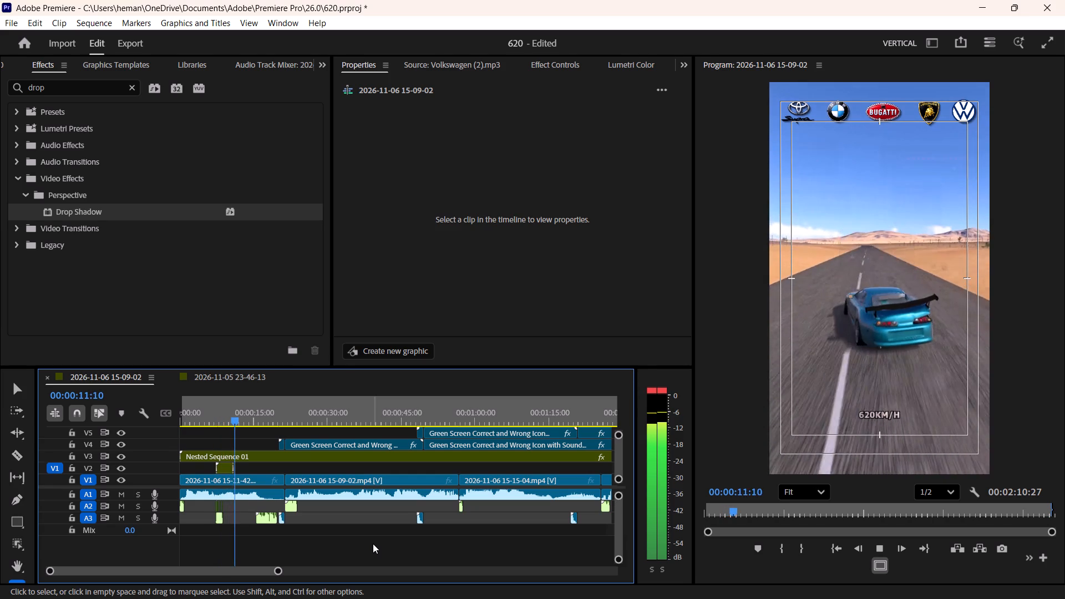
key(space)
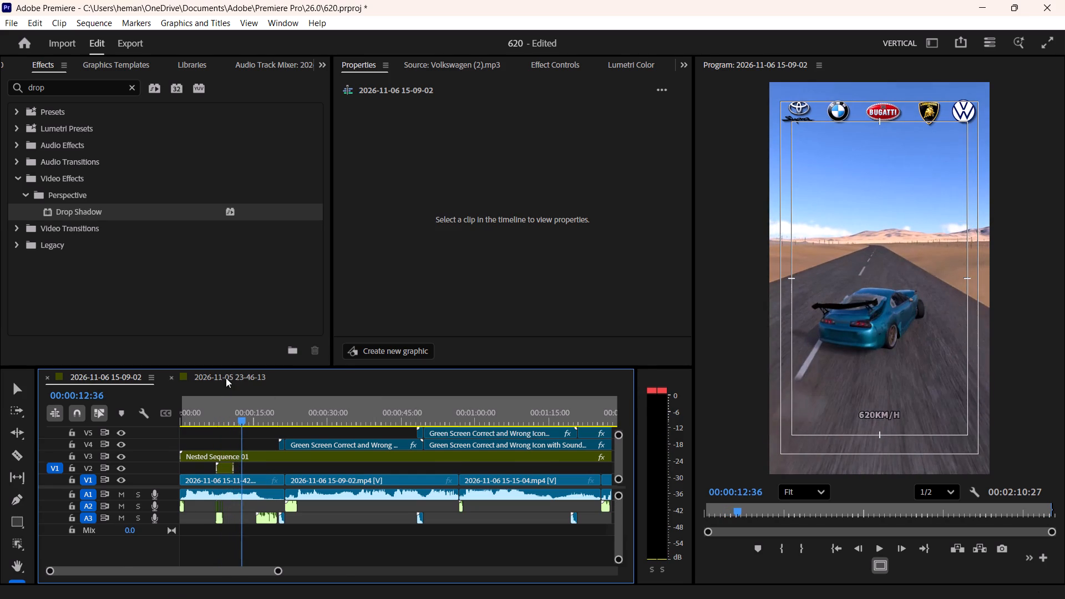
Copy the "Wait for the end and don't forget to subscribe" voice clip starting near 00:00:06:35 in project 650's sequence.
click(226, 378)
drag(220, 412, 199, 419)
key(space)
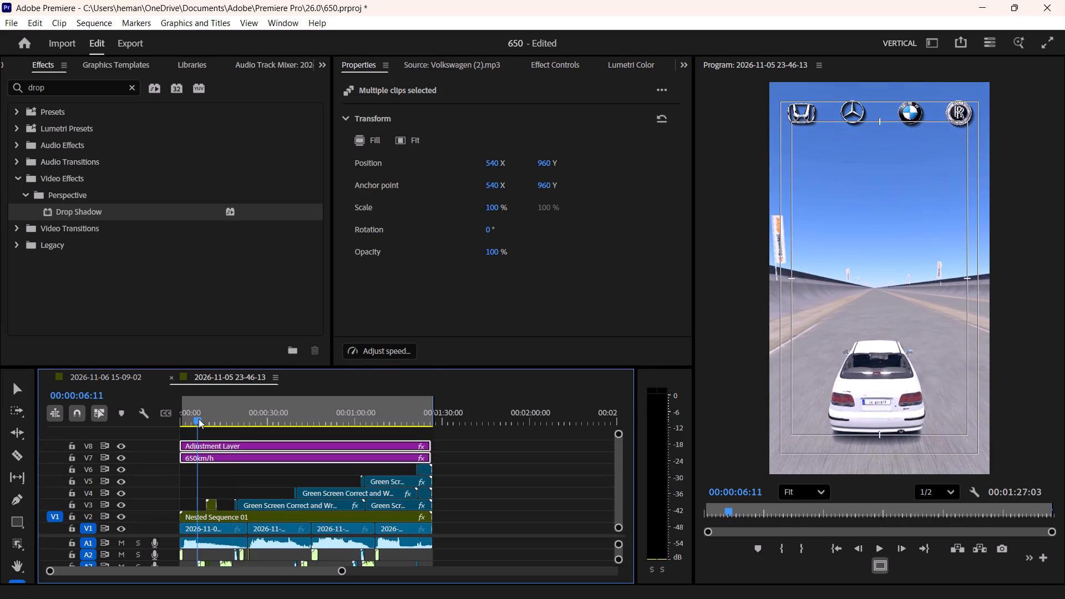
key(space)
key(equal)
key(equal)
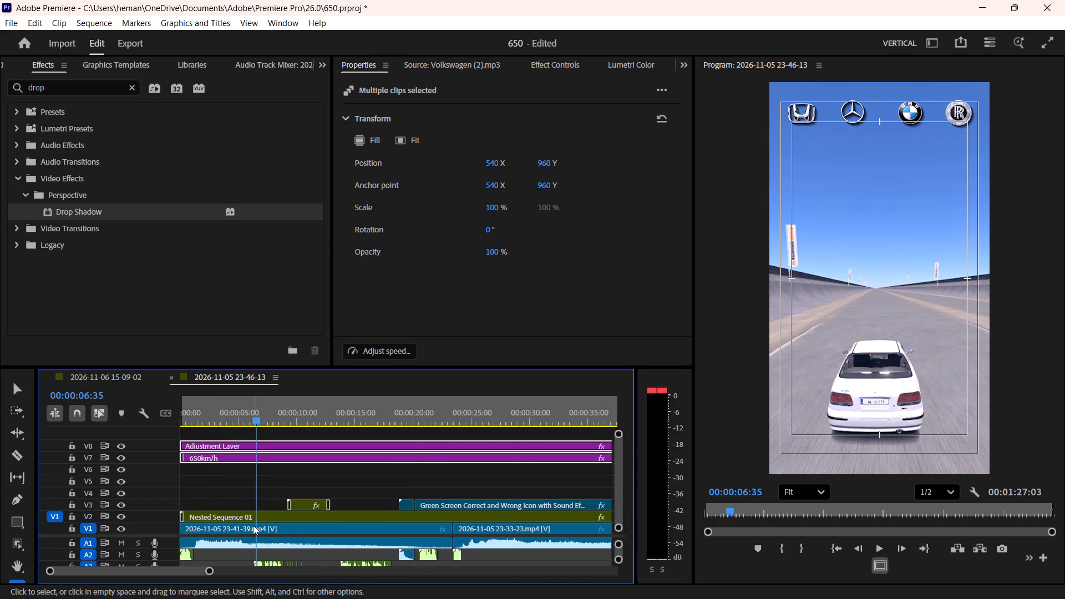
click(262, 565)
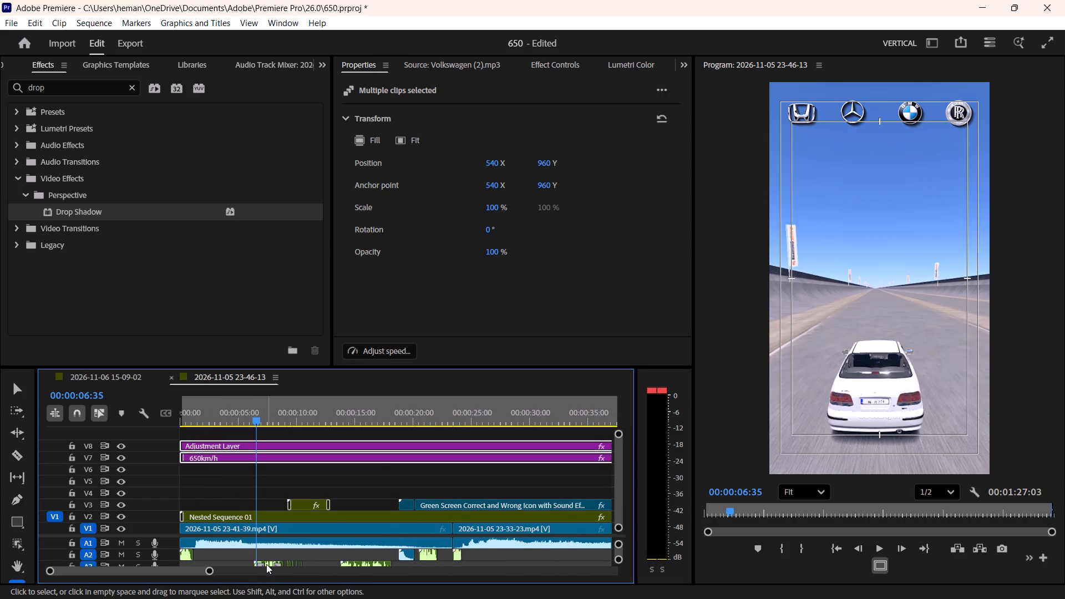
click(266, 564)
key(ctrl+c)
key(ctrl+c)
key(ctrl+c)
Paste the subscribe voice clip onto A3 at 00:00:36:03 in project 620's sequence, over the second car.
click(113, 376)
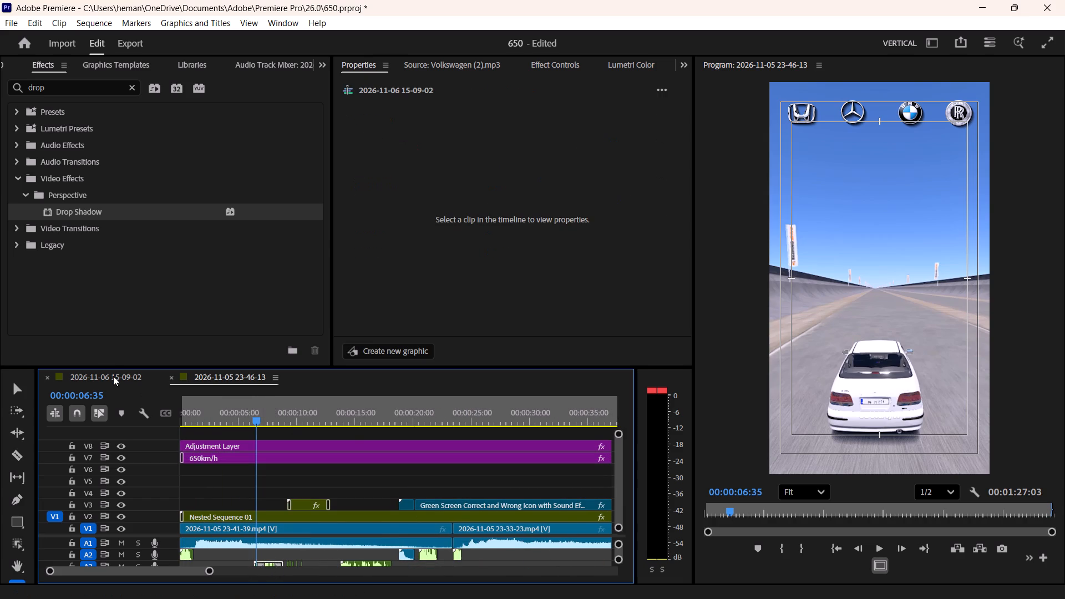
key(space)
click(338, 524)
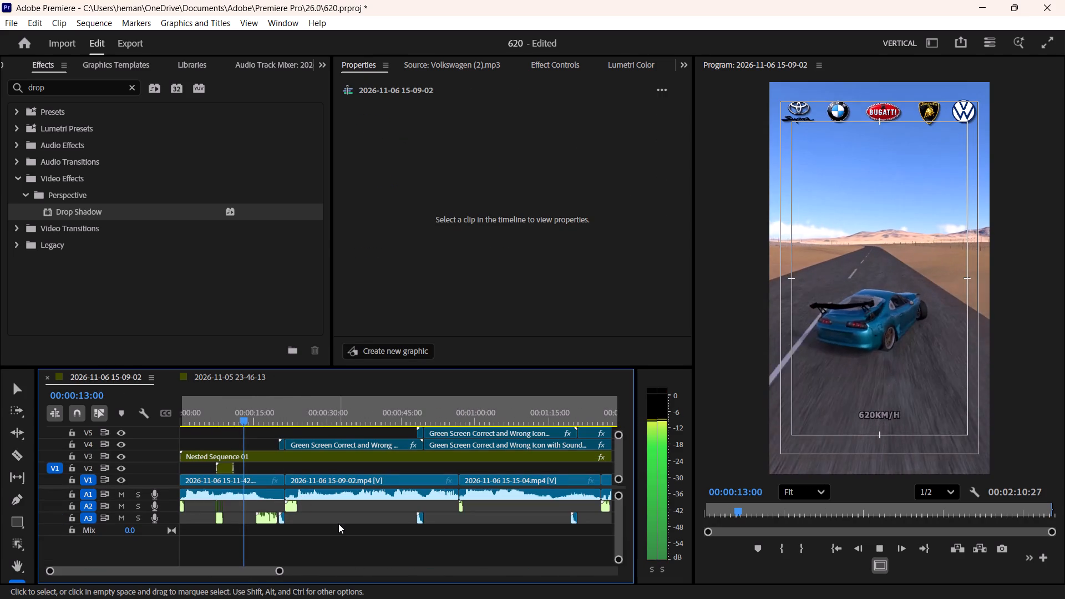
click(338, 534)
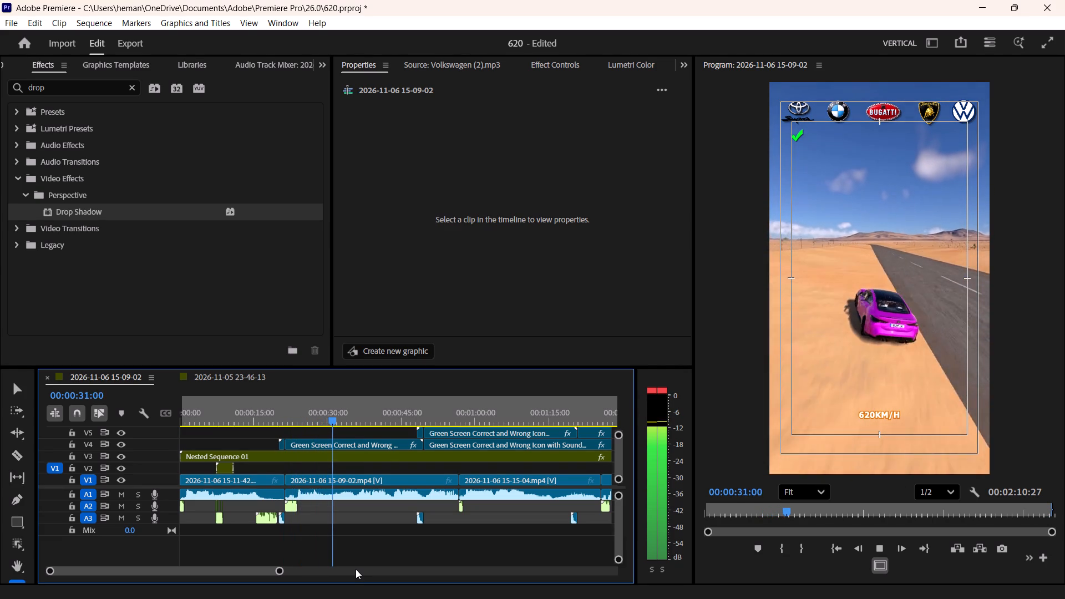
key(space)
key(space)
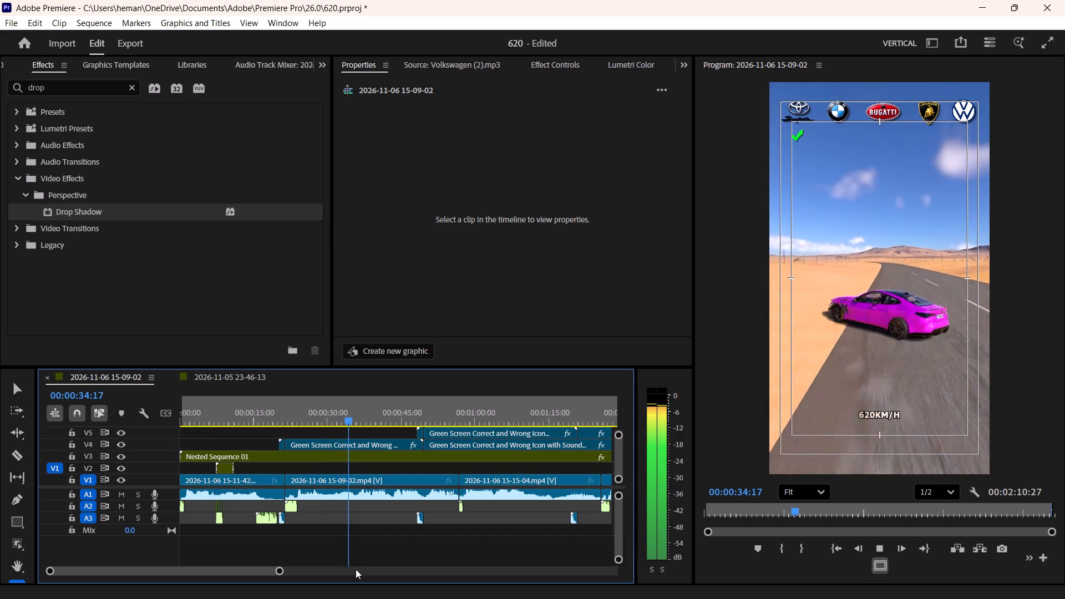
key(space)
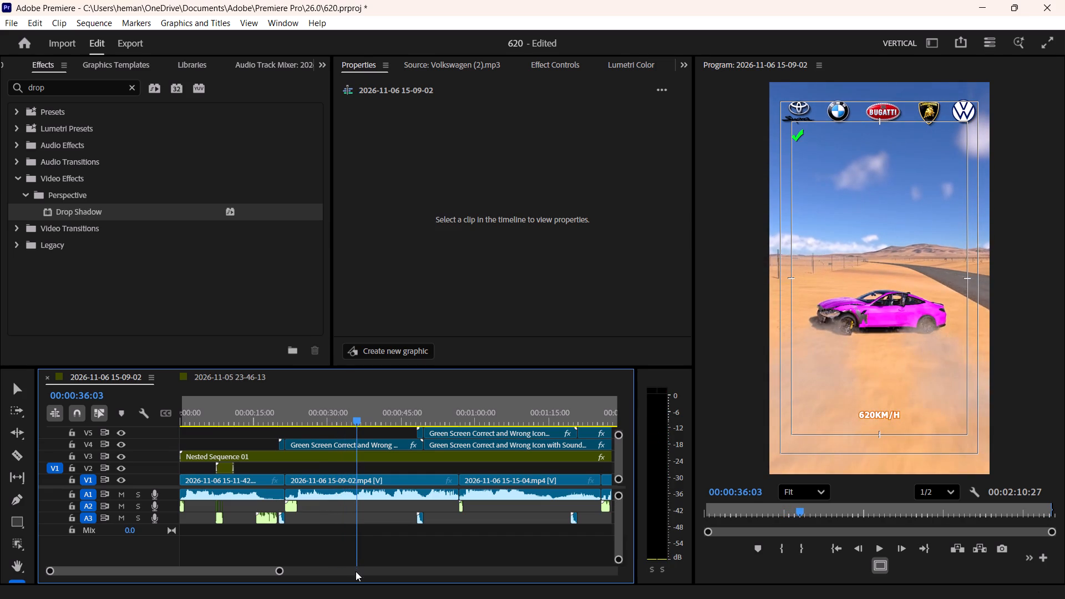
key(ctrl+v)
Play from the pasted subscribe clip through about 00:00:58:58 to review the second car's audio and the third car's opening.
key(Up)
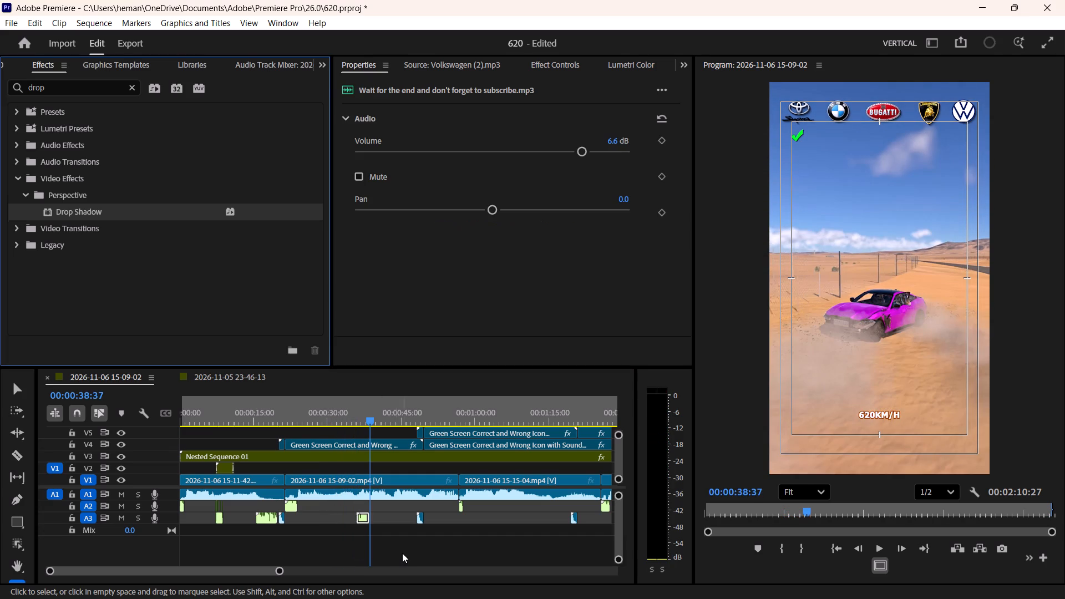
click(402, 553)
key(Up)
key(space)
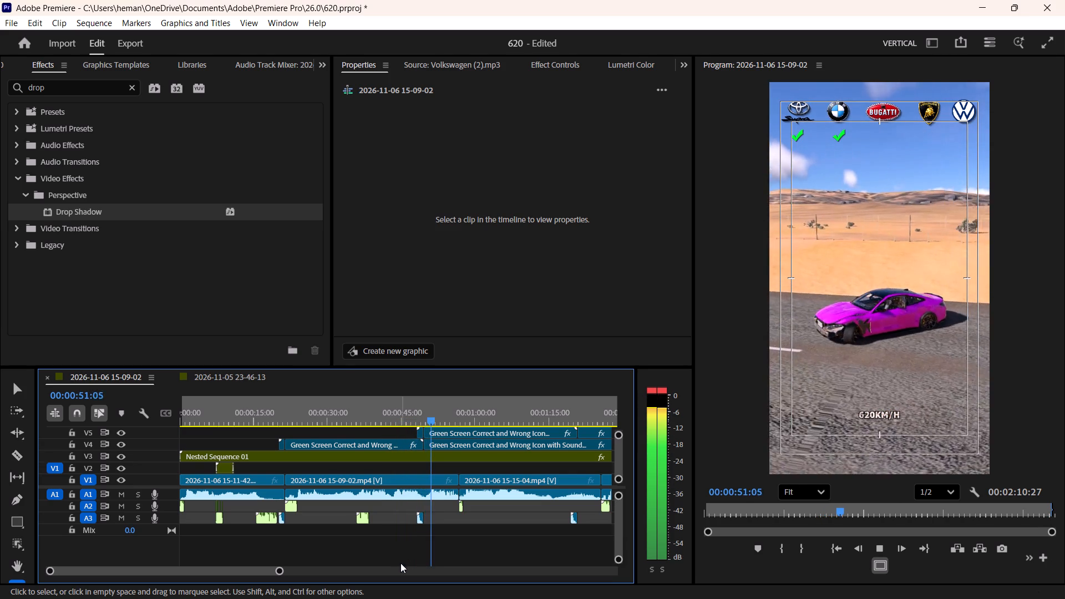
click(520, 517)
key(minus)
click(520, 517)
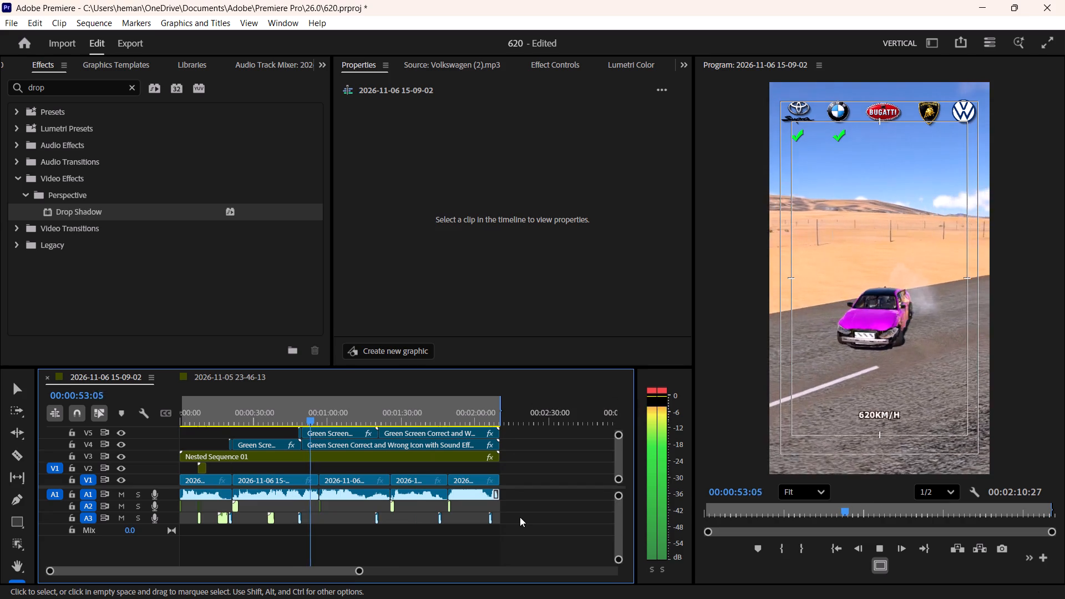
key(equal)
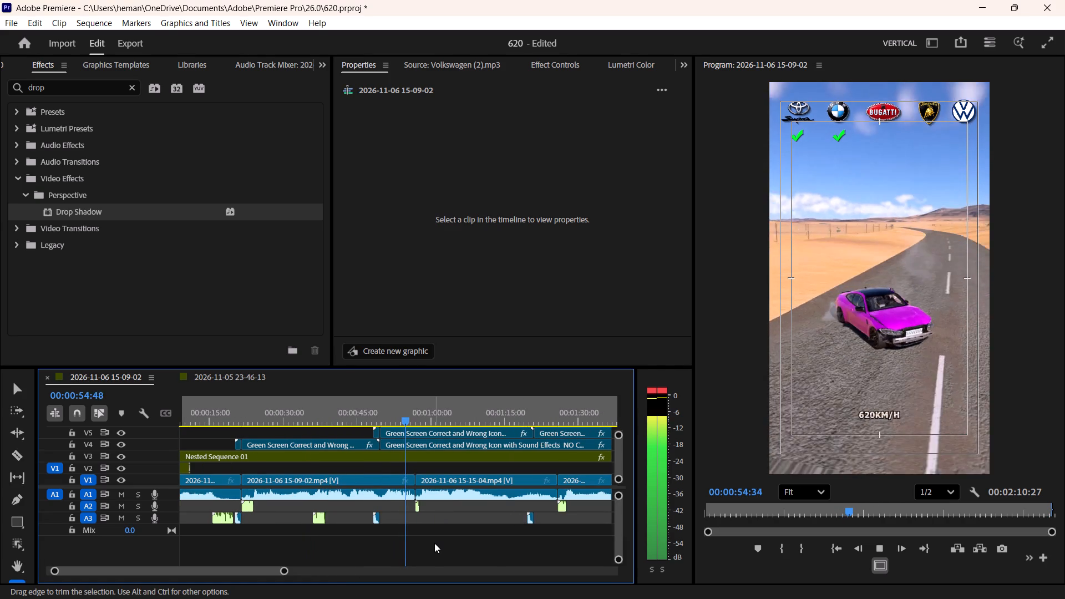
click(434, 542)
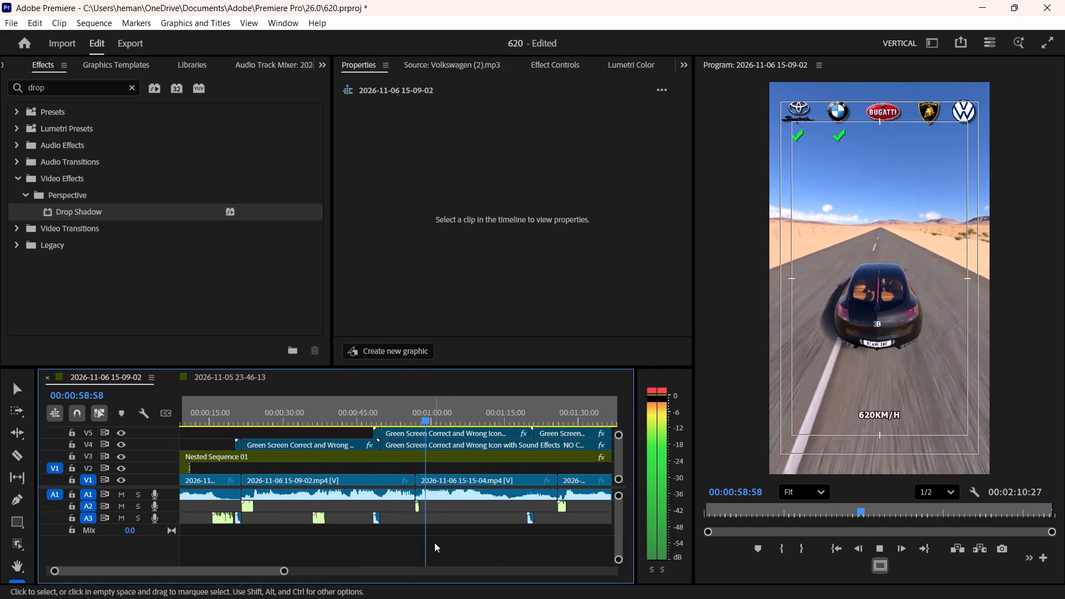
key(space)
Copy the "Comment your favorite car 1.mp3" clip from project 650 onto A2 at 00:01:13:23 in project 620's sequence.
drag(497, 411, 499, 417)
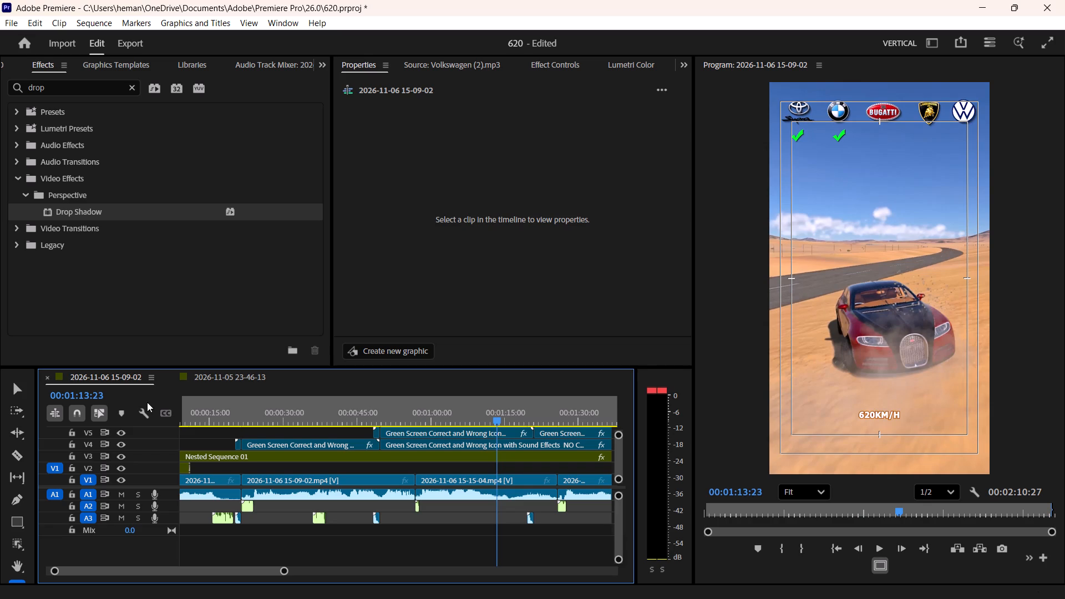
click(215, 371)
drag(259, 411, 323, 423)
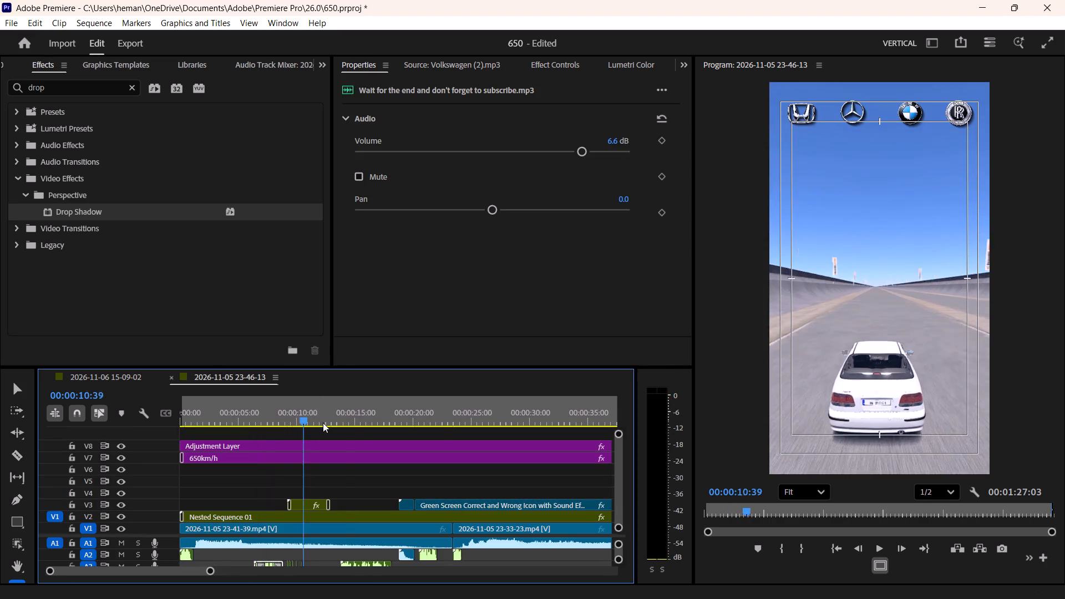
drag(323, 423, 423, 430)
key(space)
key(space)
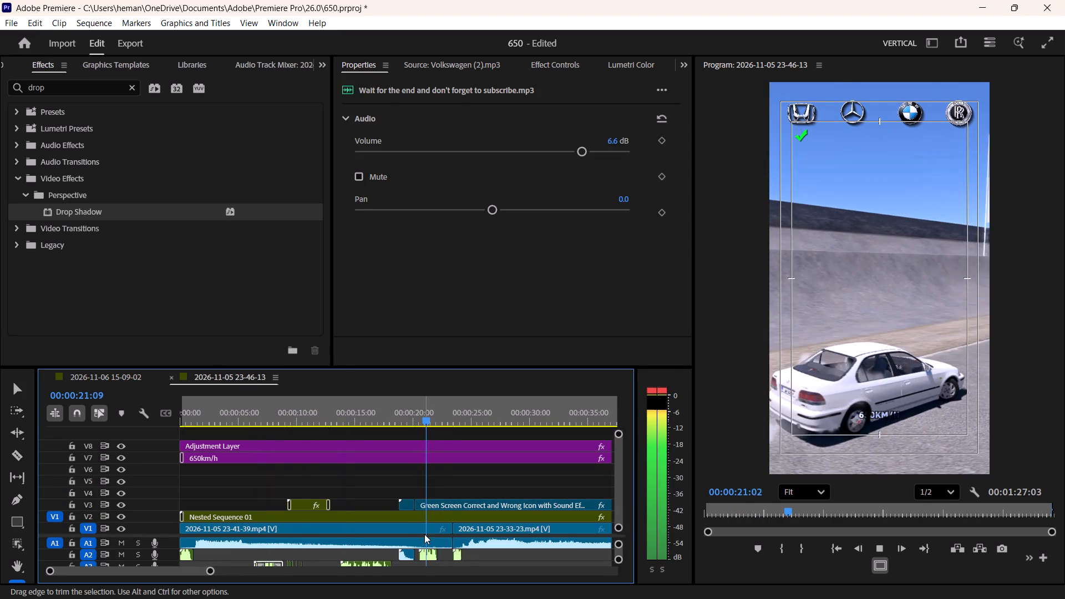
click(428, 553)
key(ctrl+c)
key(ctrl+c)
key(ctrl+c)
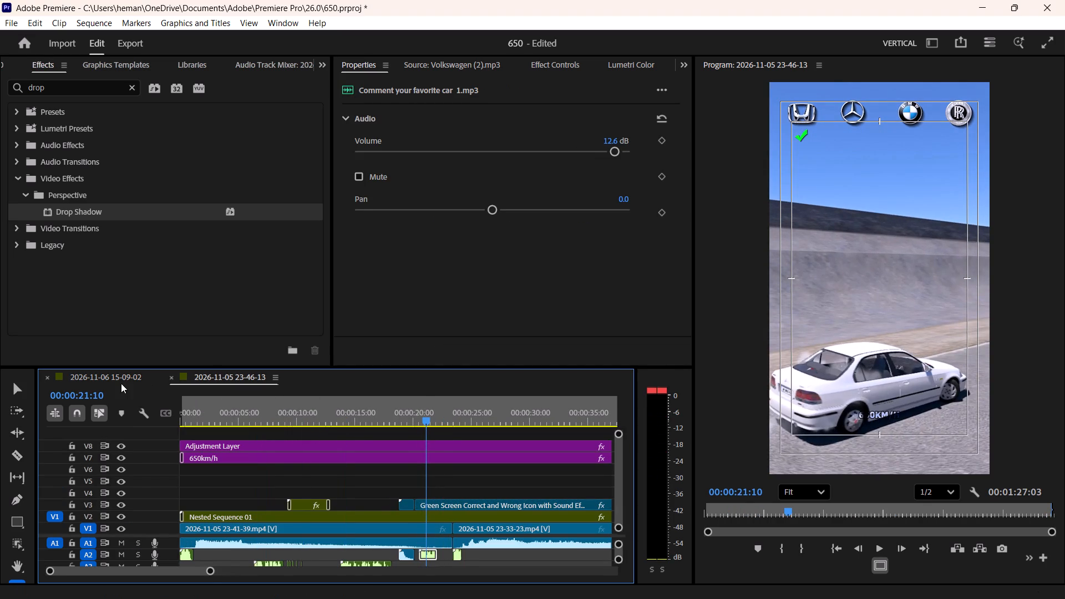
click(121, 383)
key(ctrl+v)
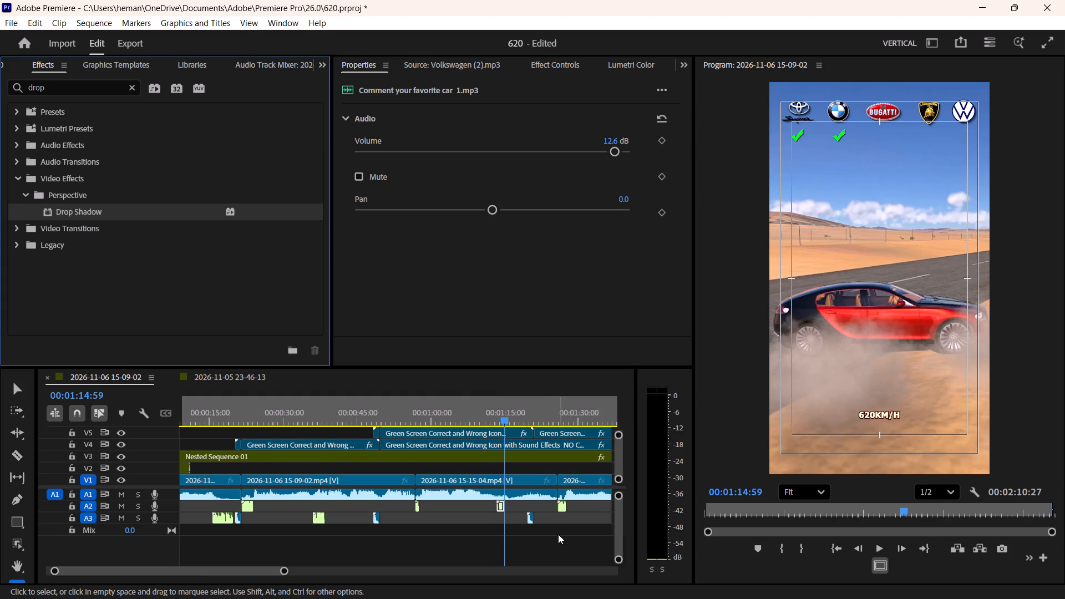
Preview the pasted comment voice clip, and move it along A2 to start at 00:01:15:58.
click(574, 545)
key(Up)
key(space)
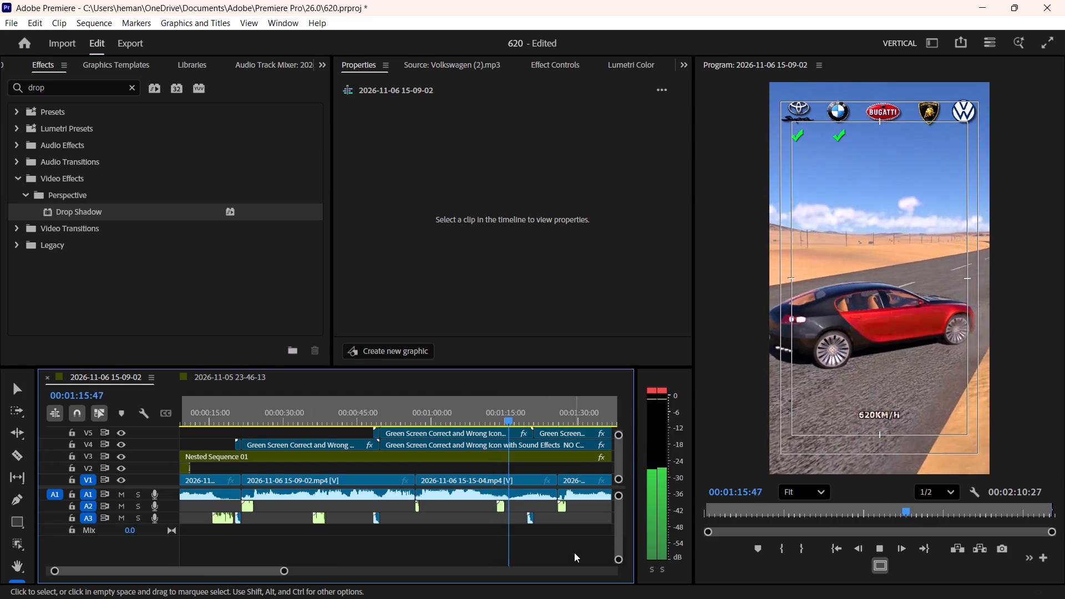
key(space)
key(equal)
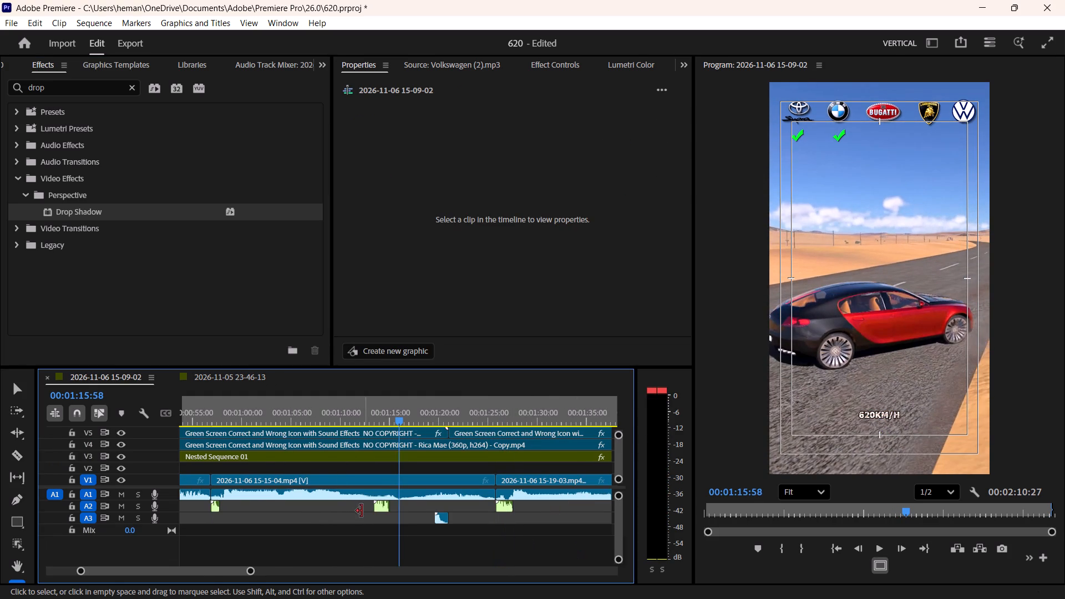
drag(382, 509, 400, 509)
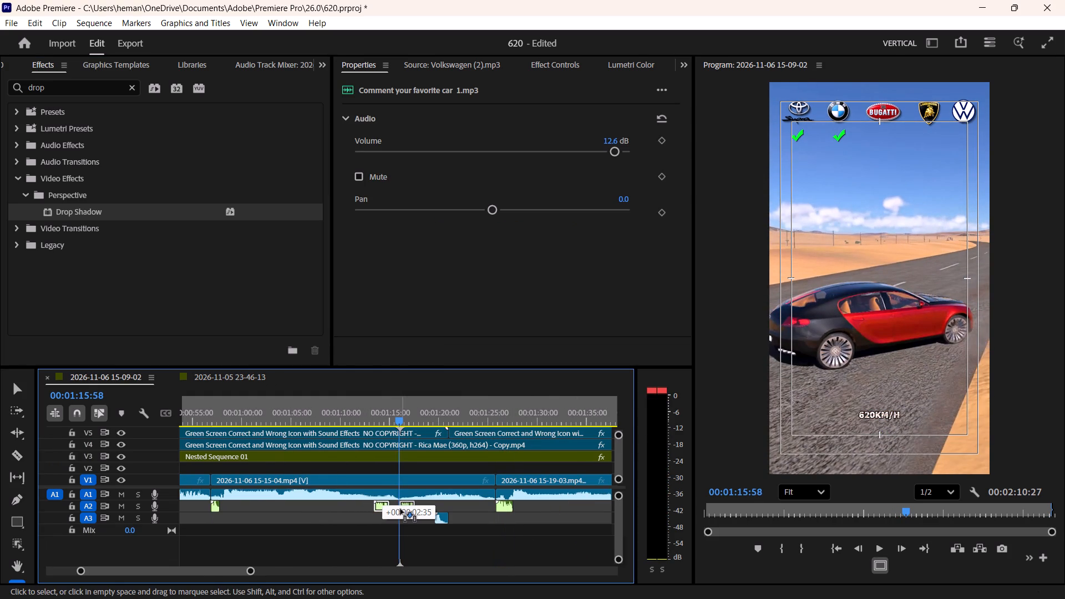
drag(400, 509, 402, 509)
Move the comment voice clip on A2 to start at 00:01:15:40, over the third car.
key(Left)
key(Left)
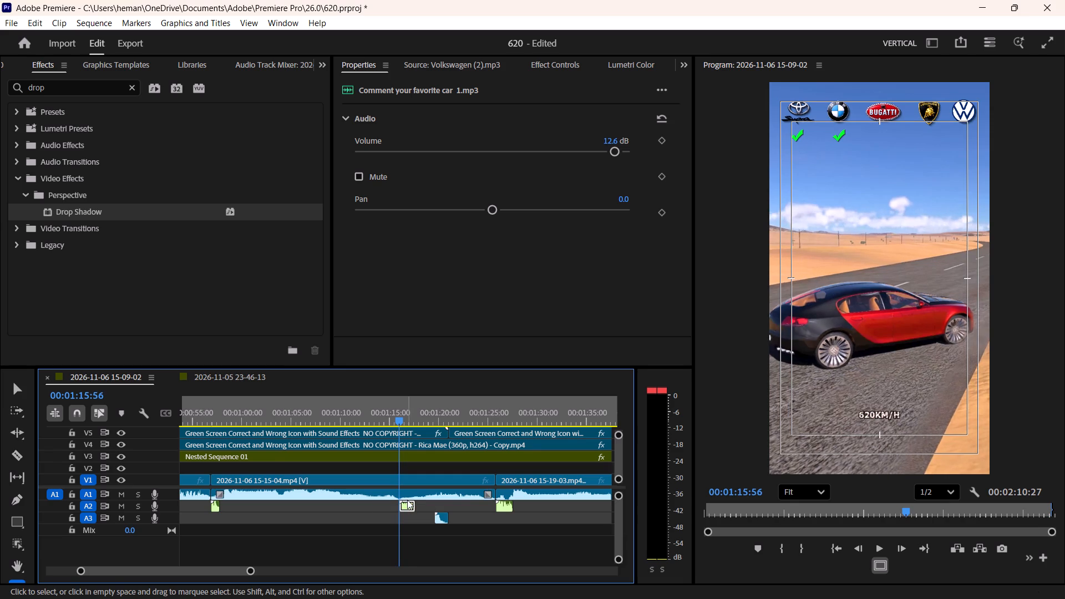
key(Left)
key(Left)
key(Left)
key(Left)
key(Left)
key(Left)
key(Left)
key(Left)
key(Left)
key(Left)
key(Left)
key(Left)
key(Left)
key(Left)
key(Left)
key(Left)
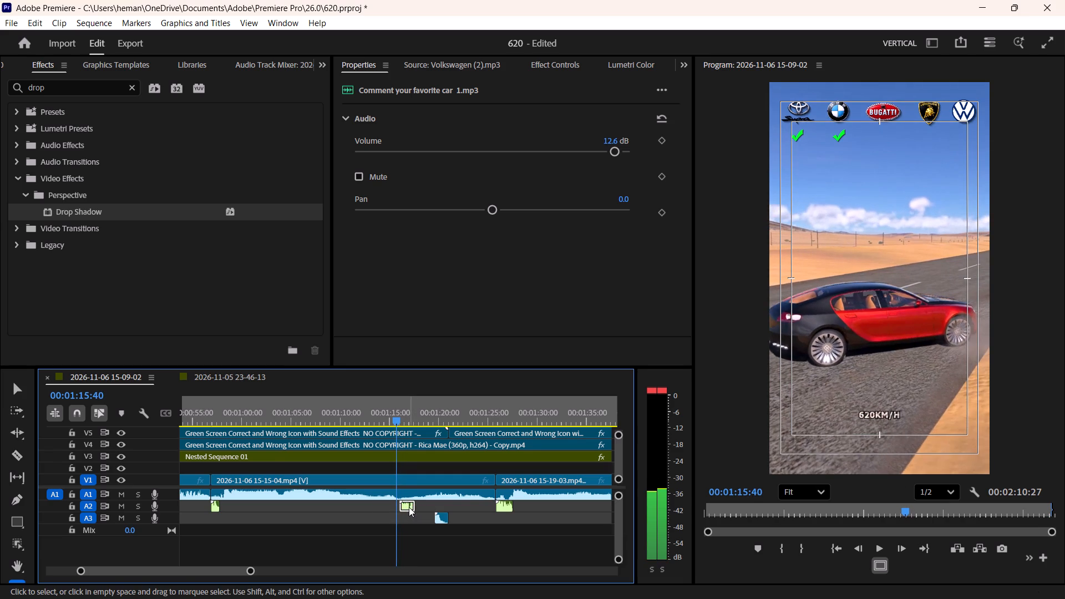
drag(409, 507, 402, 507)
Play from 00:01:15:40 through about 00:01:31:51 to check the comment voice clip and the fourth car's opening.
click(416, 517)
key(space)
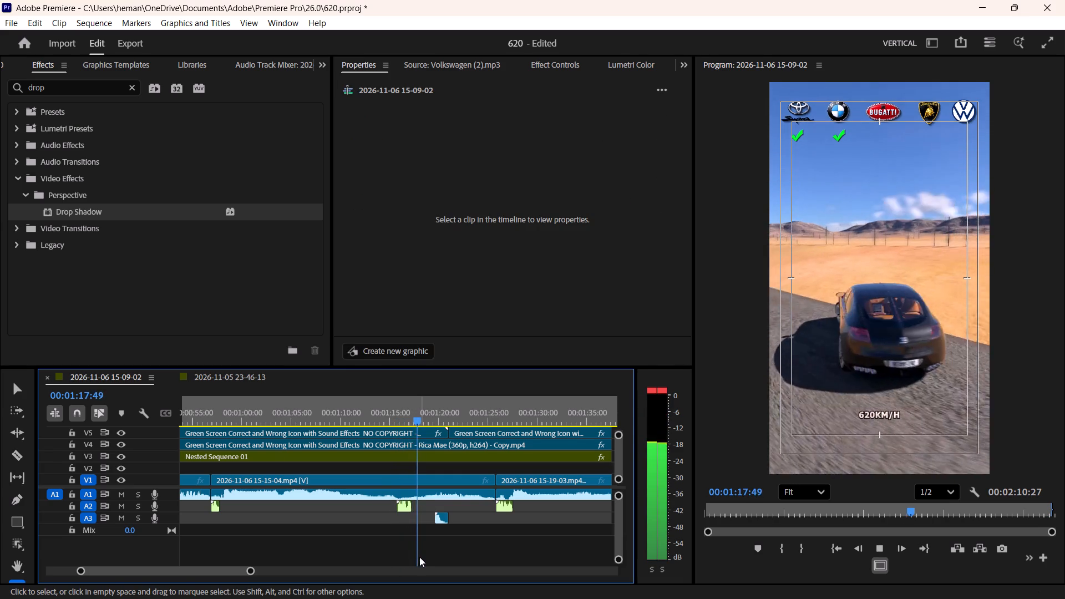
key(minus)
key(minus)
click(452, 553)
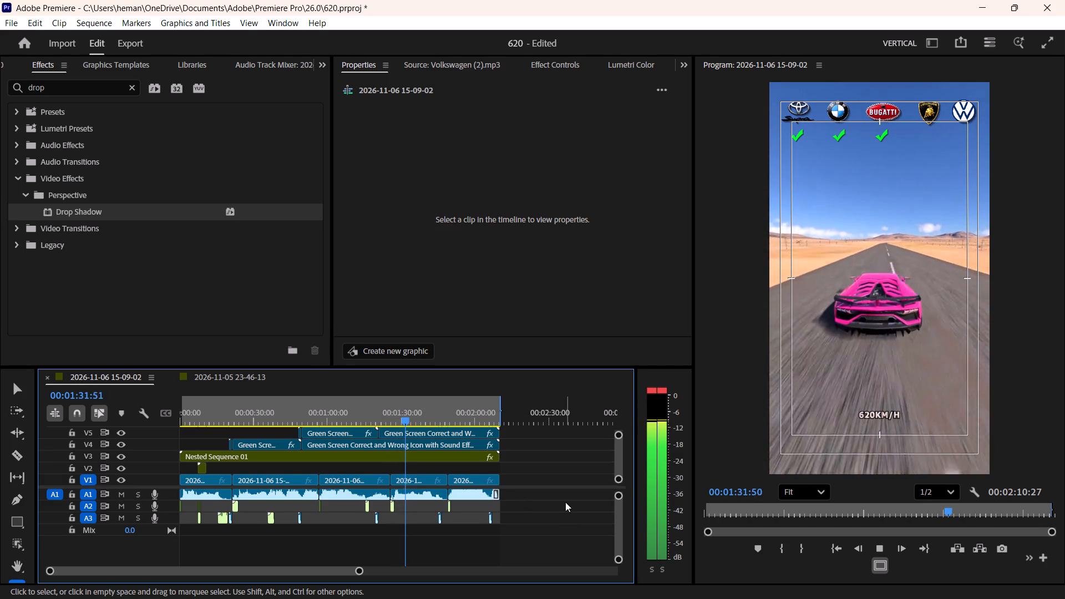
key(space)
Replay the sequence from the start of the fourth car's clip at 00:01:25:47.
key(Up)
key(Up)
key(space)
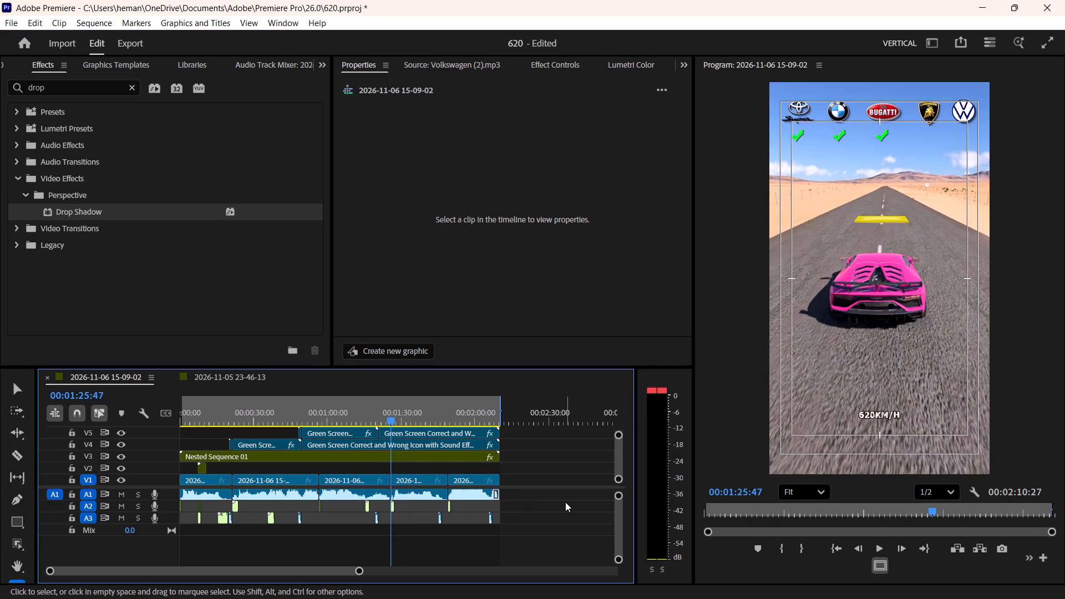
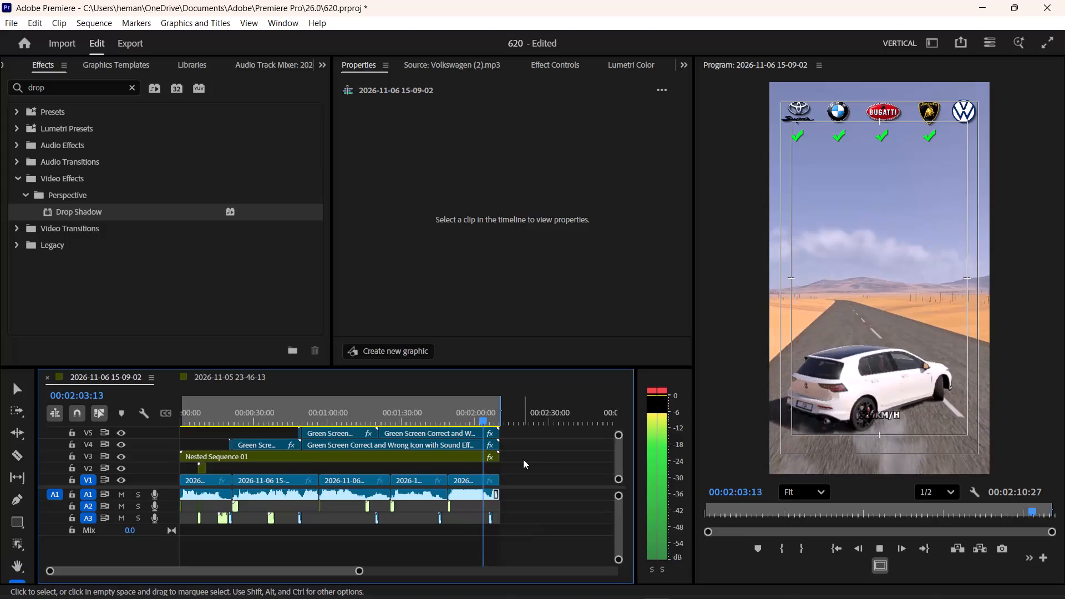
Apply the default video transition to the ends of the V4 to V9 clips at the sequence's end.
click(545, 459)
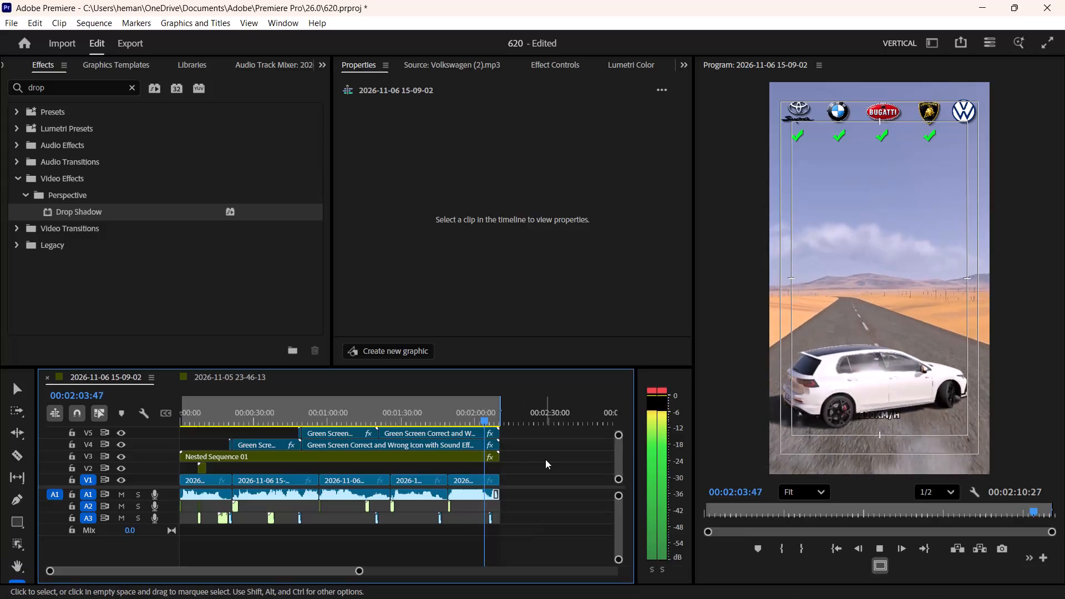
key(grave)
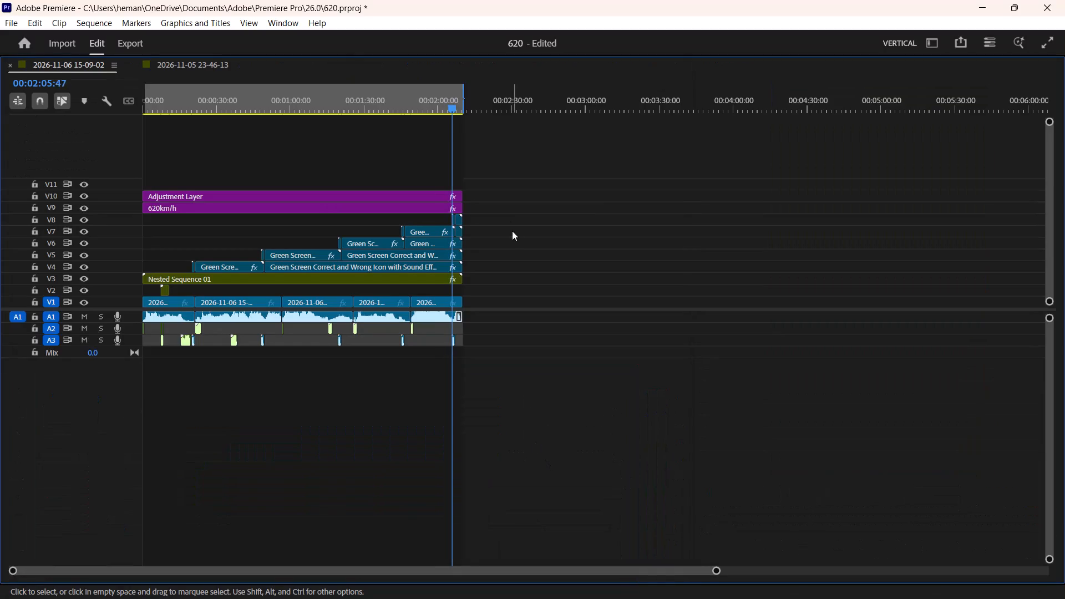
drag(508, 213, 457, 276)
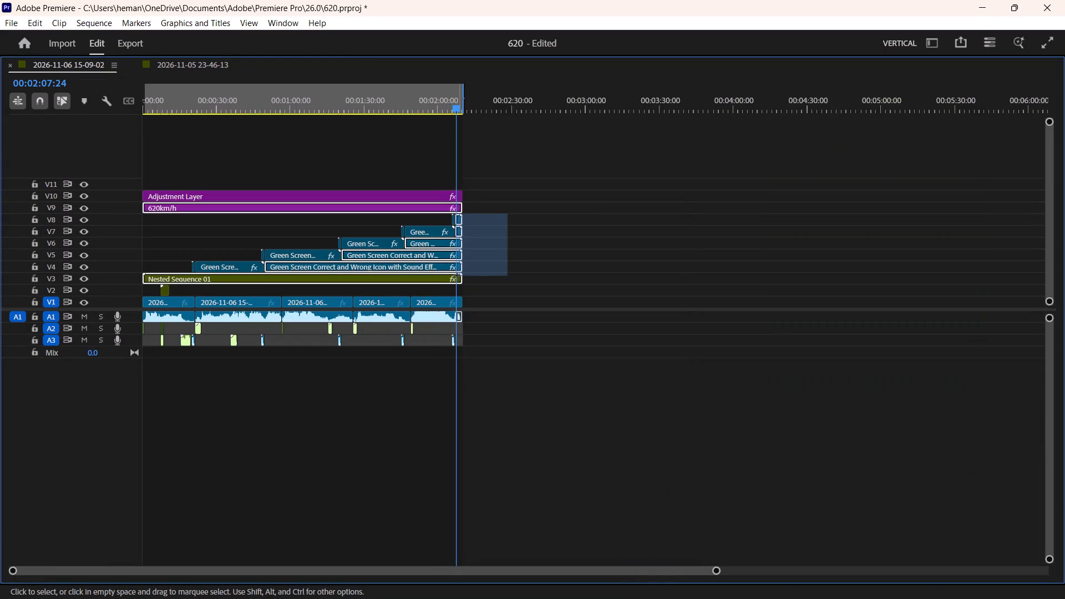
drag(457, 276, 458, 263)
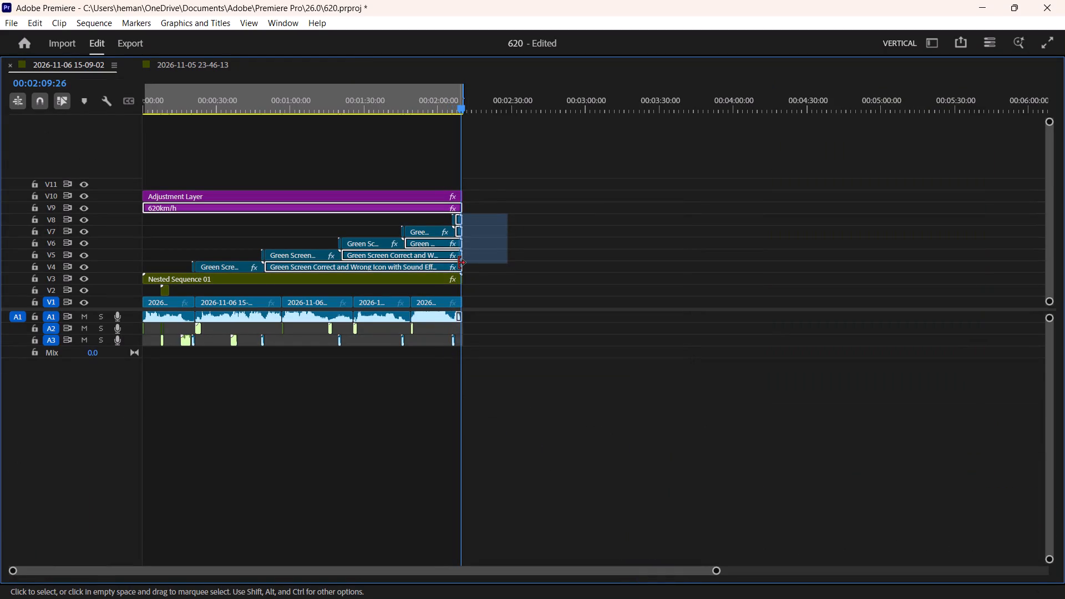
key(ctrl+d)
click(484, 259)
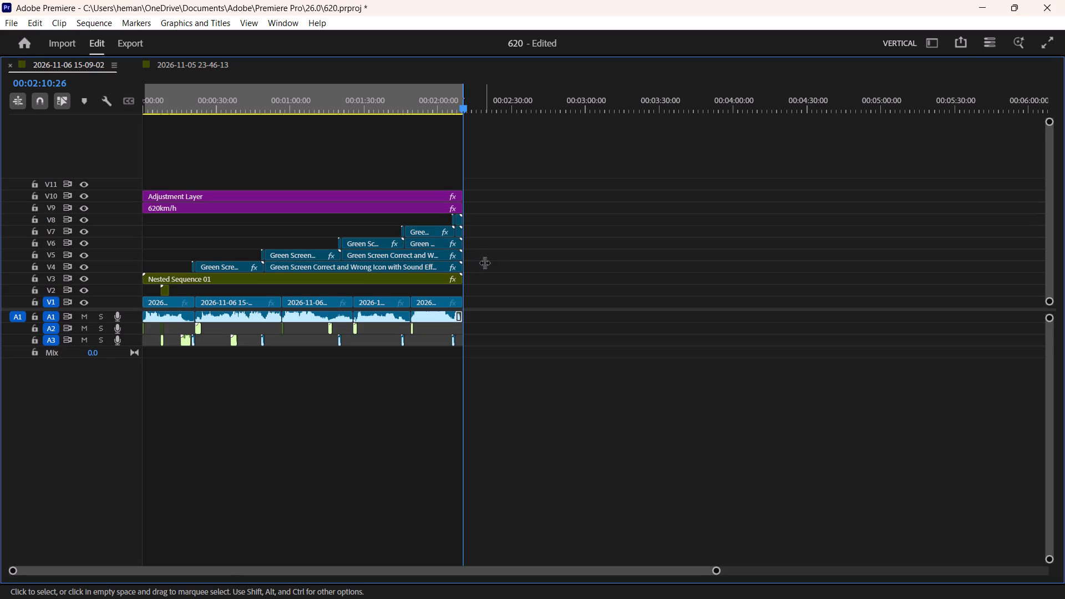
Play the fifth car's section from about 00:01:52 through the end of the sequence to check the final result.
click(421, 93)
key(grave)
key(space)
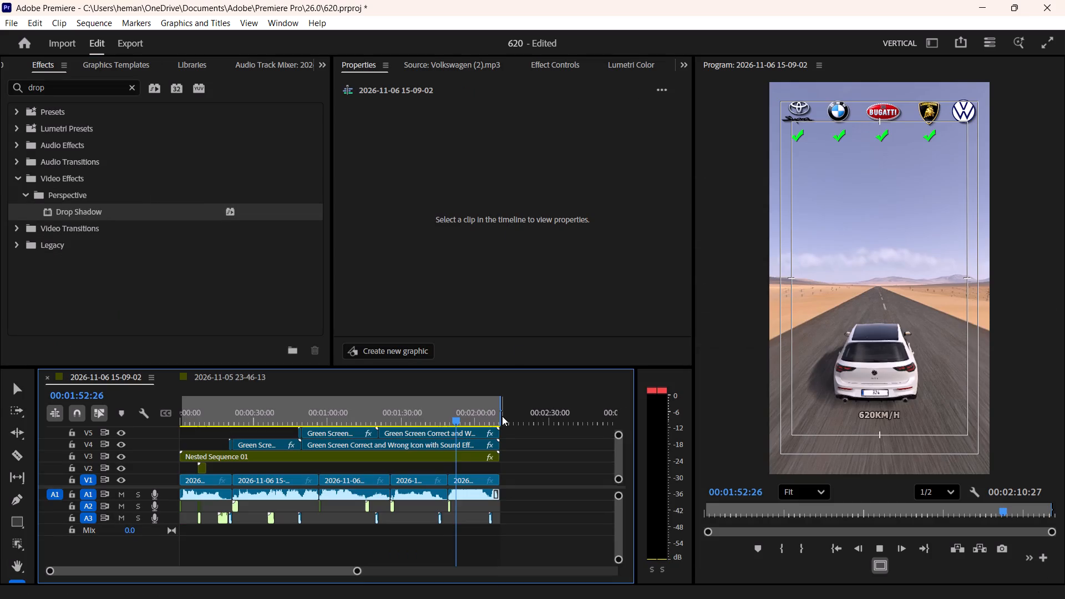
click(535, 466)
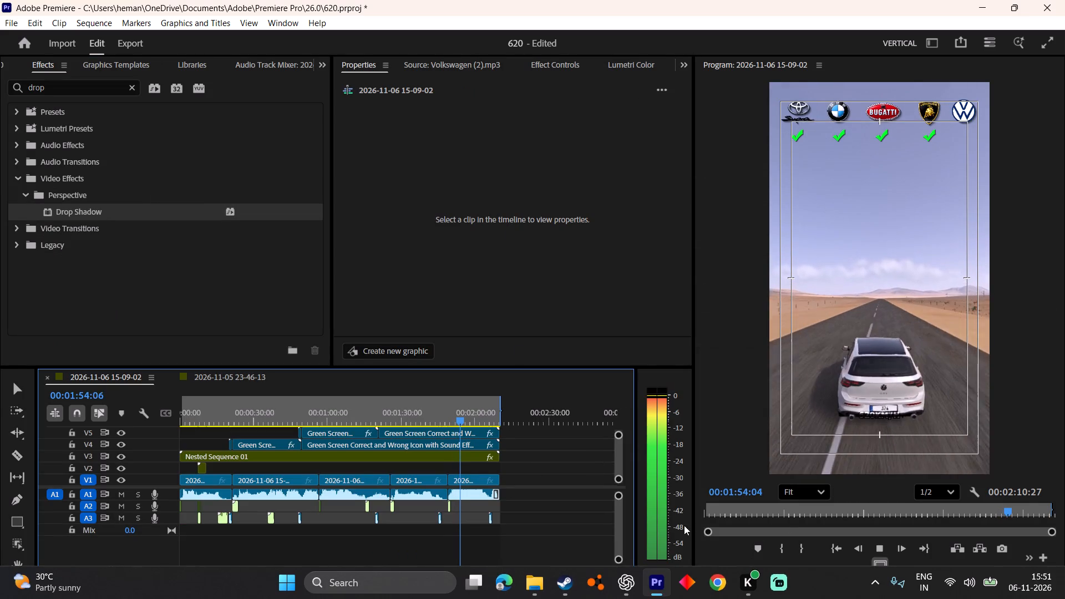
drag(621, 433, 623, 405)
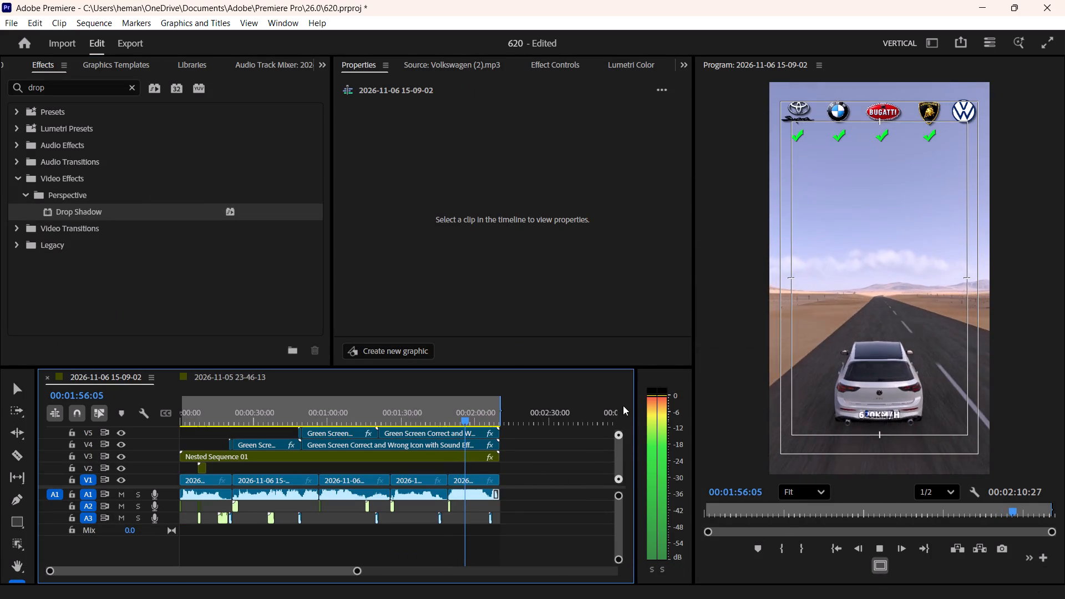
drag(623, 405, 623, 405)
drag(171, 486, 169, 514)
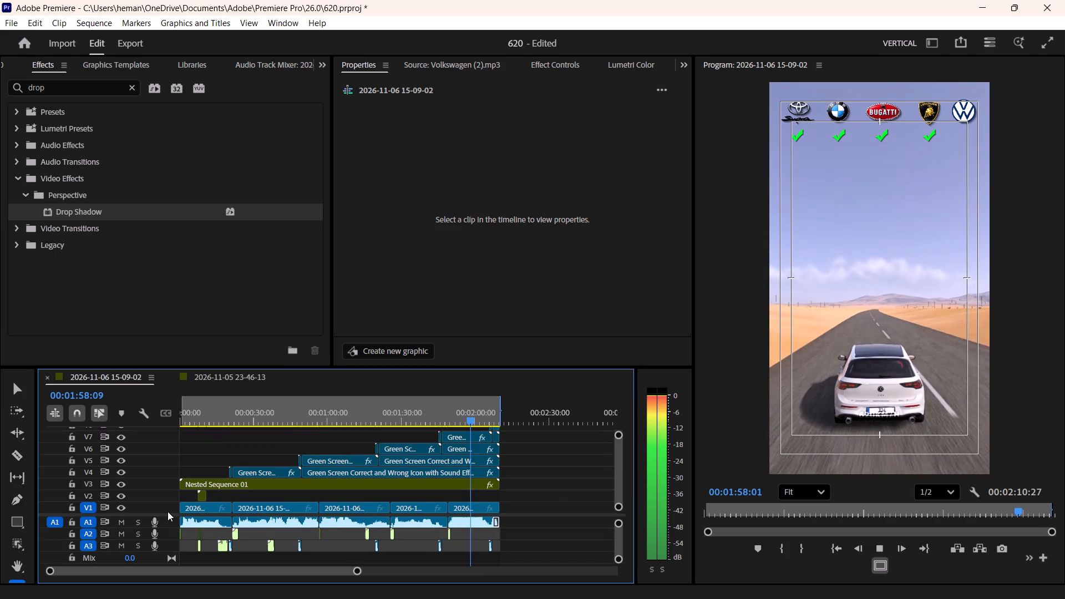
click(552, 494)
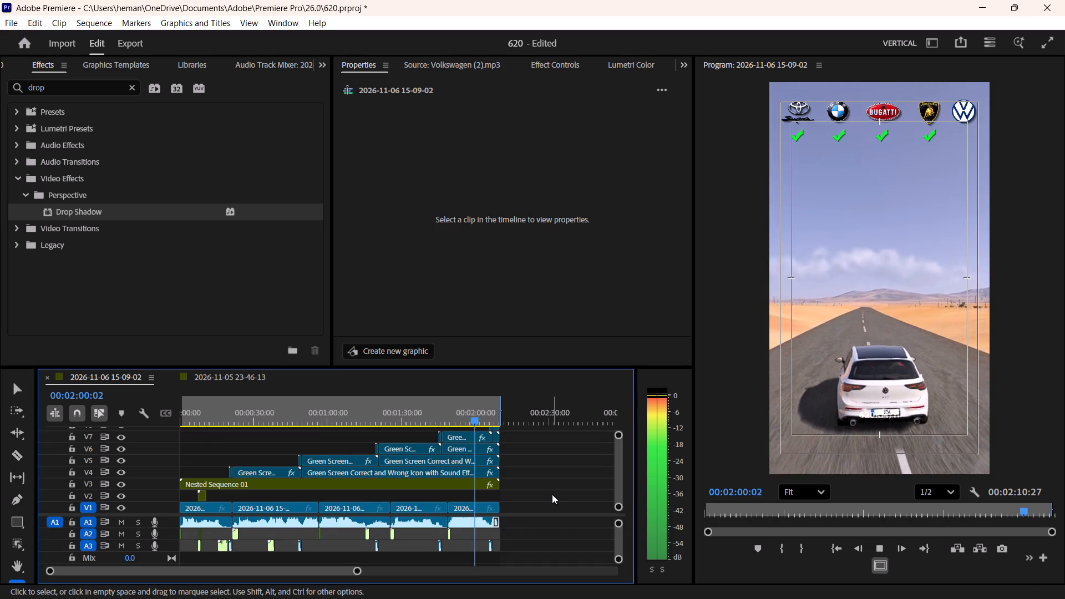
key(l)
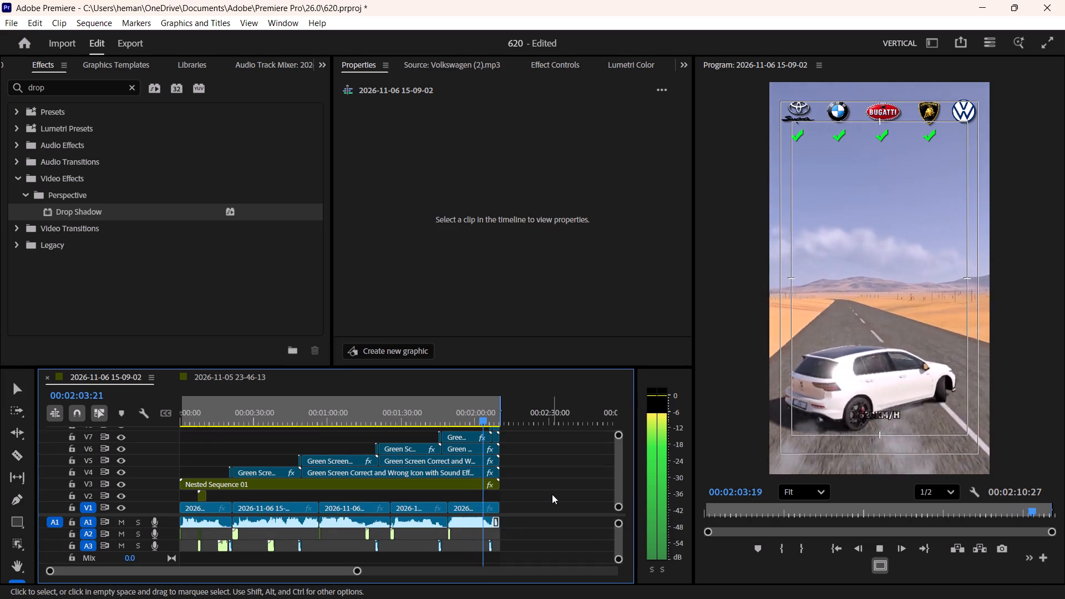
key(space)
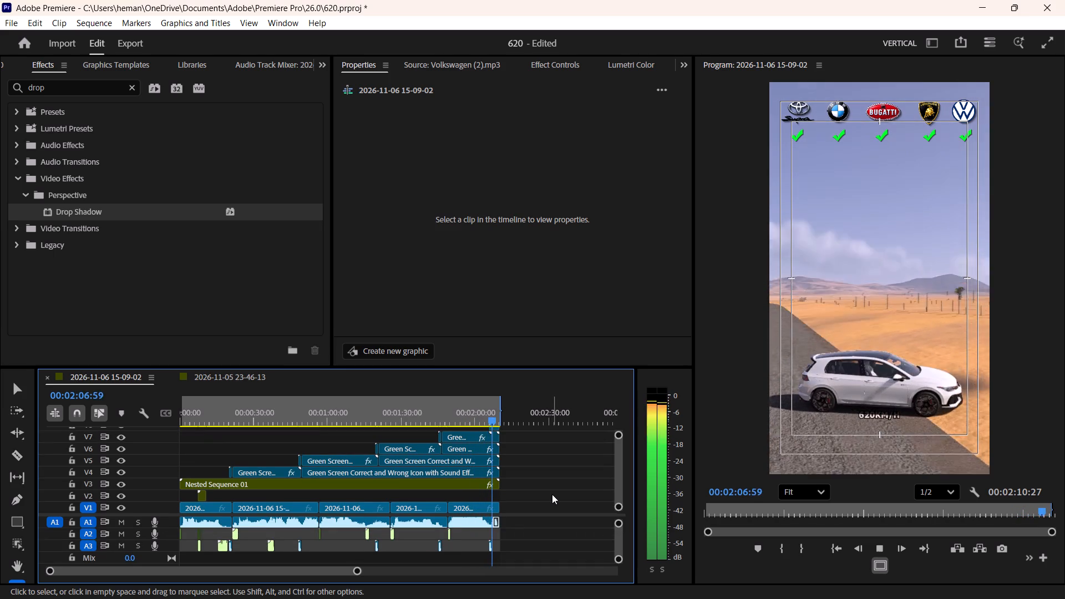
key(space)
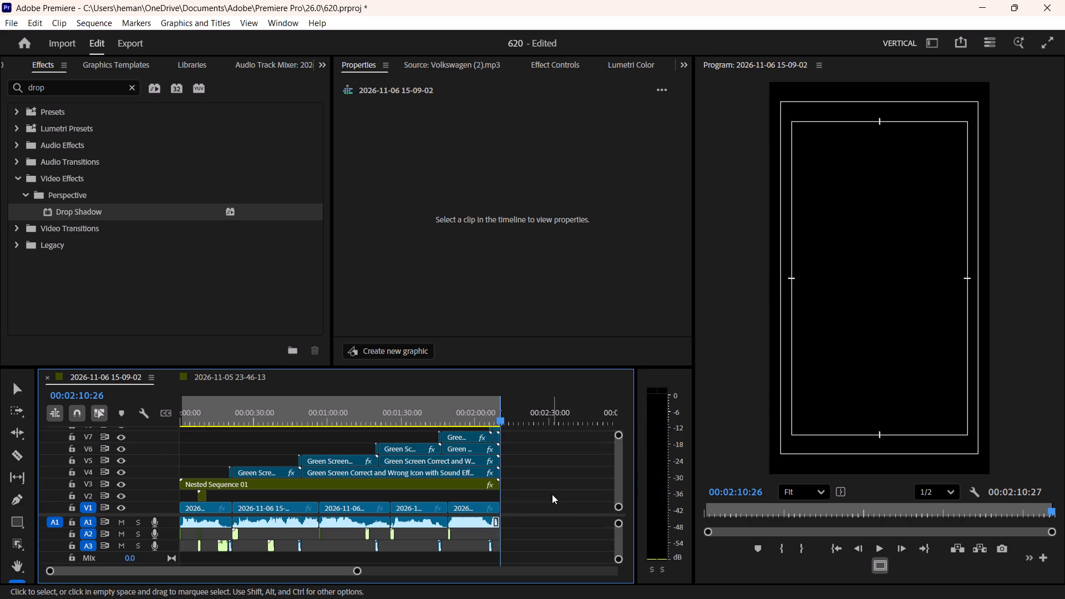
Export the sequence as an H.264 media file named 620km.
key(ctrl+m)
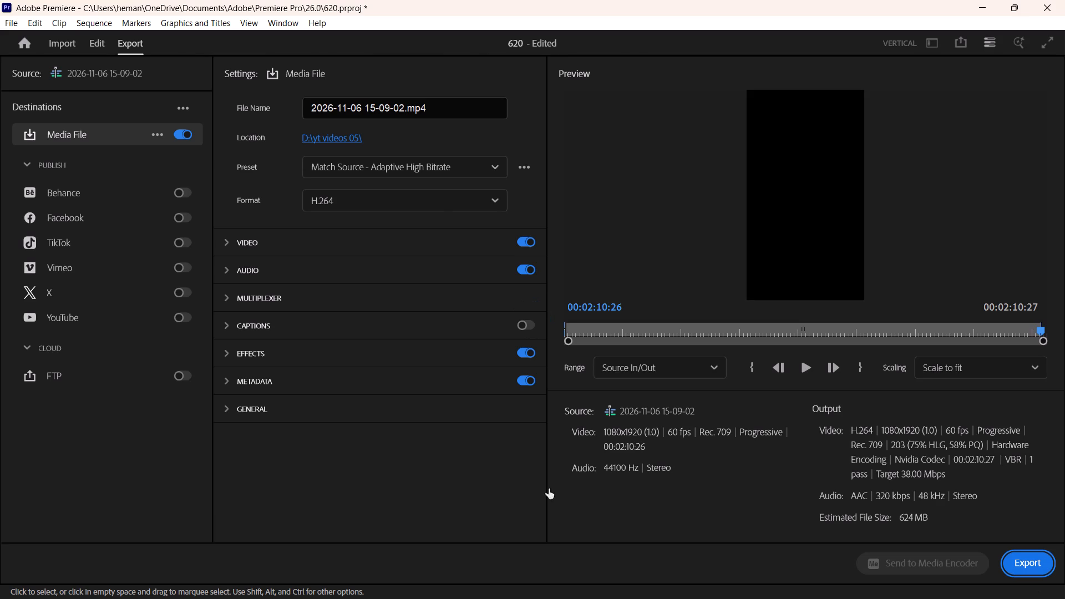
click(444, 112)
key(ctrl+a)
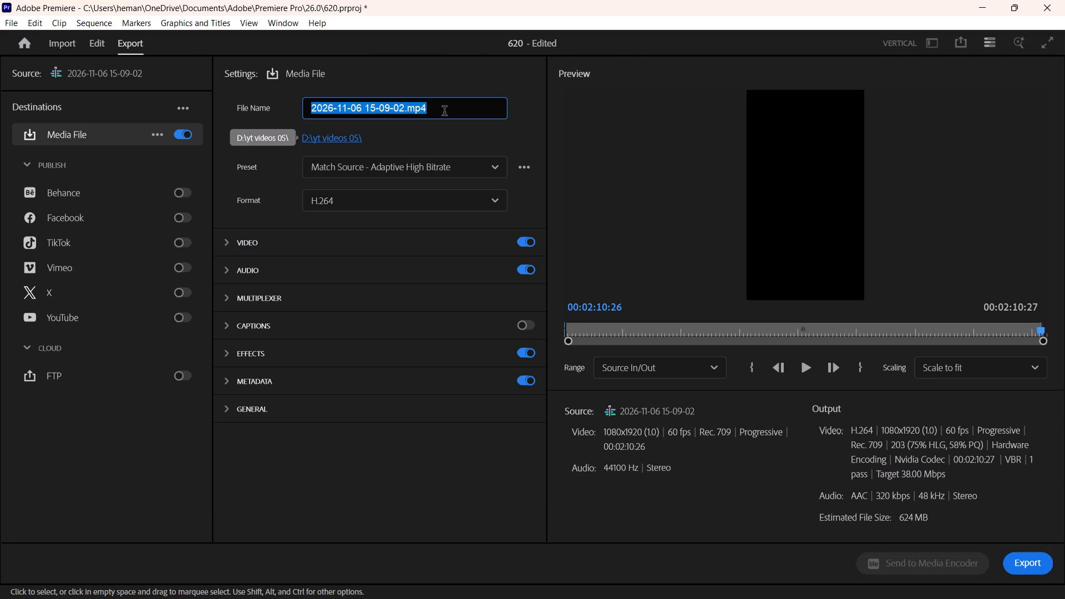
text(620)
key(k)
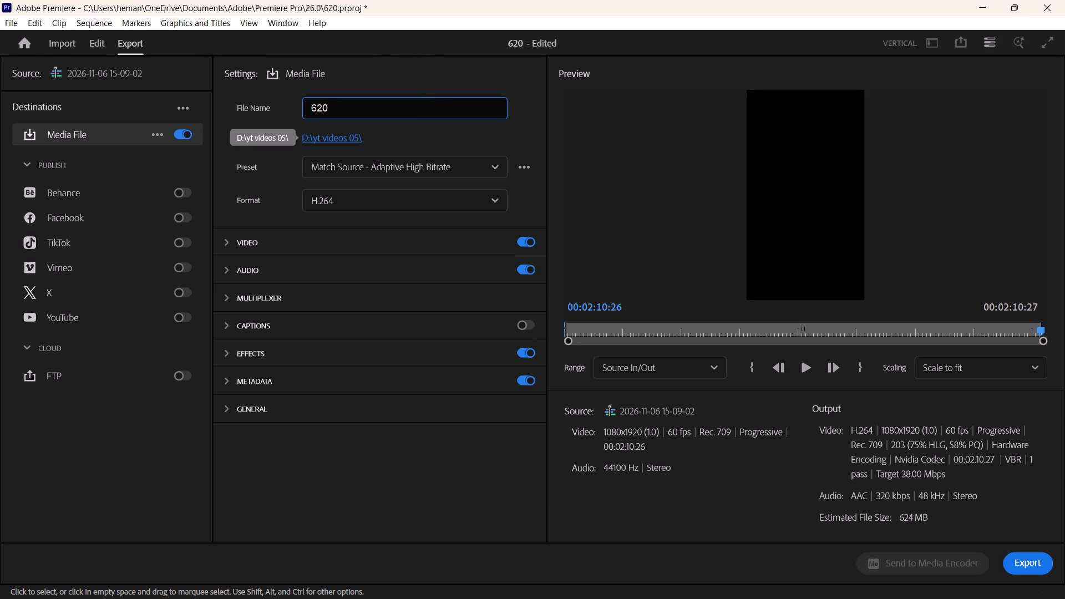
key(m)
key(Return)
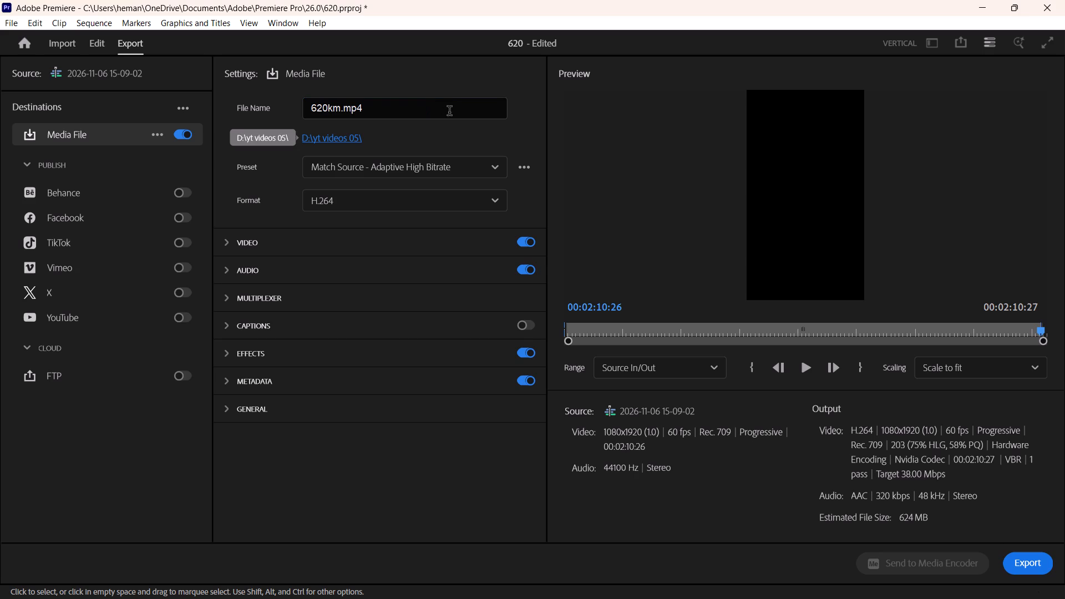
click(1021, 562)
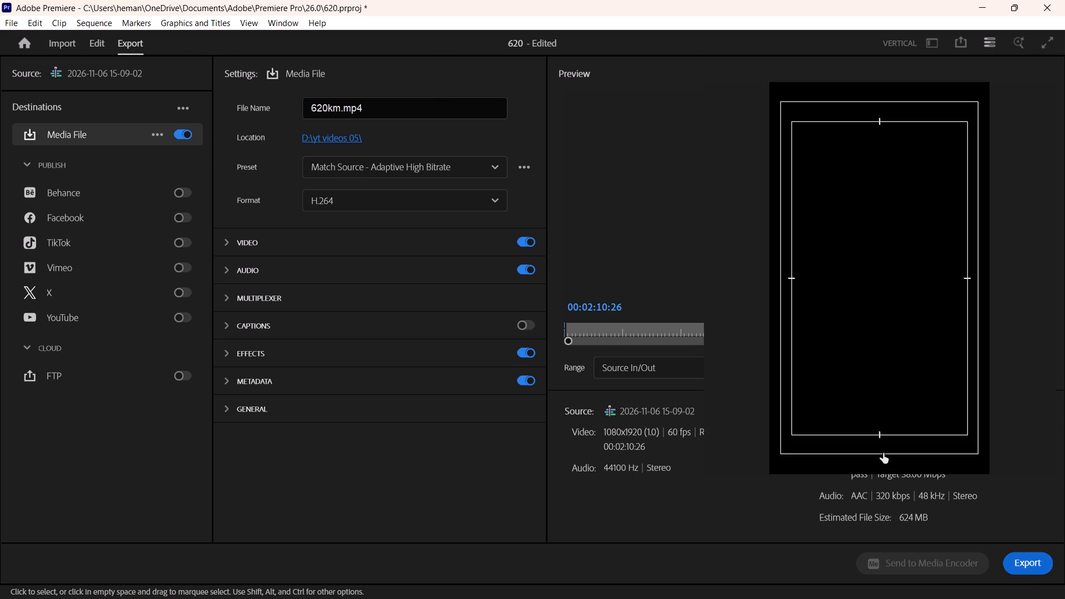